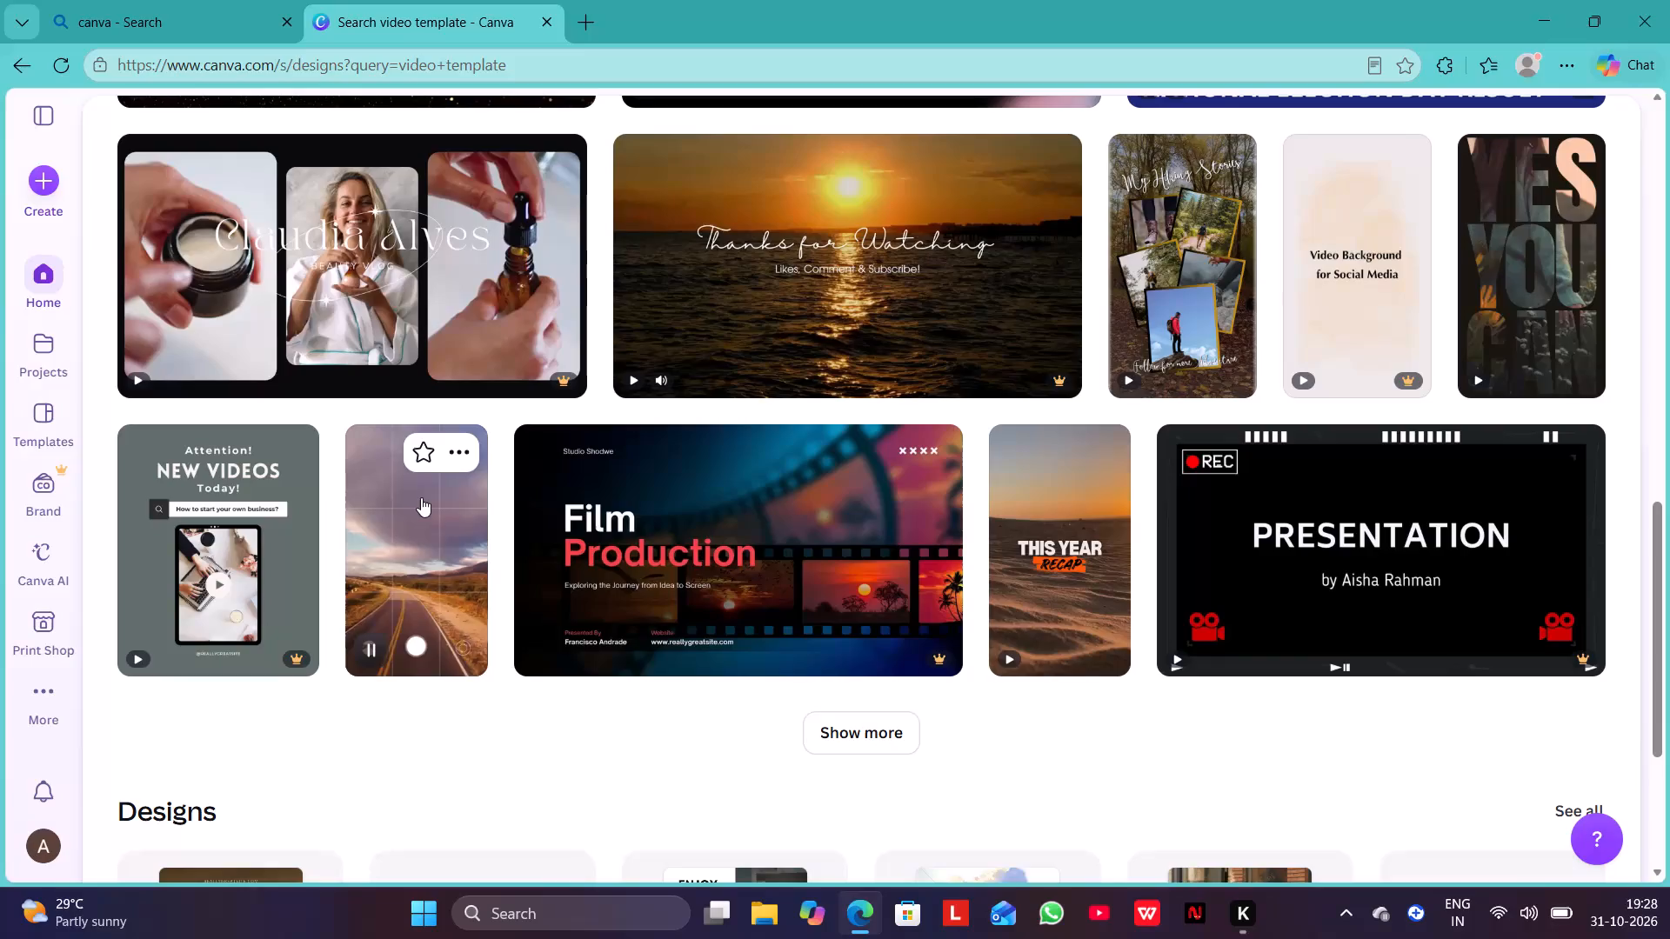
Open the White and Yellow Minimalist Quote Motivation Mobile Video template for customising.
{"action": "left_click", "coordinate": [421, 497]}
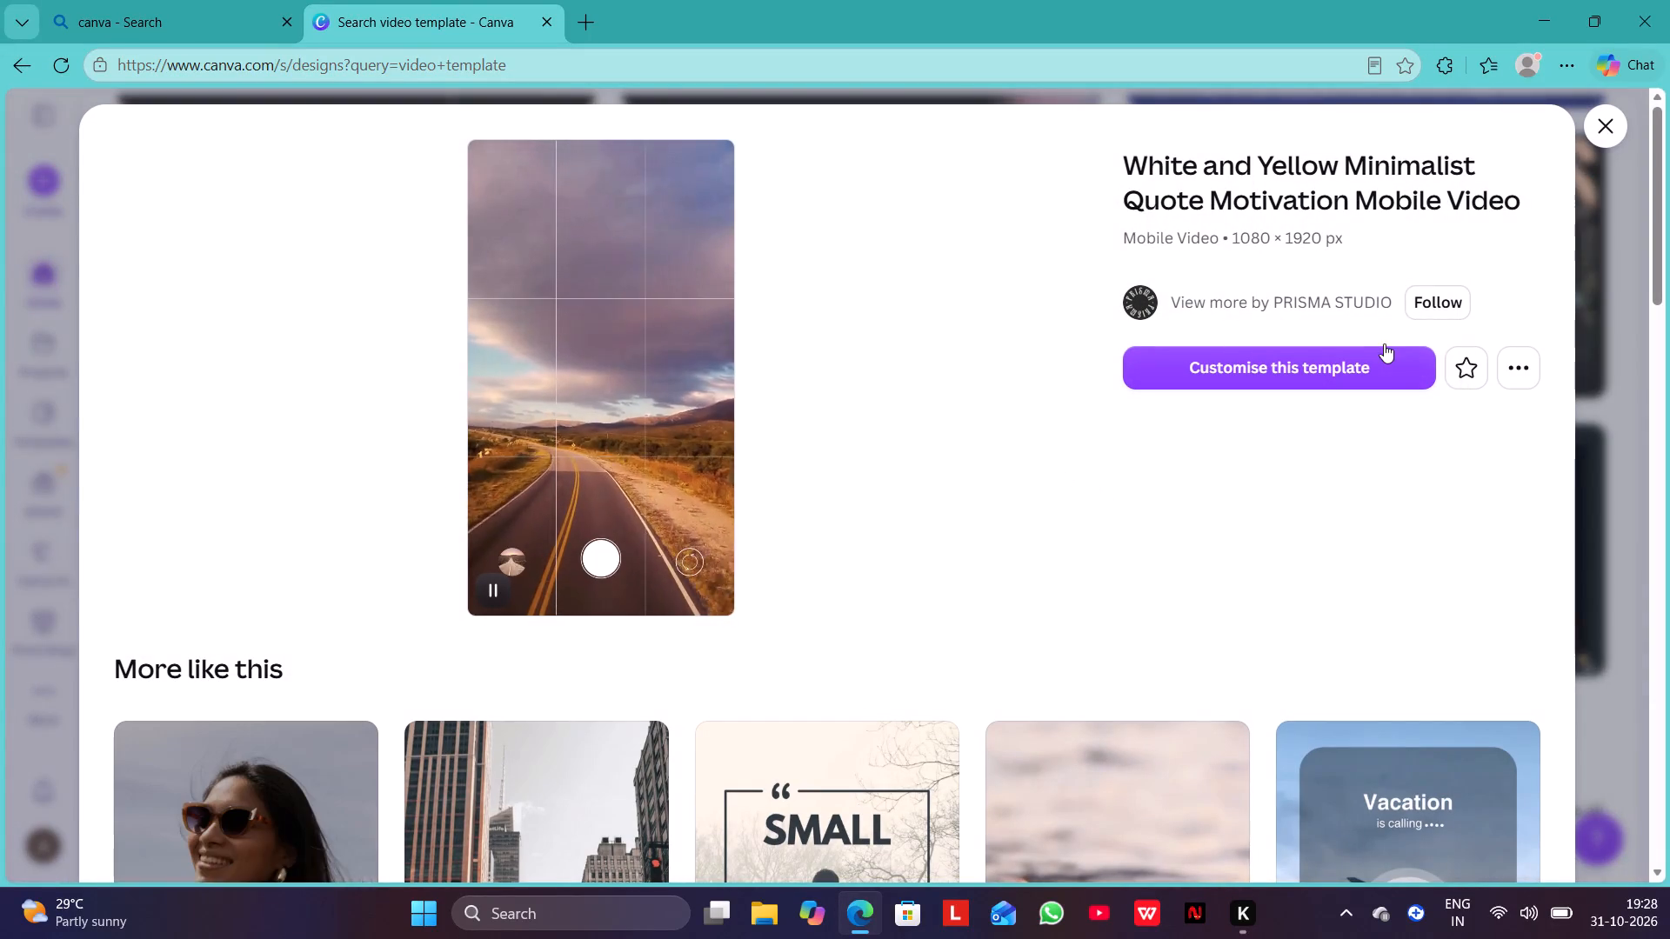
{"action": "left_click", "coordinate": [1340, 352]}
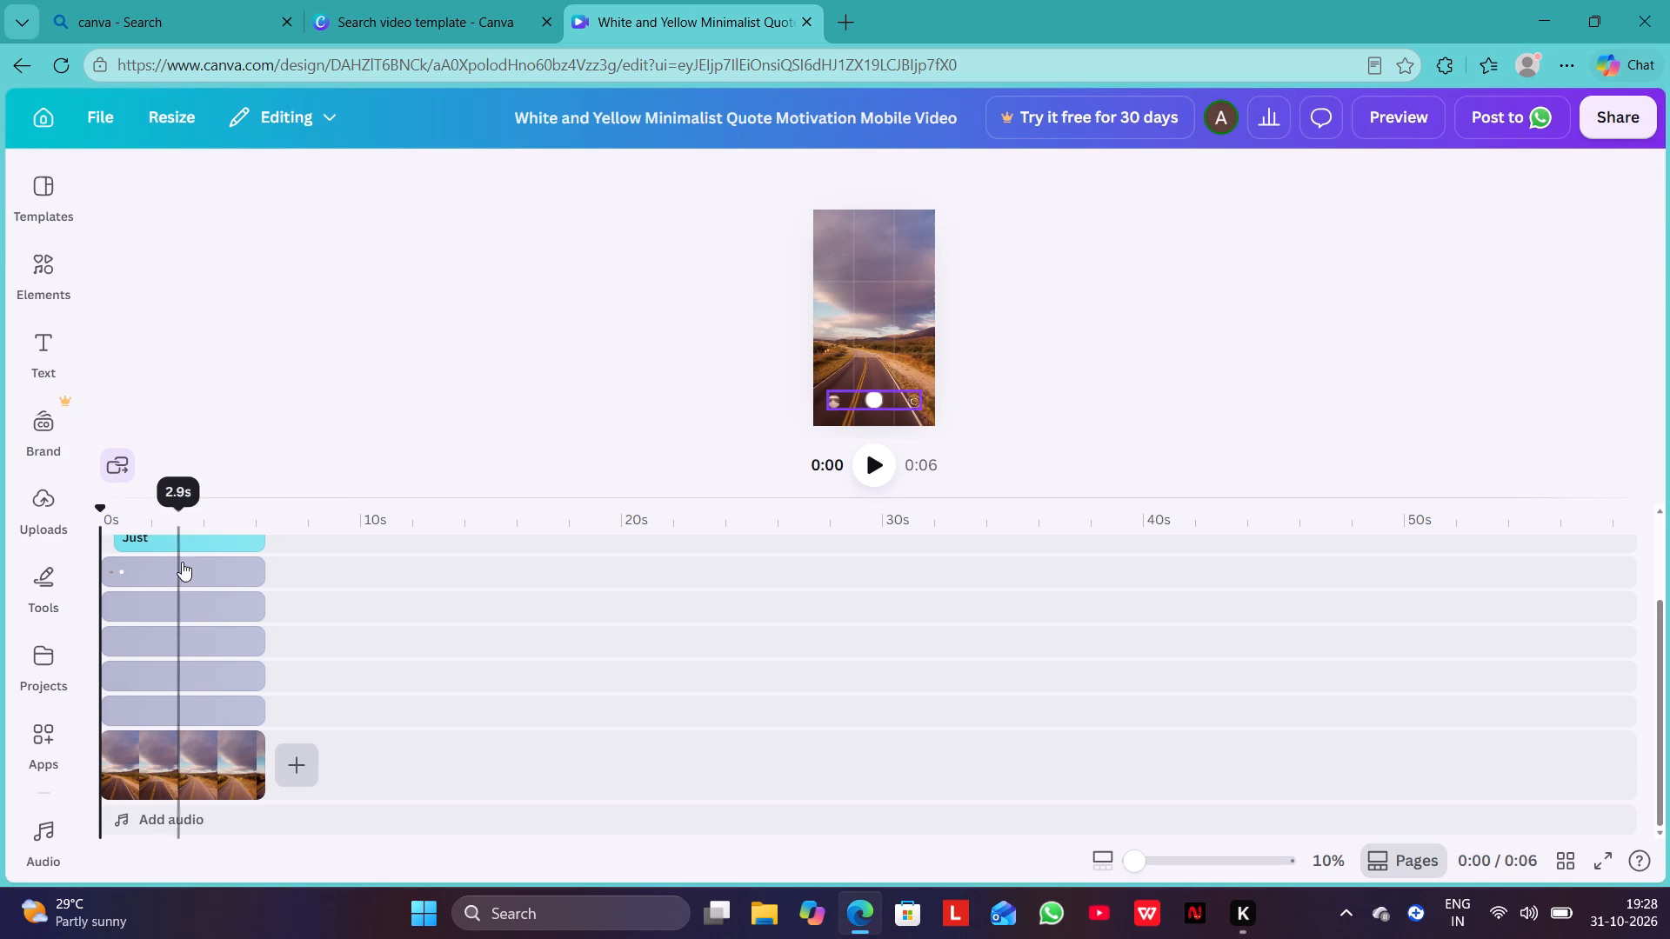
Examine the template's timeline, checking the text clips "Just", "moving" and "forward" and the tracks beneath them.
{"action": "scroll", "coordinate": [183, 561], "scroll_direction": "up", "scroll_amount": 2}
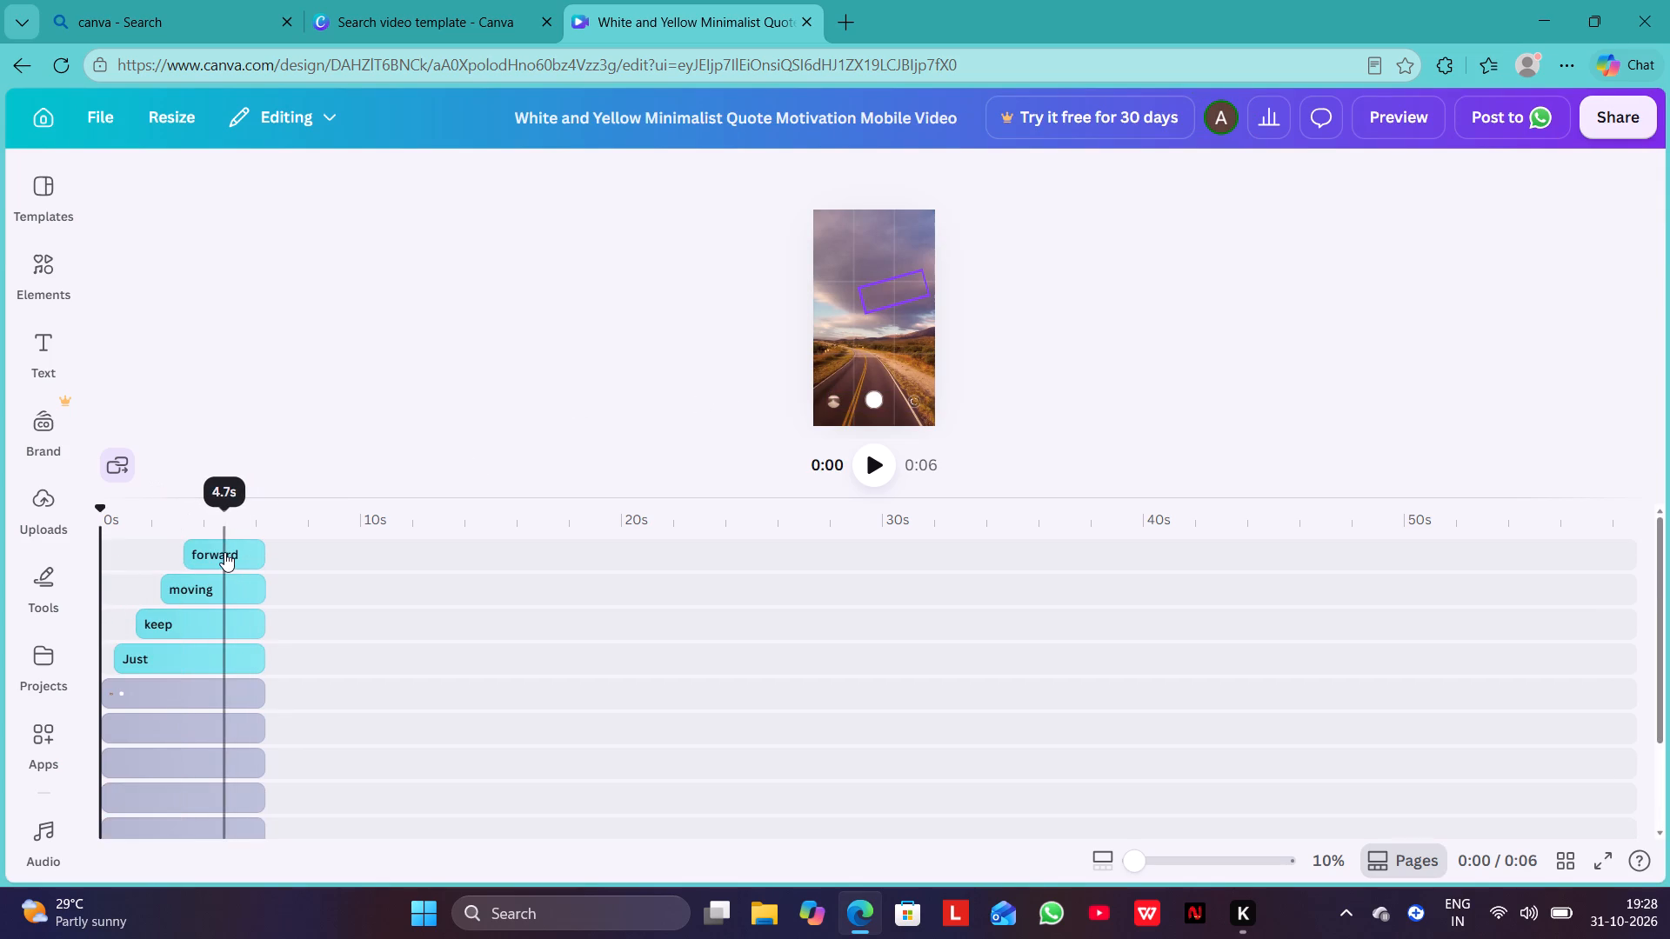
{"action": "left_click", "coordinate": [190, 652]}
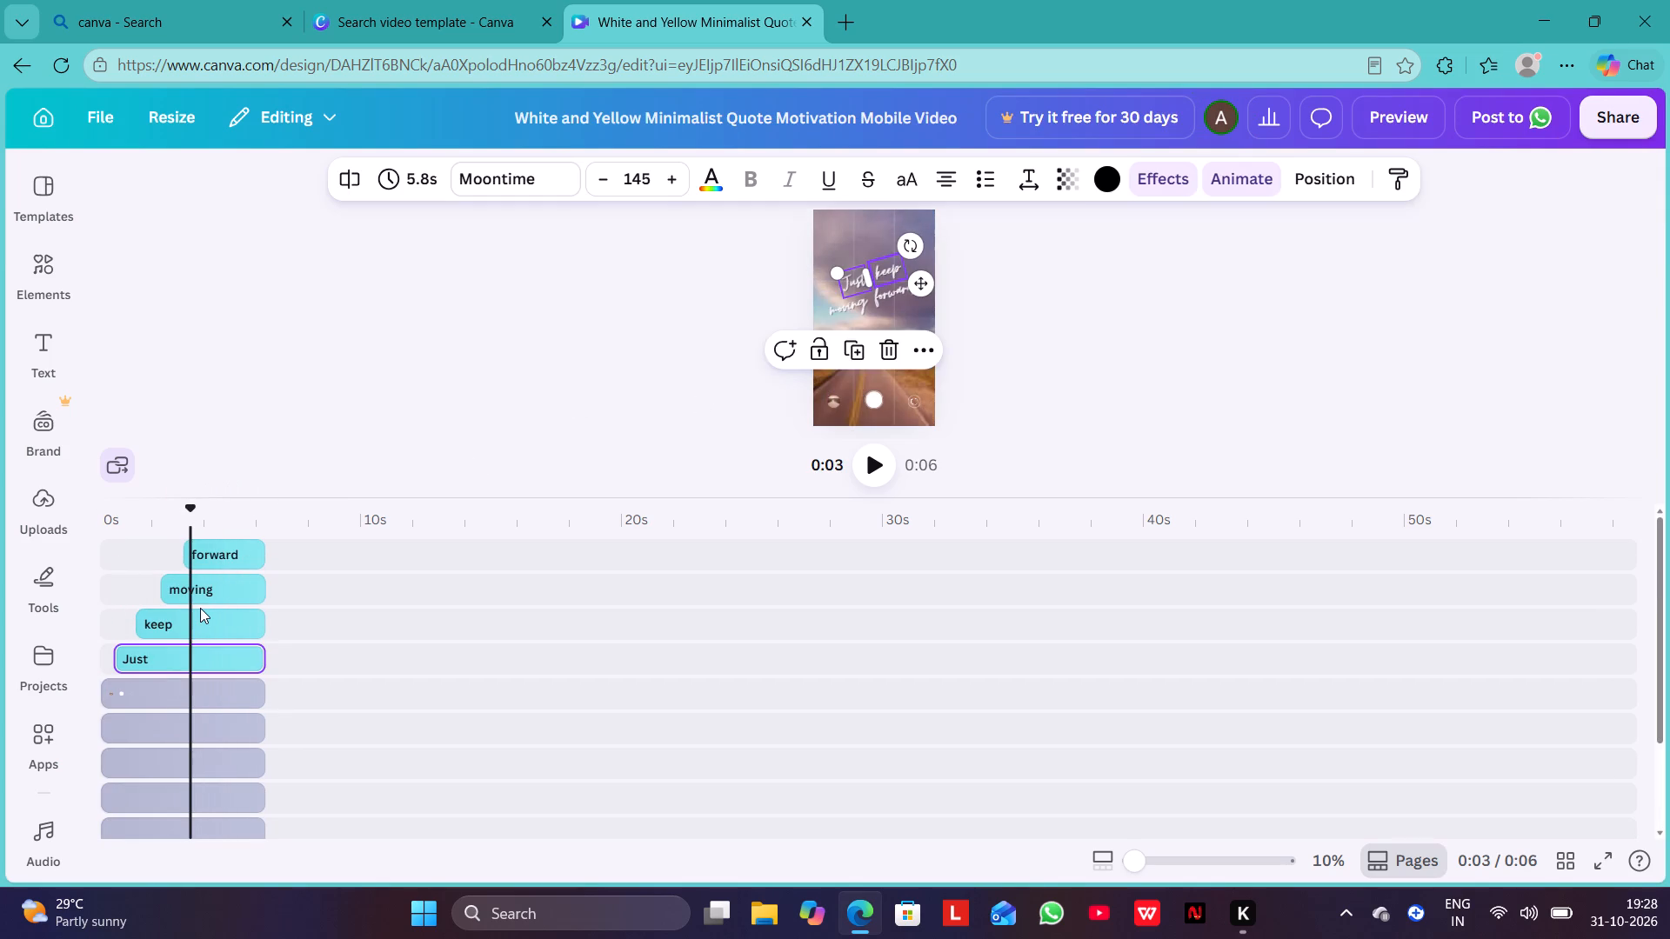
{"action": "left_click", "coordinate": [200, 608]}
{"action": "left_click", "coordinate": [208, 589]}
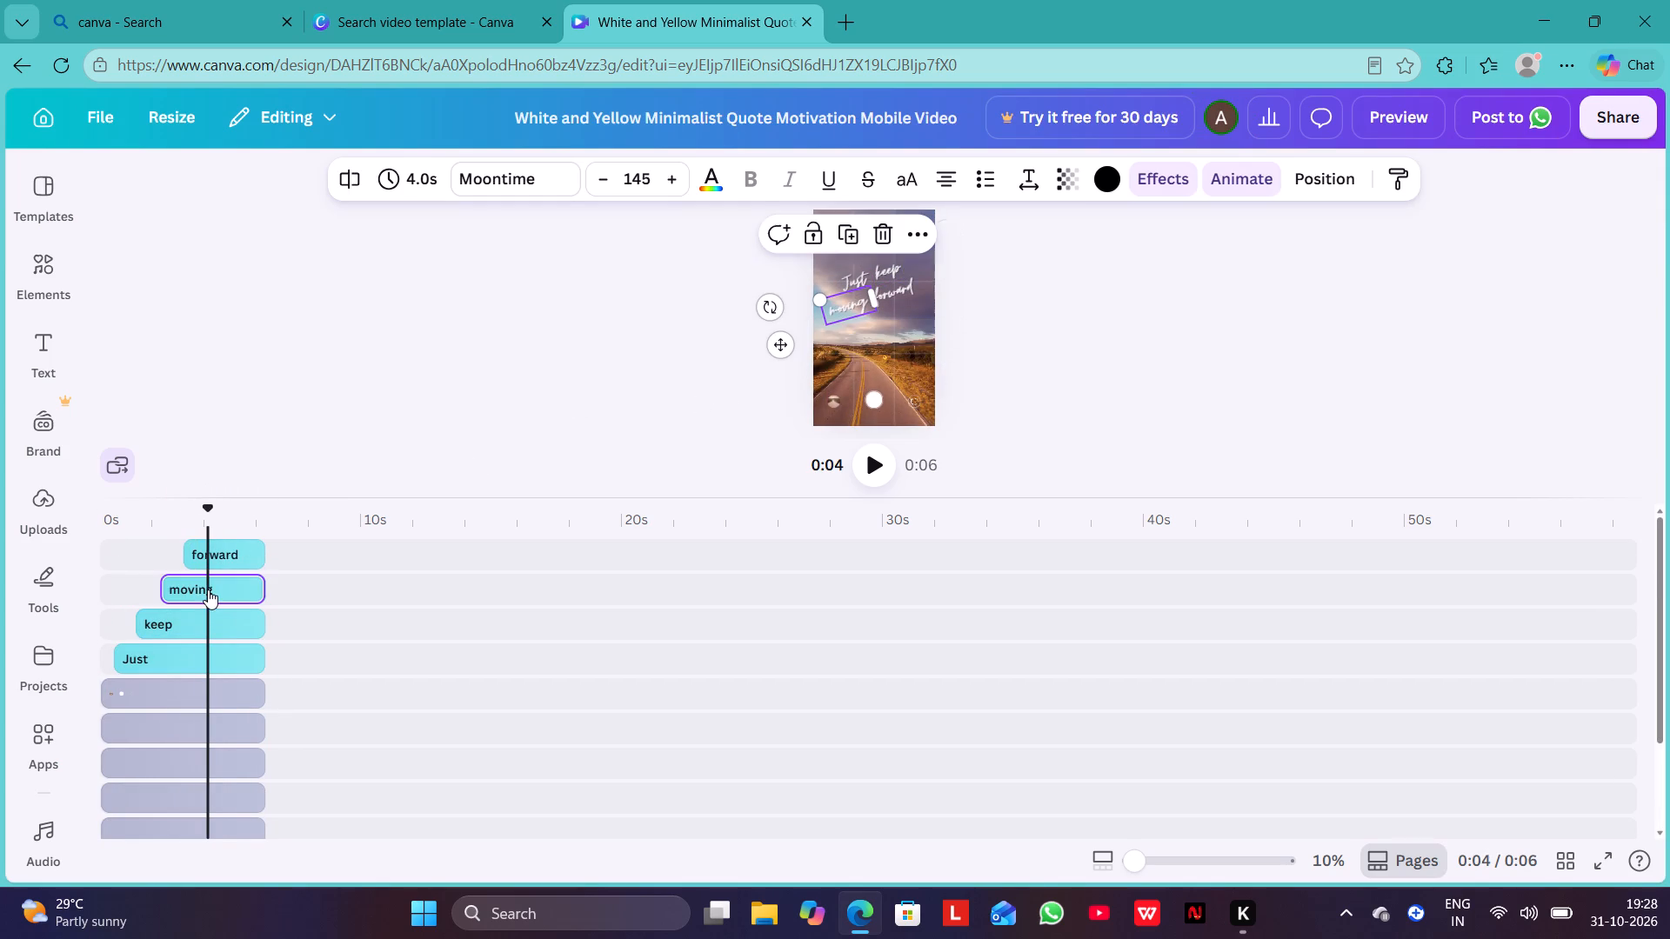
{"action": "left_click", "coordinate": [235, 552]}
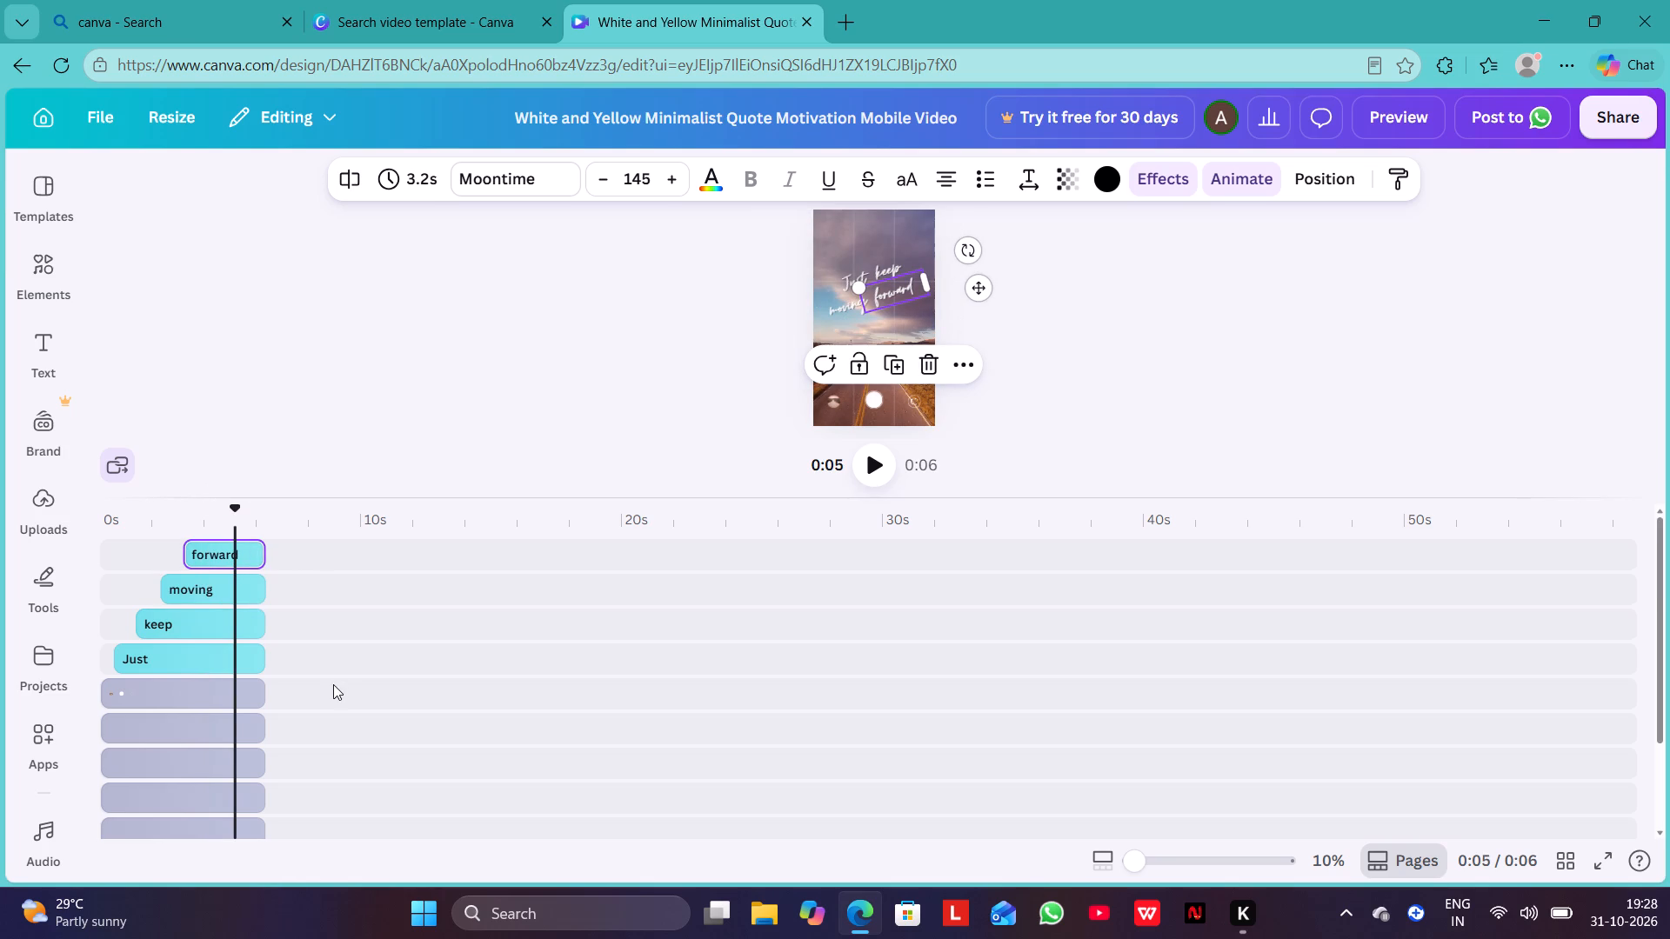
{"action": "scroll", "coordinate": [333, 684], "scroll_direction": "down", "scroll_amount": 6}
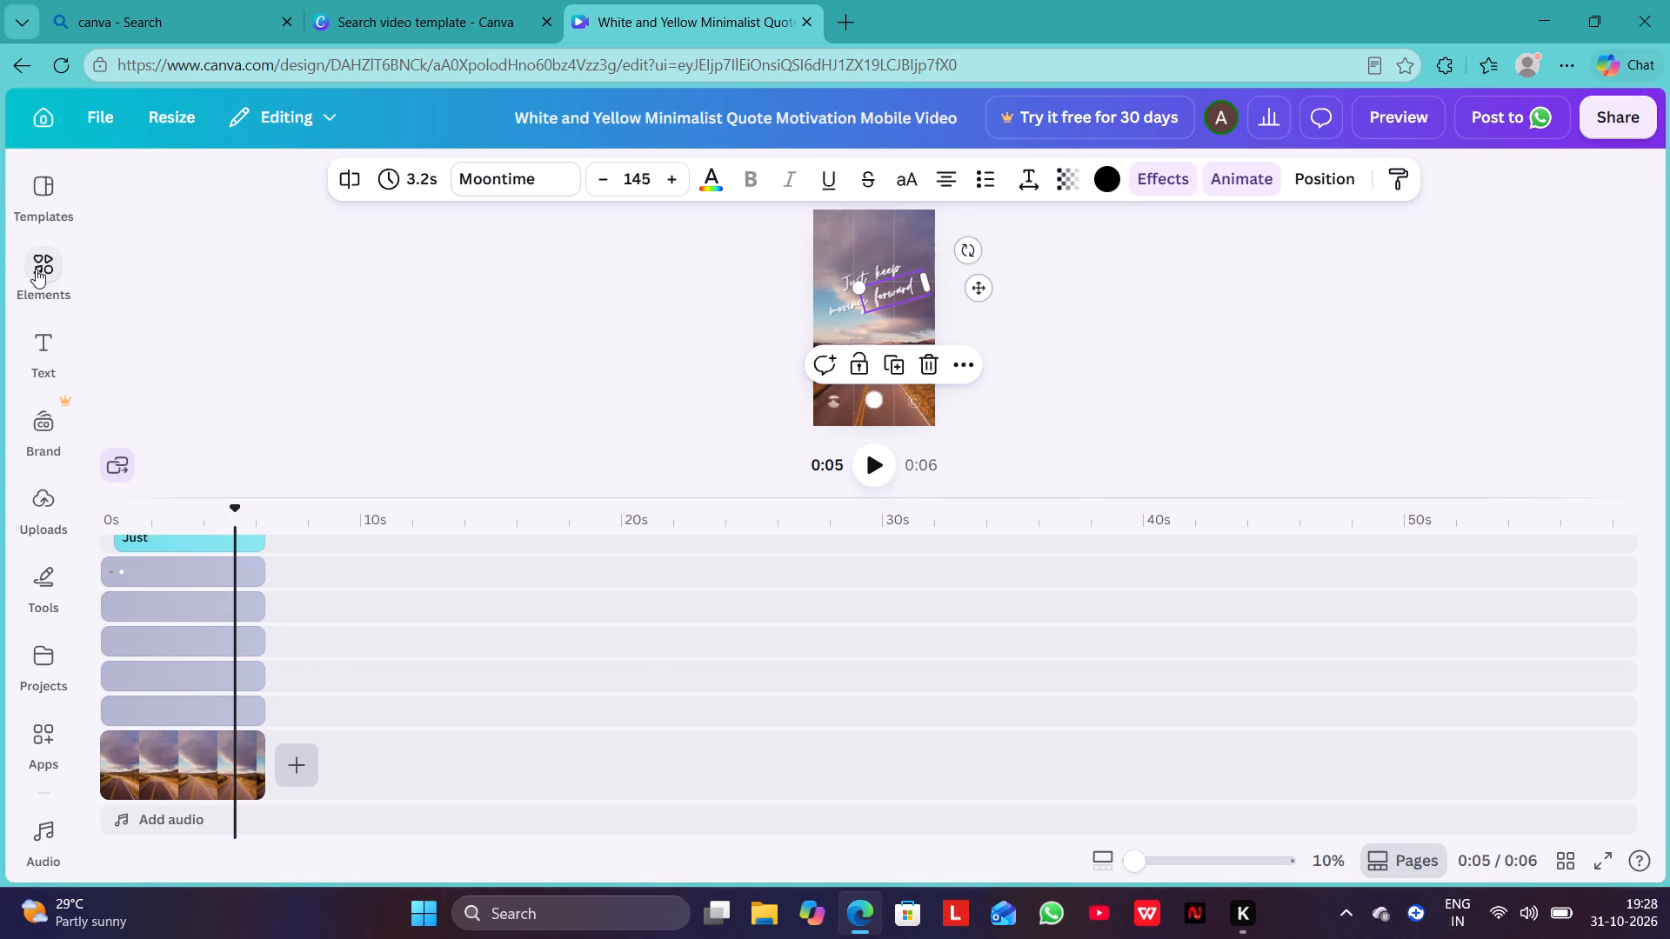
Search the elements library for "roads camera clicks".
{"action": "left_click", "coordinate": [36, 269]}
{"action": "left_click", "coordinate": [293, 209]}
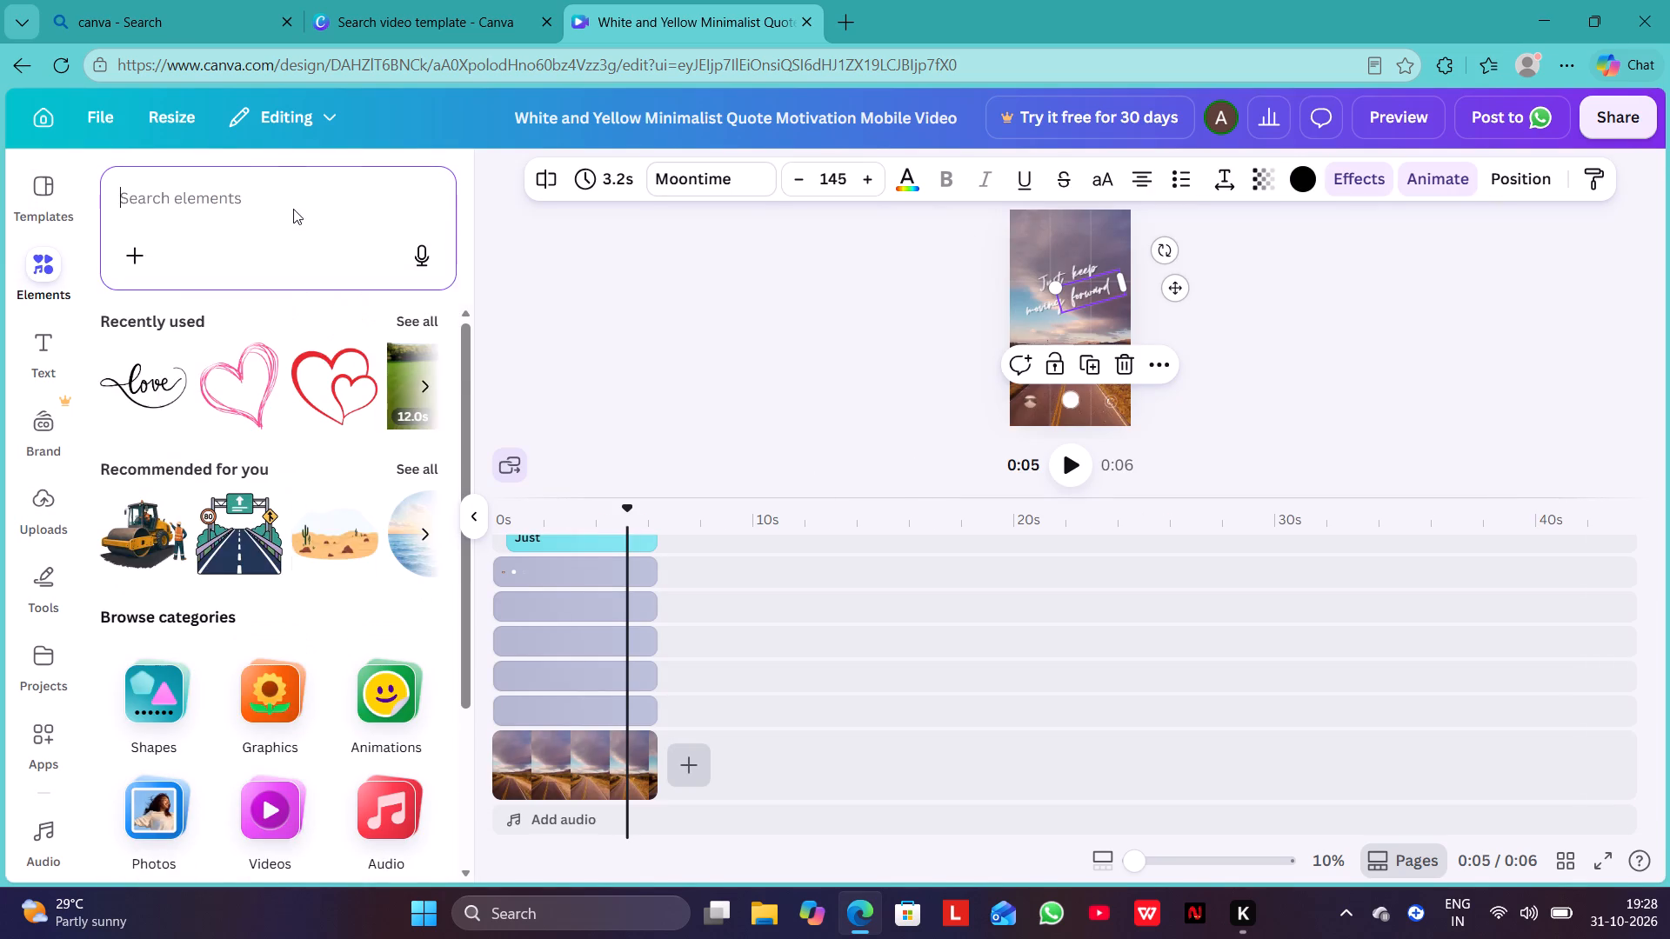
{"action": "type", "text": "roads camera"}
{"action": "key", "text": "space"}
{"action": "type", "text": "clicks"}
{"action": "key", "text": "space"}
{"action": "key", "text": "Return"}
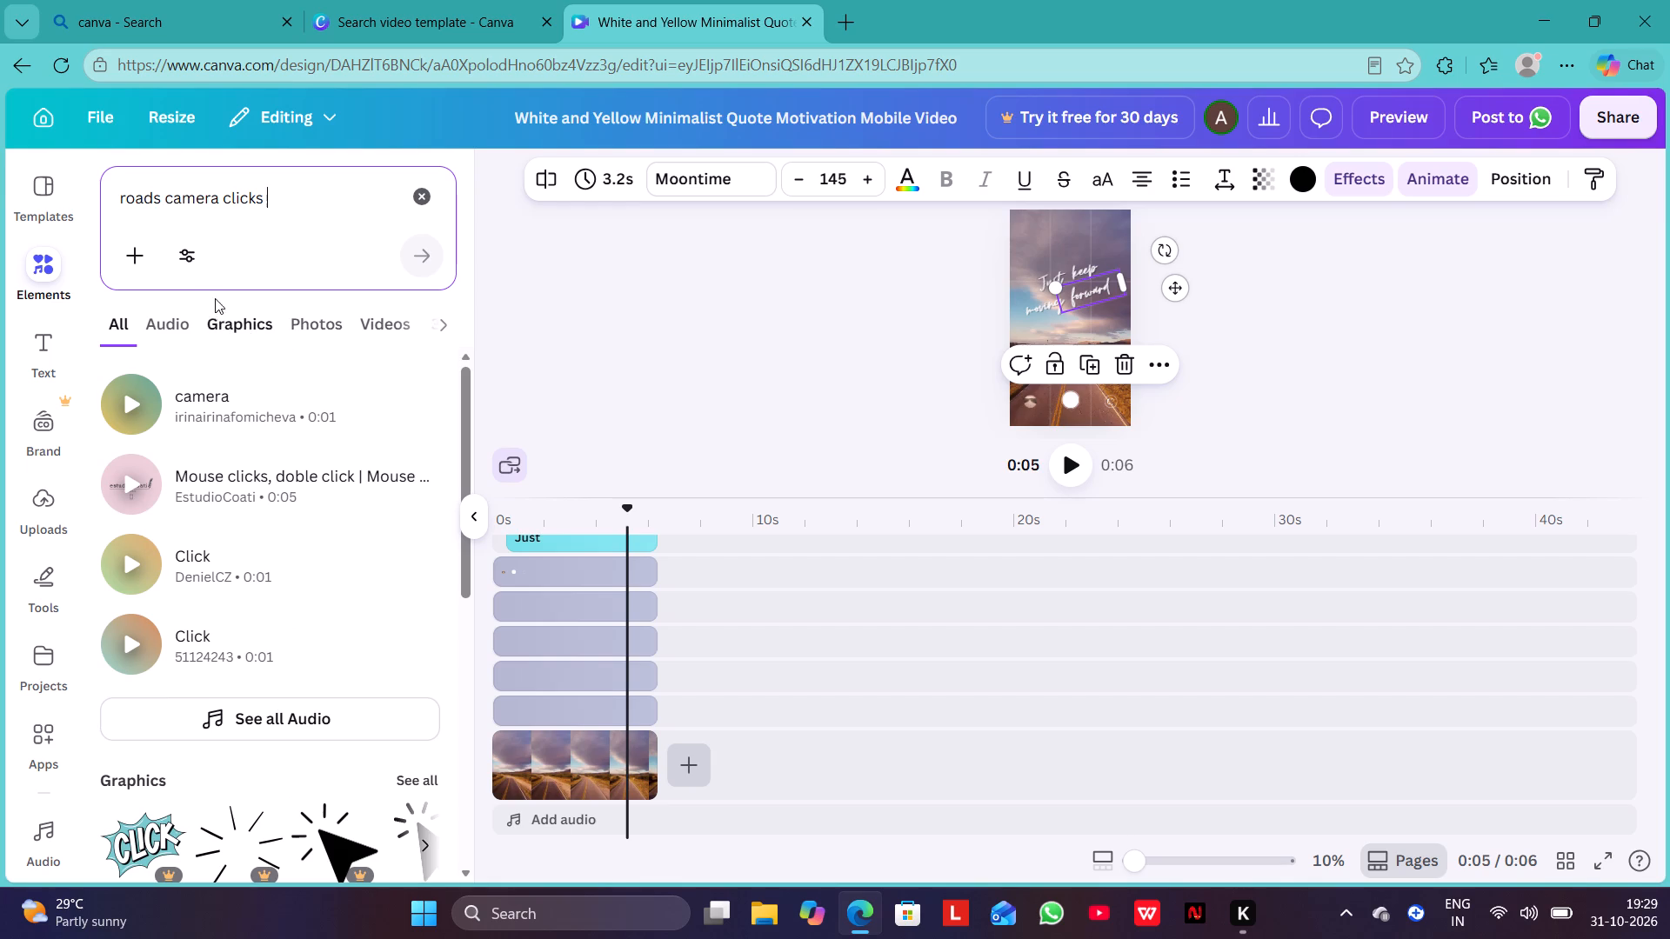
Browse the photo and video results for road footage or images that suit the template.
{"action": "scroll", "coordinate": [283, 529], "scroll_direction": "down", "scroll_amount": 4}
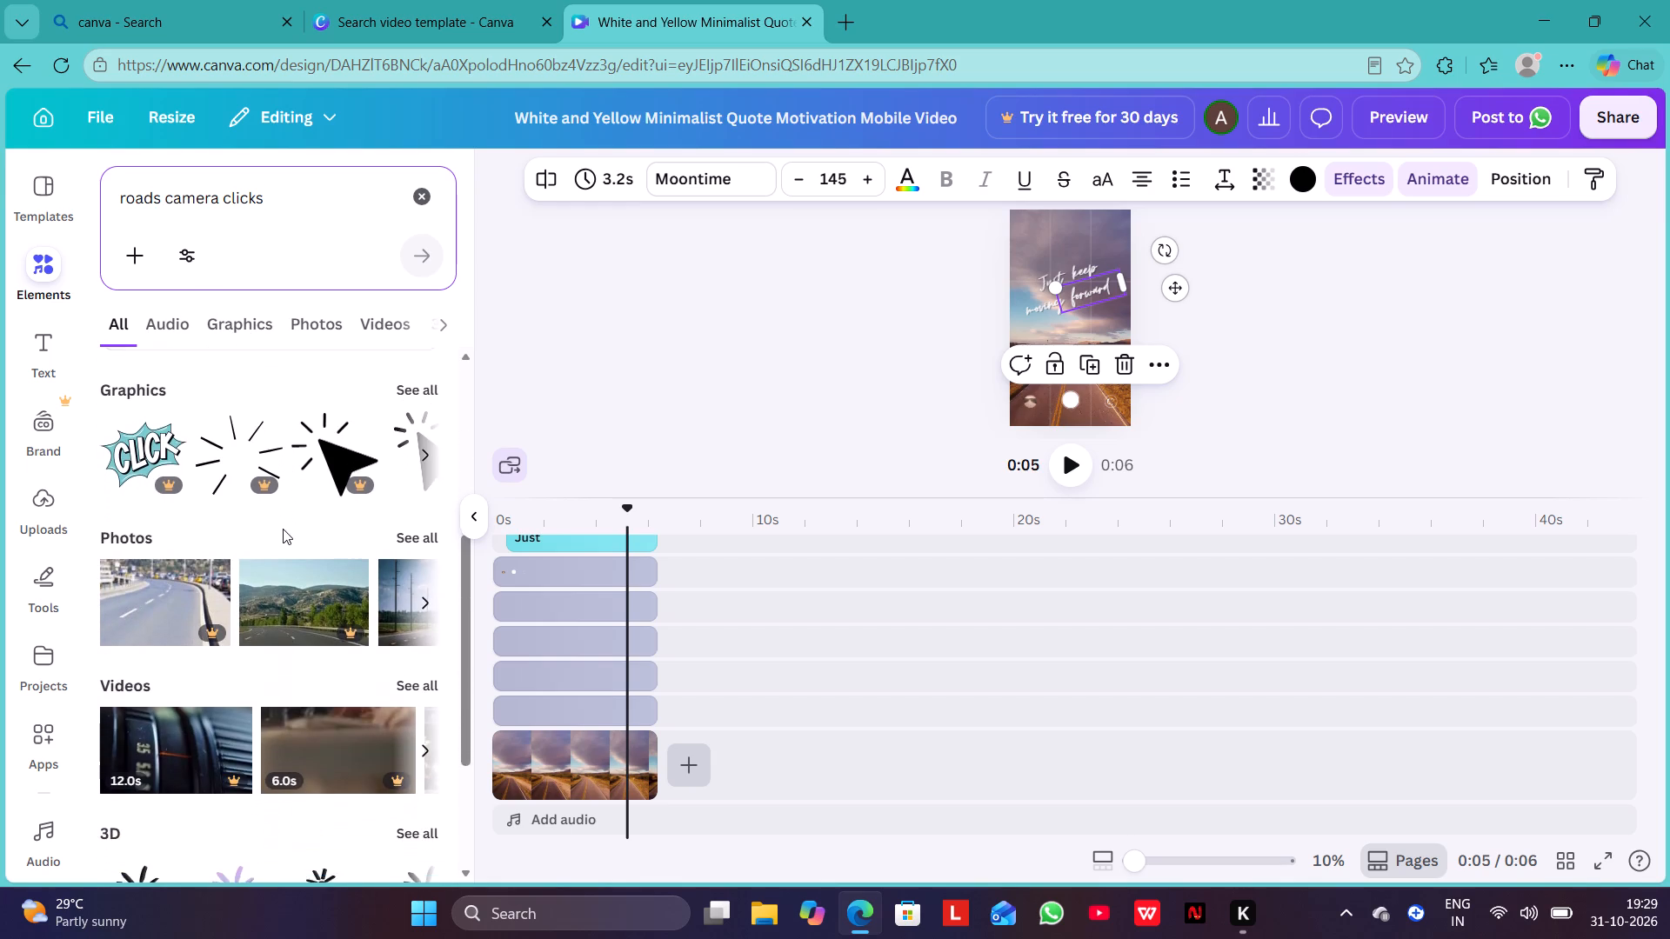
{"action": "scroll", "coordinate": [283, 529], "scroll_direction": "down", "scroll_amount": 1}
{"action": "left_click", "coordinate": [416, 523]}
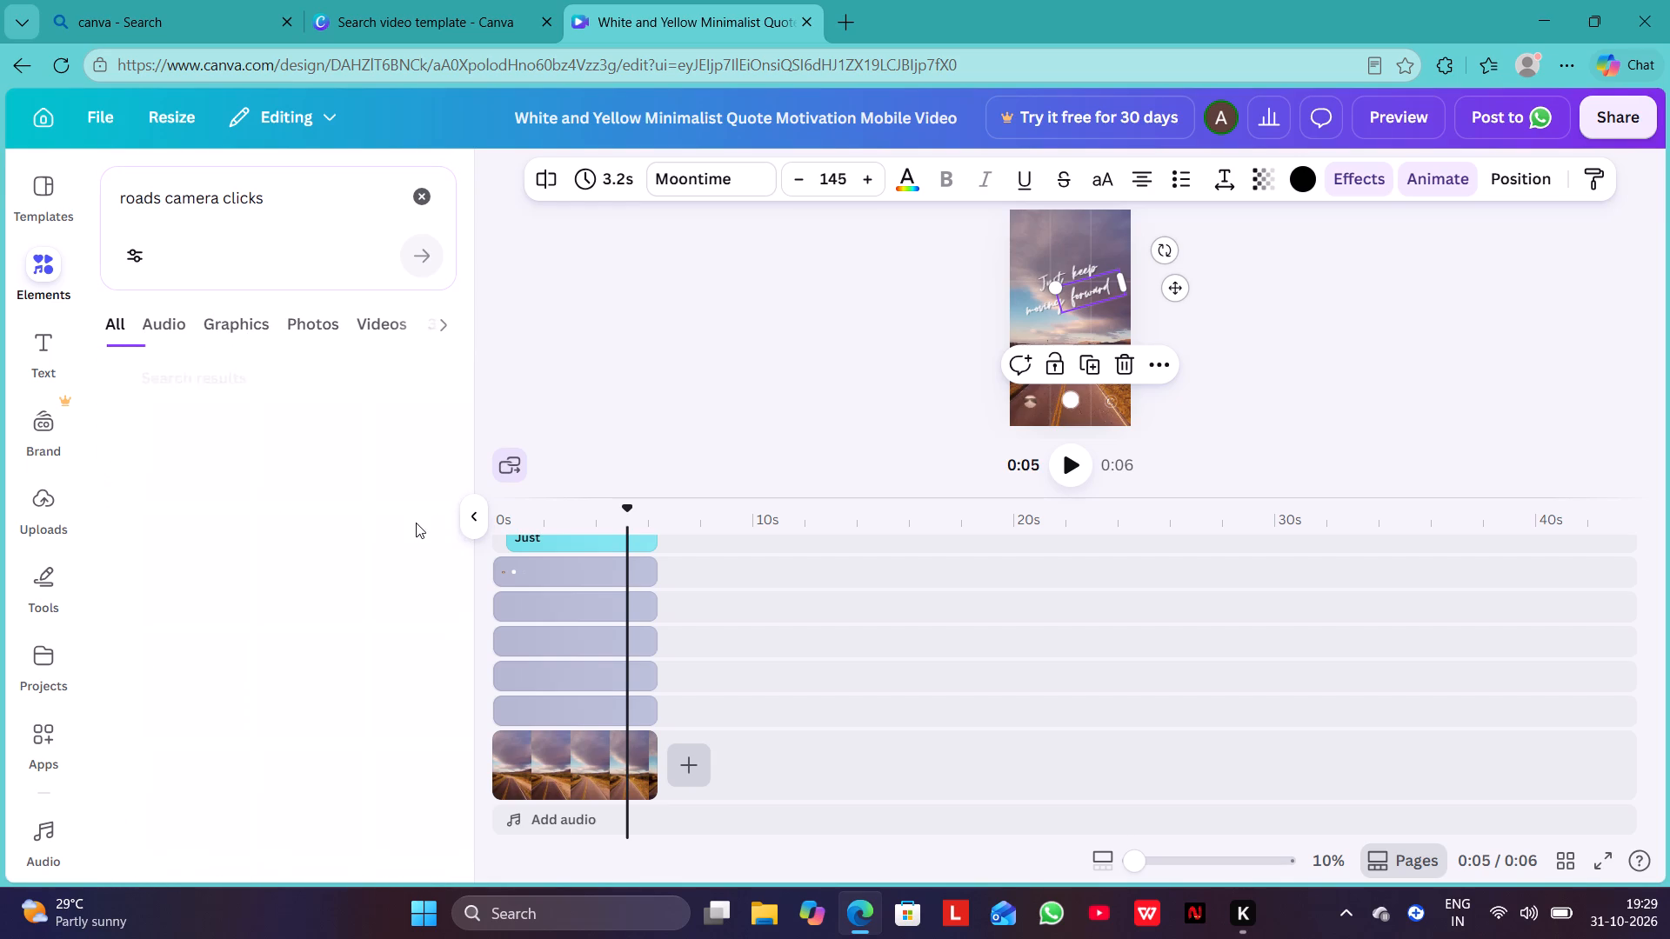
{"action": "scroll", "coordinate": [242, 597], "scroll_direction": "down", "scroll_amount": 1}
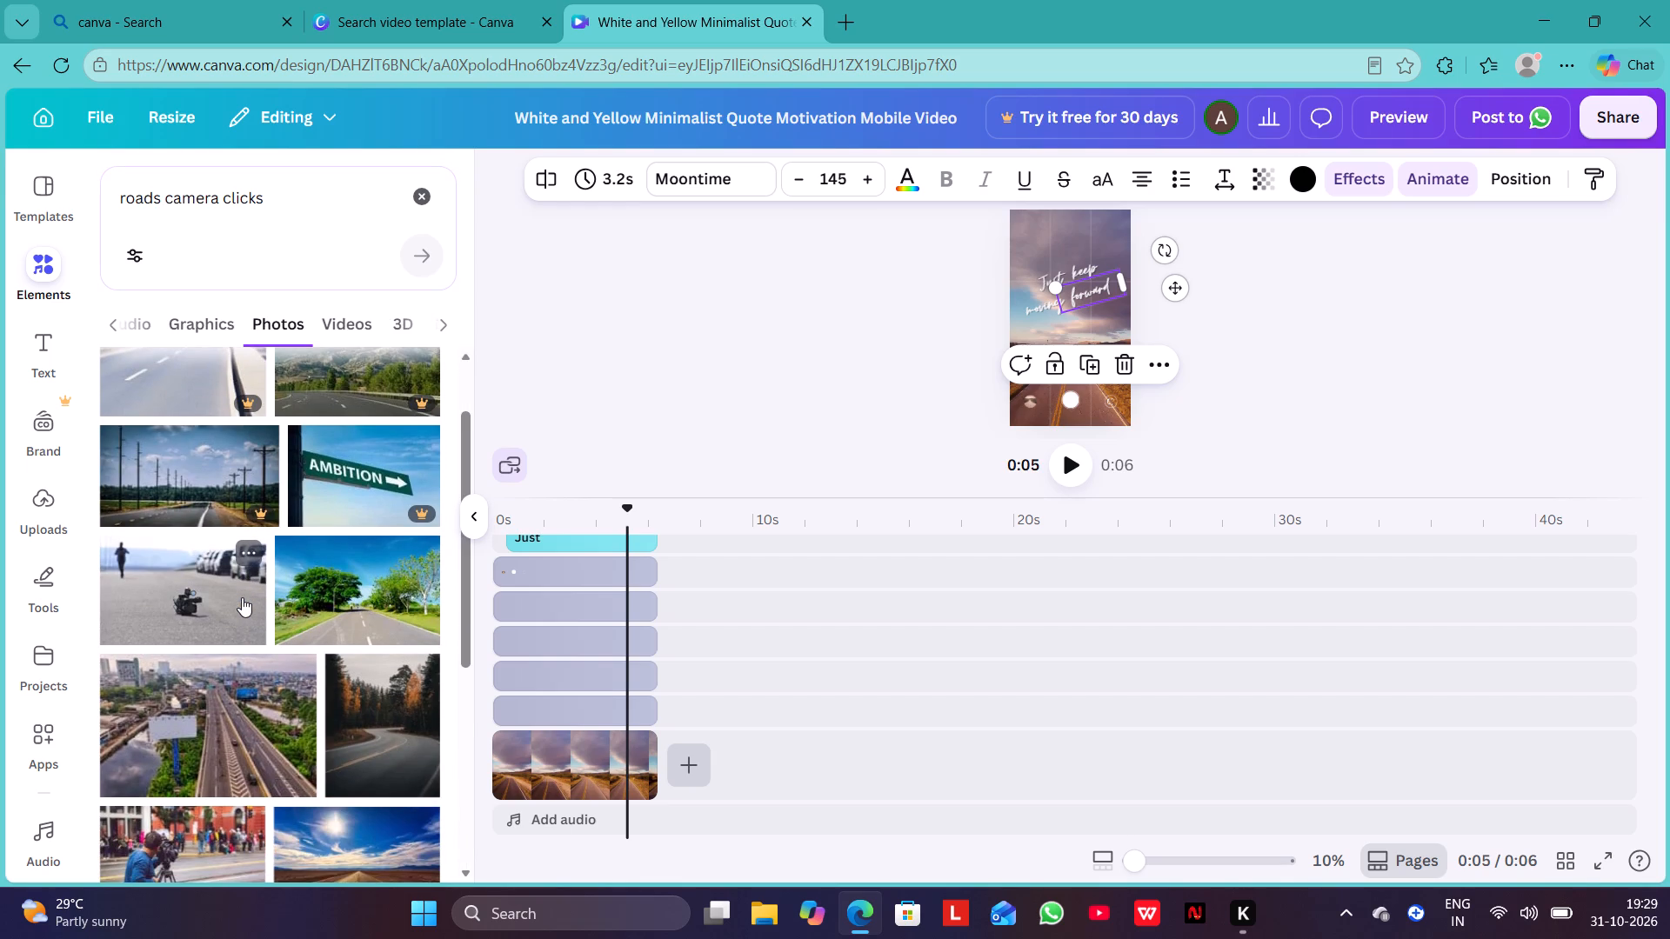
{"action": "left_click", "coordinate": [338, 322]}
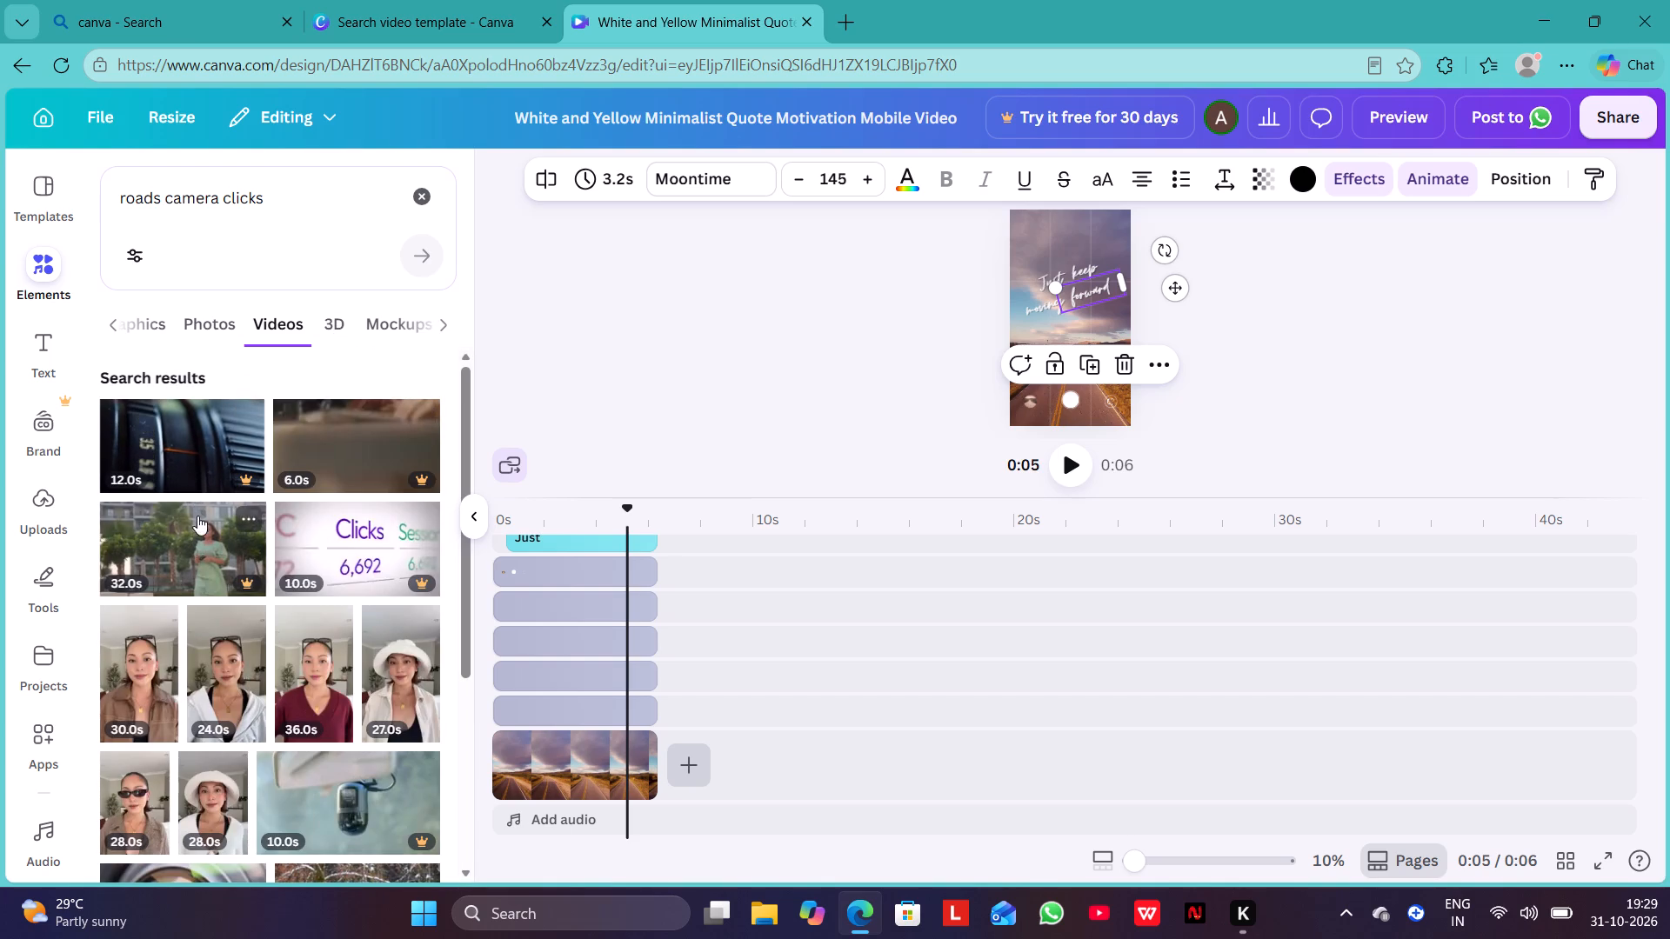
{"action": "scroll", "coordinate": [211, 536], "scroll_direction": "down", "scroll_amount": 1}
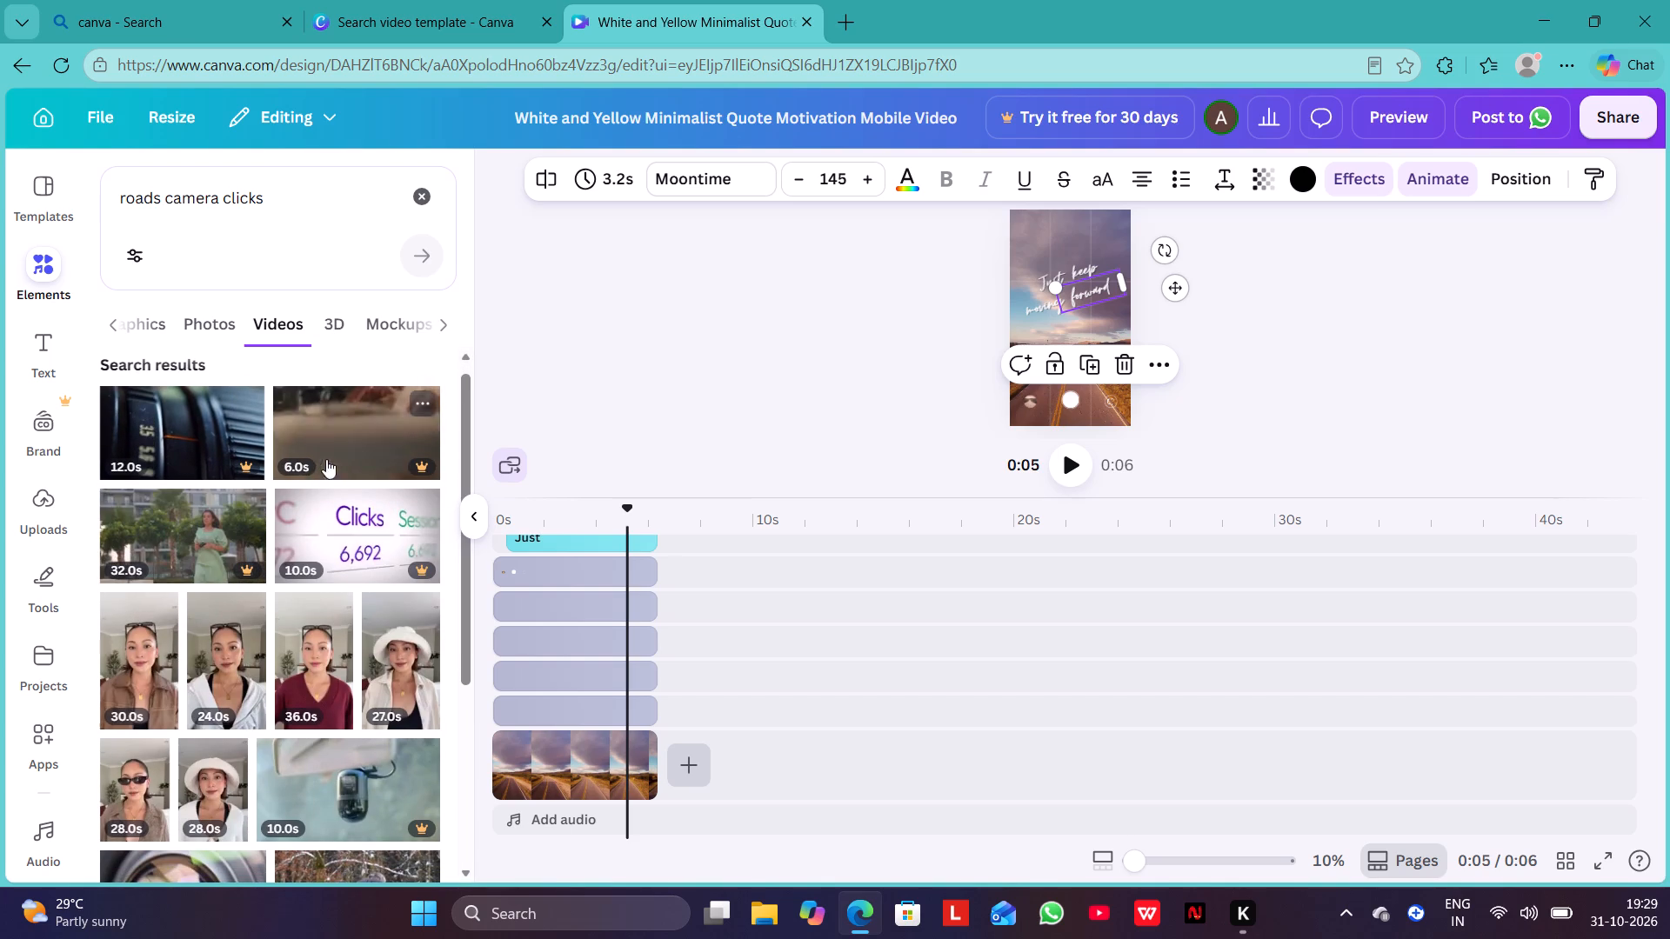
{"action": "scroll", "coordinate": [346, 443], "scroll_direction": "down", "scroll_amount": 5}
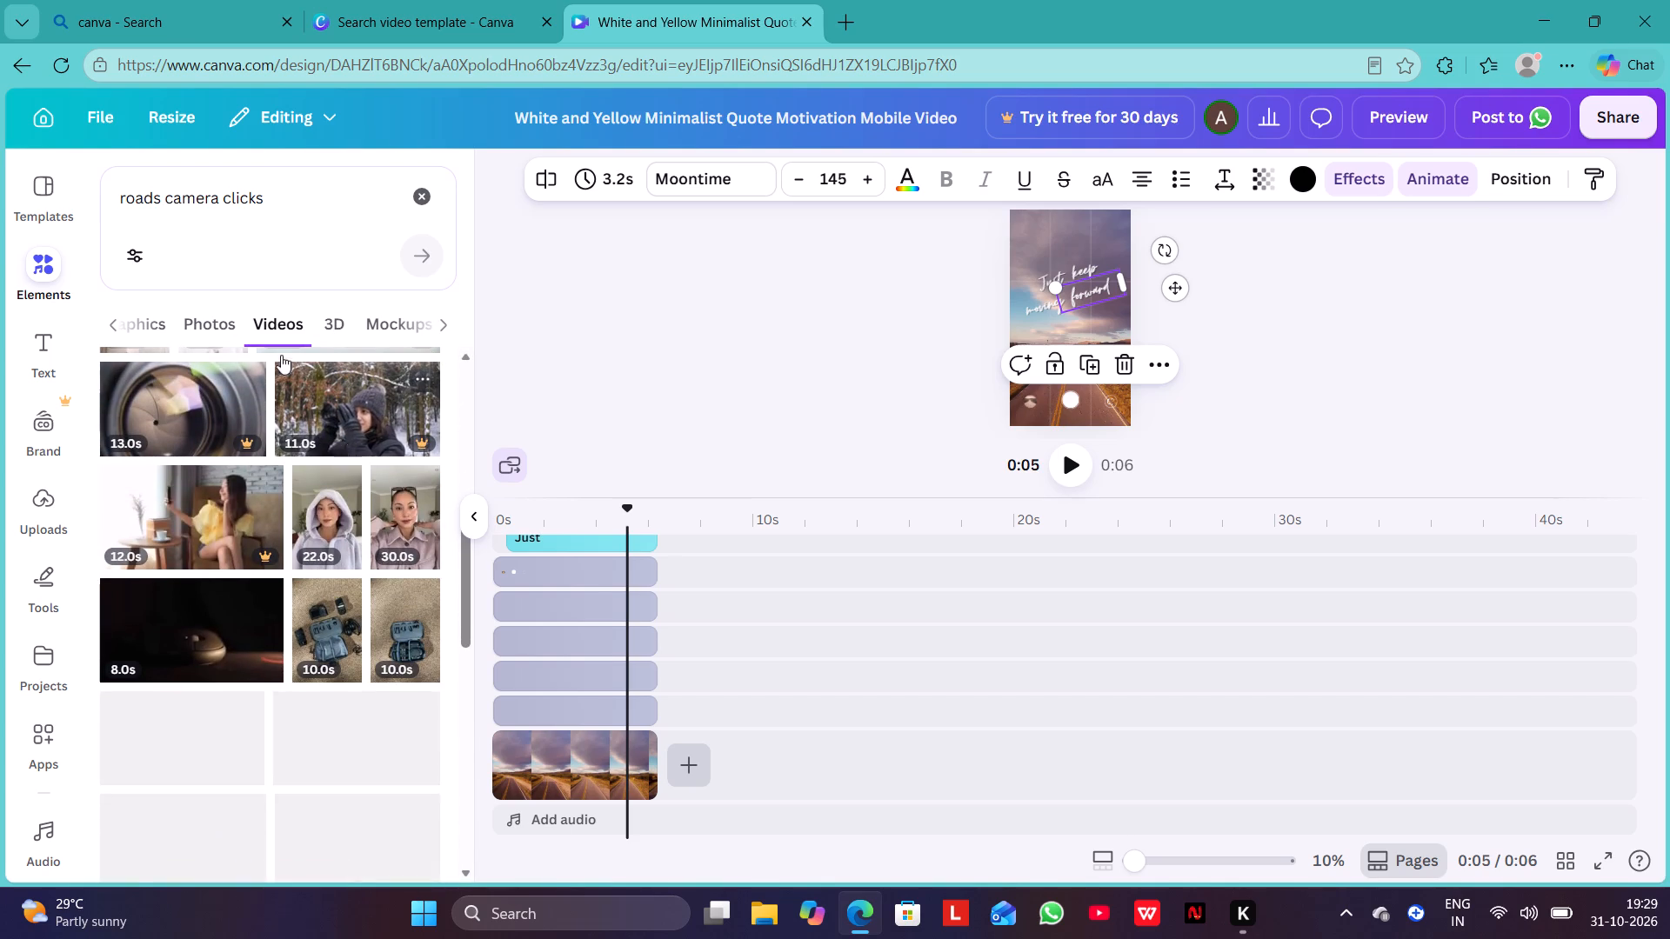
{"action": "left_click", "coordinate": [210, 327]}
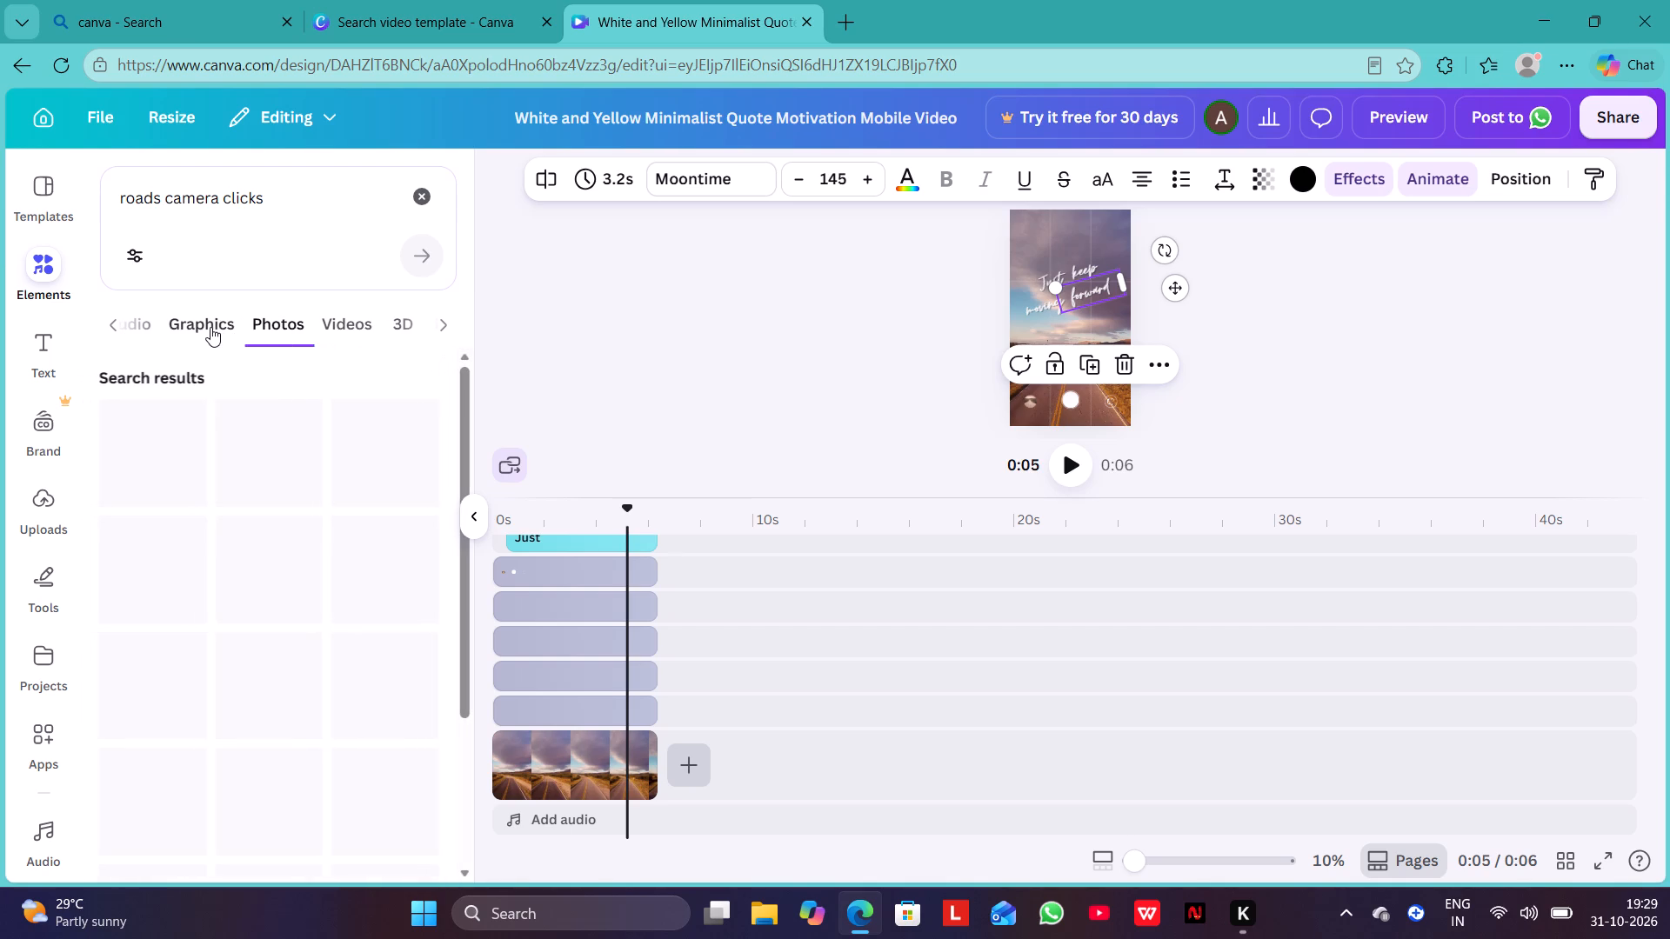
{"action": "scroll", "coordinate": [304, 534], "scroll_direction": "down", "scroll_amount": 2}
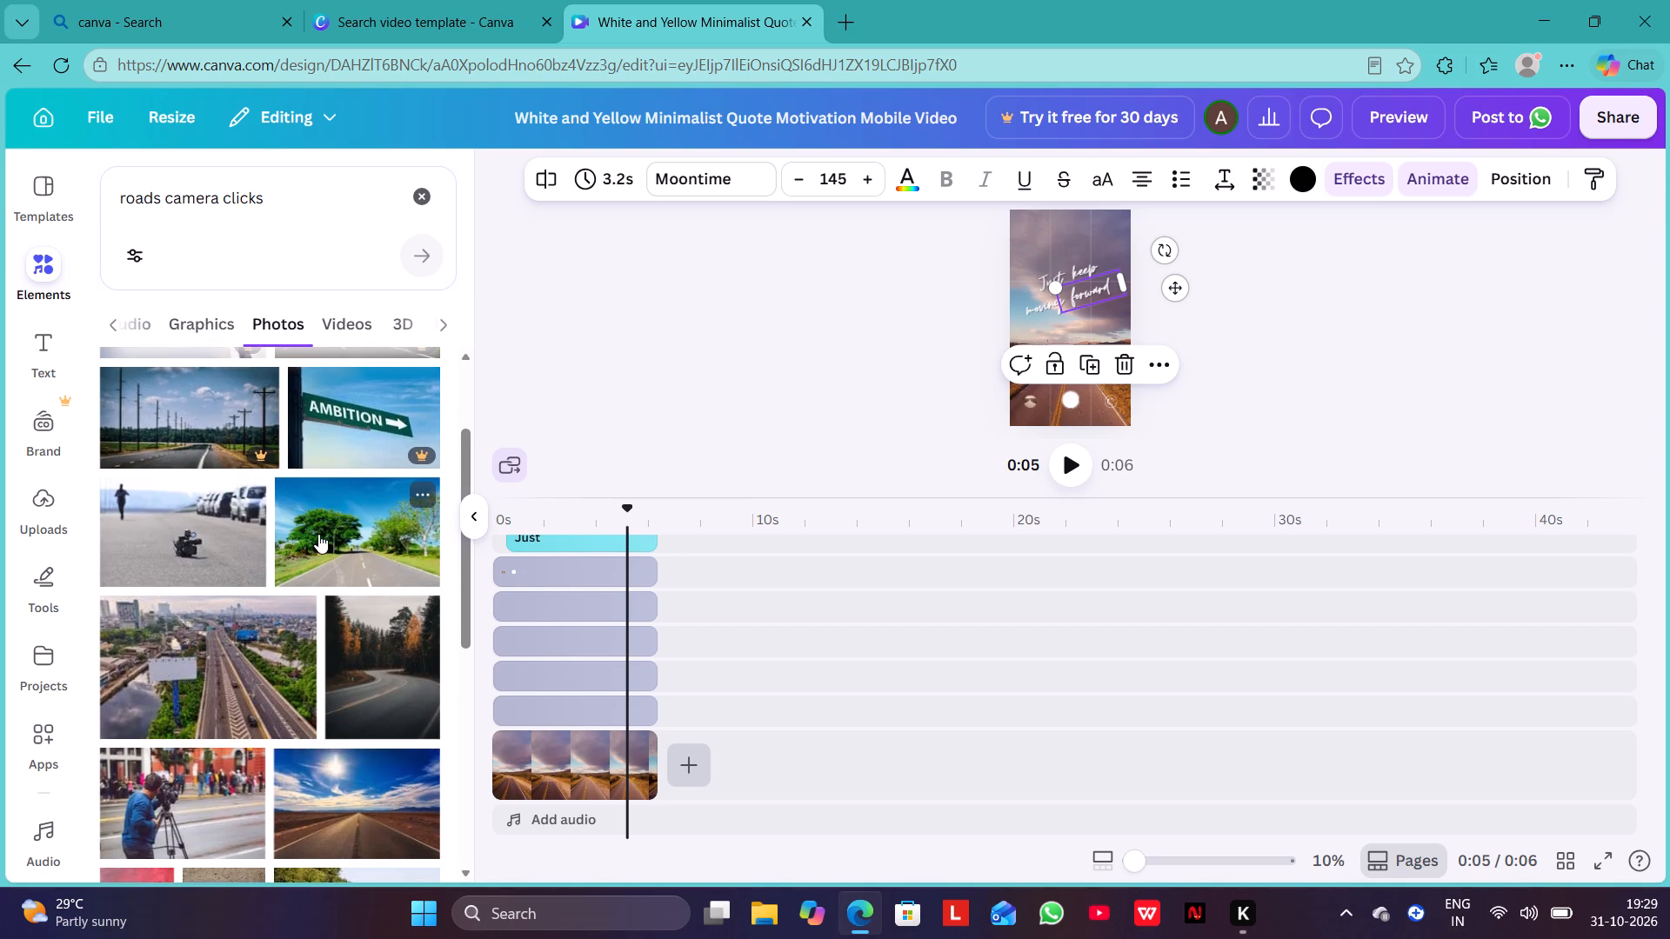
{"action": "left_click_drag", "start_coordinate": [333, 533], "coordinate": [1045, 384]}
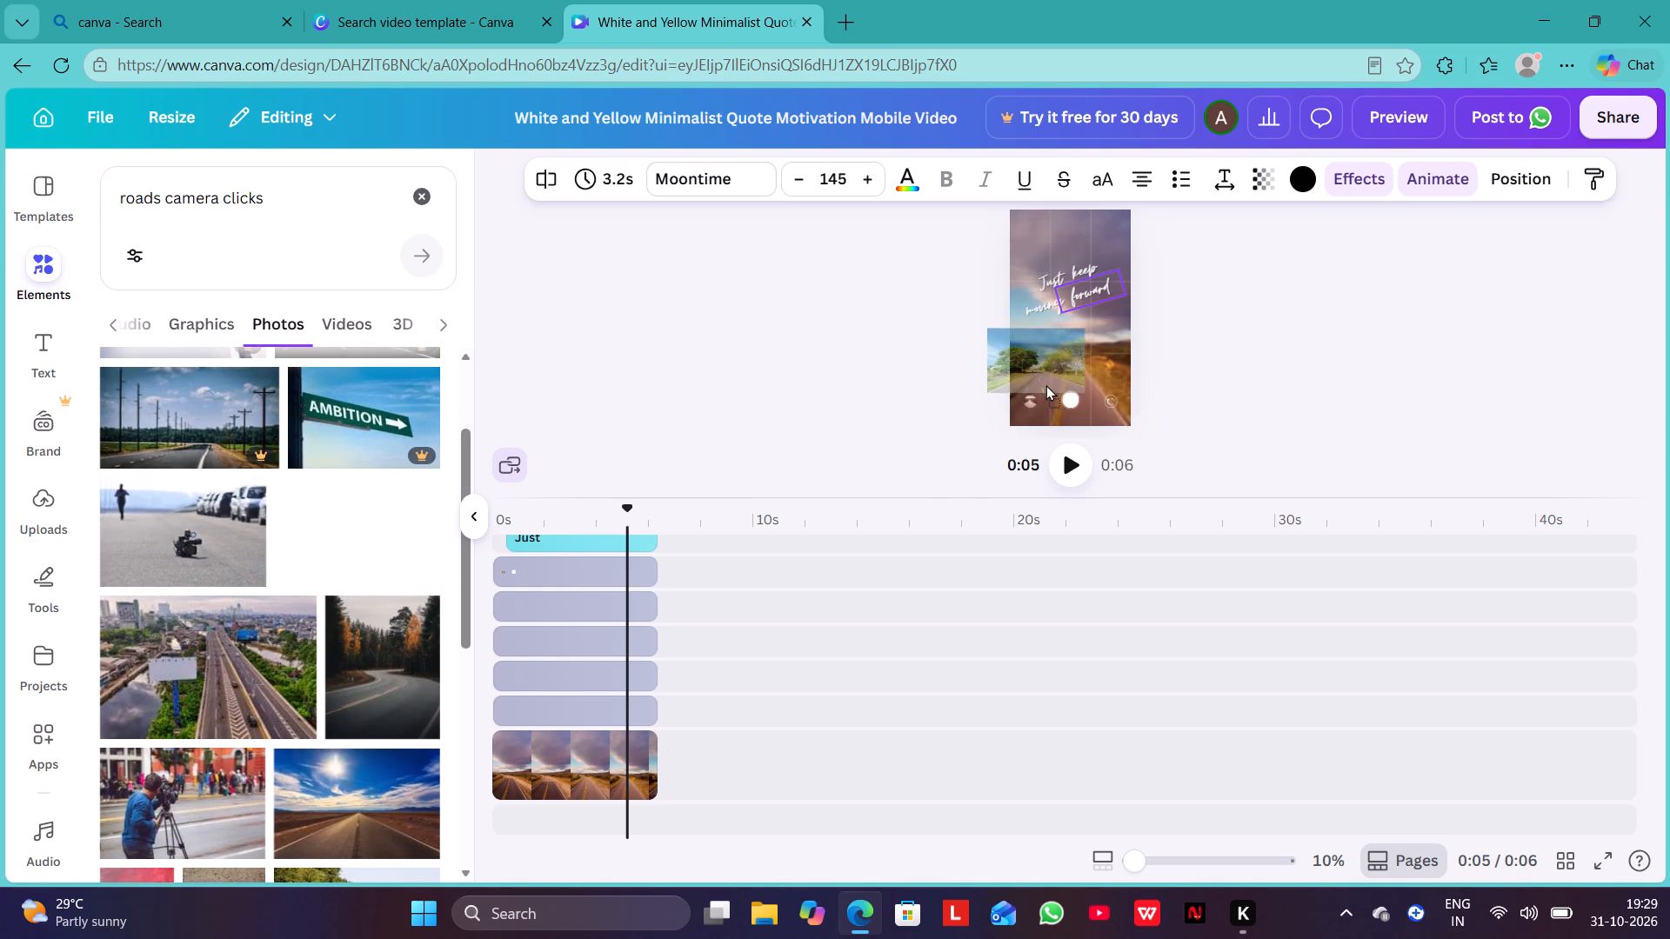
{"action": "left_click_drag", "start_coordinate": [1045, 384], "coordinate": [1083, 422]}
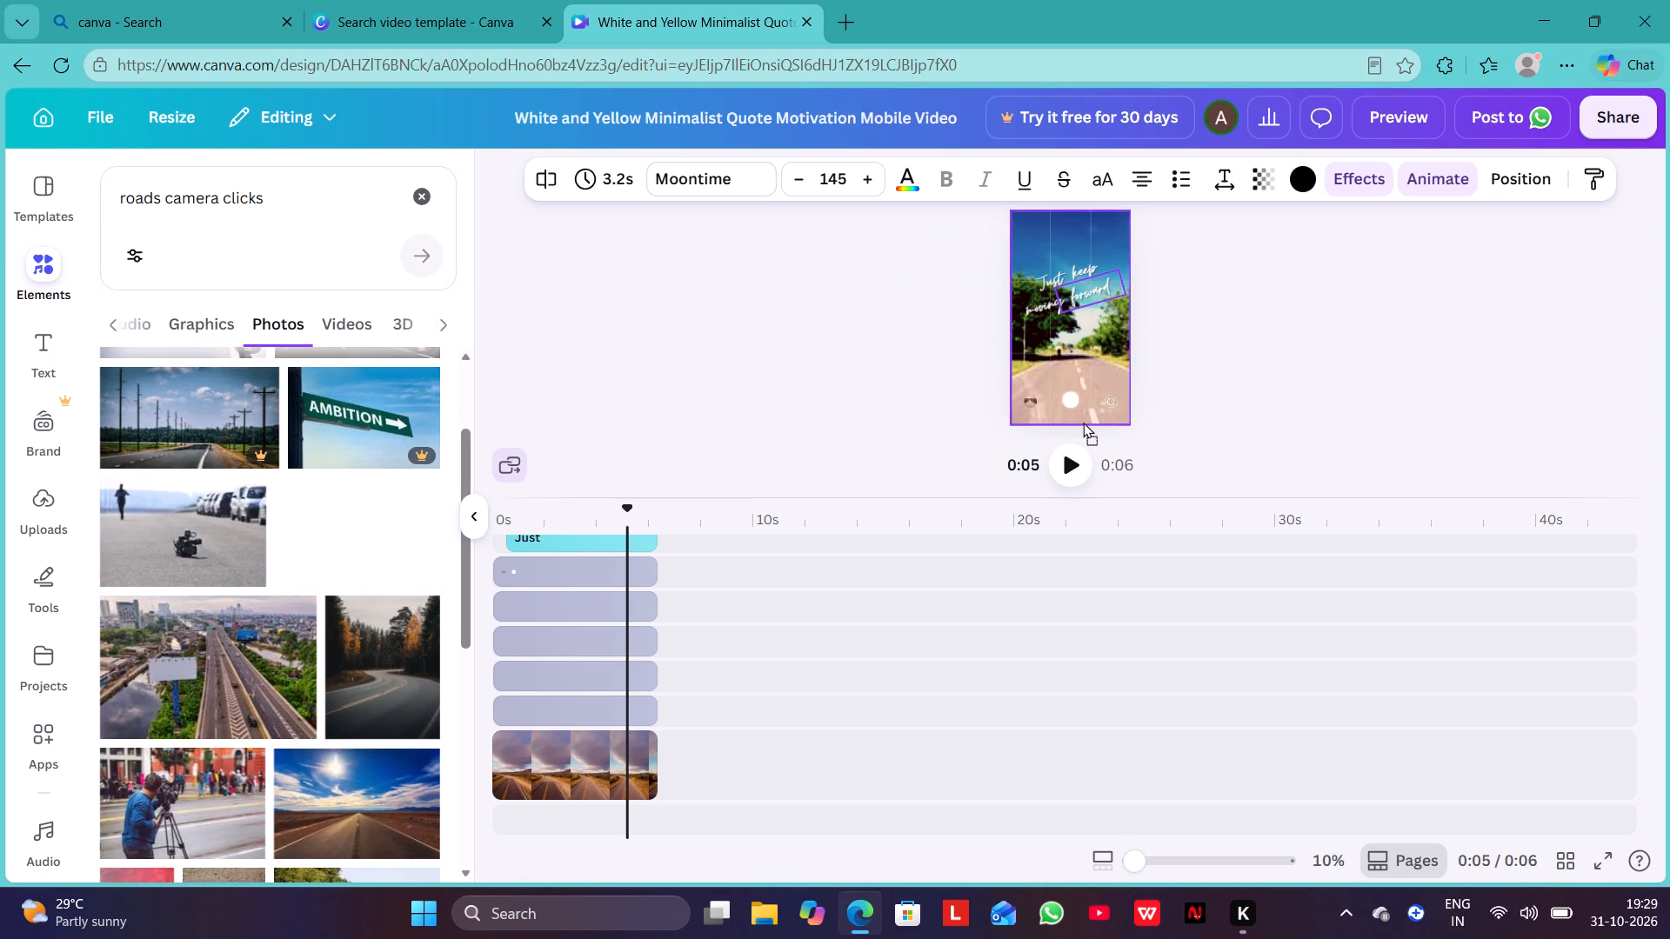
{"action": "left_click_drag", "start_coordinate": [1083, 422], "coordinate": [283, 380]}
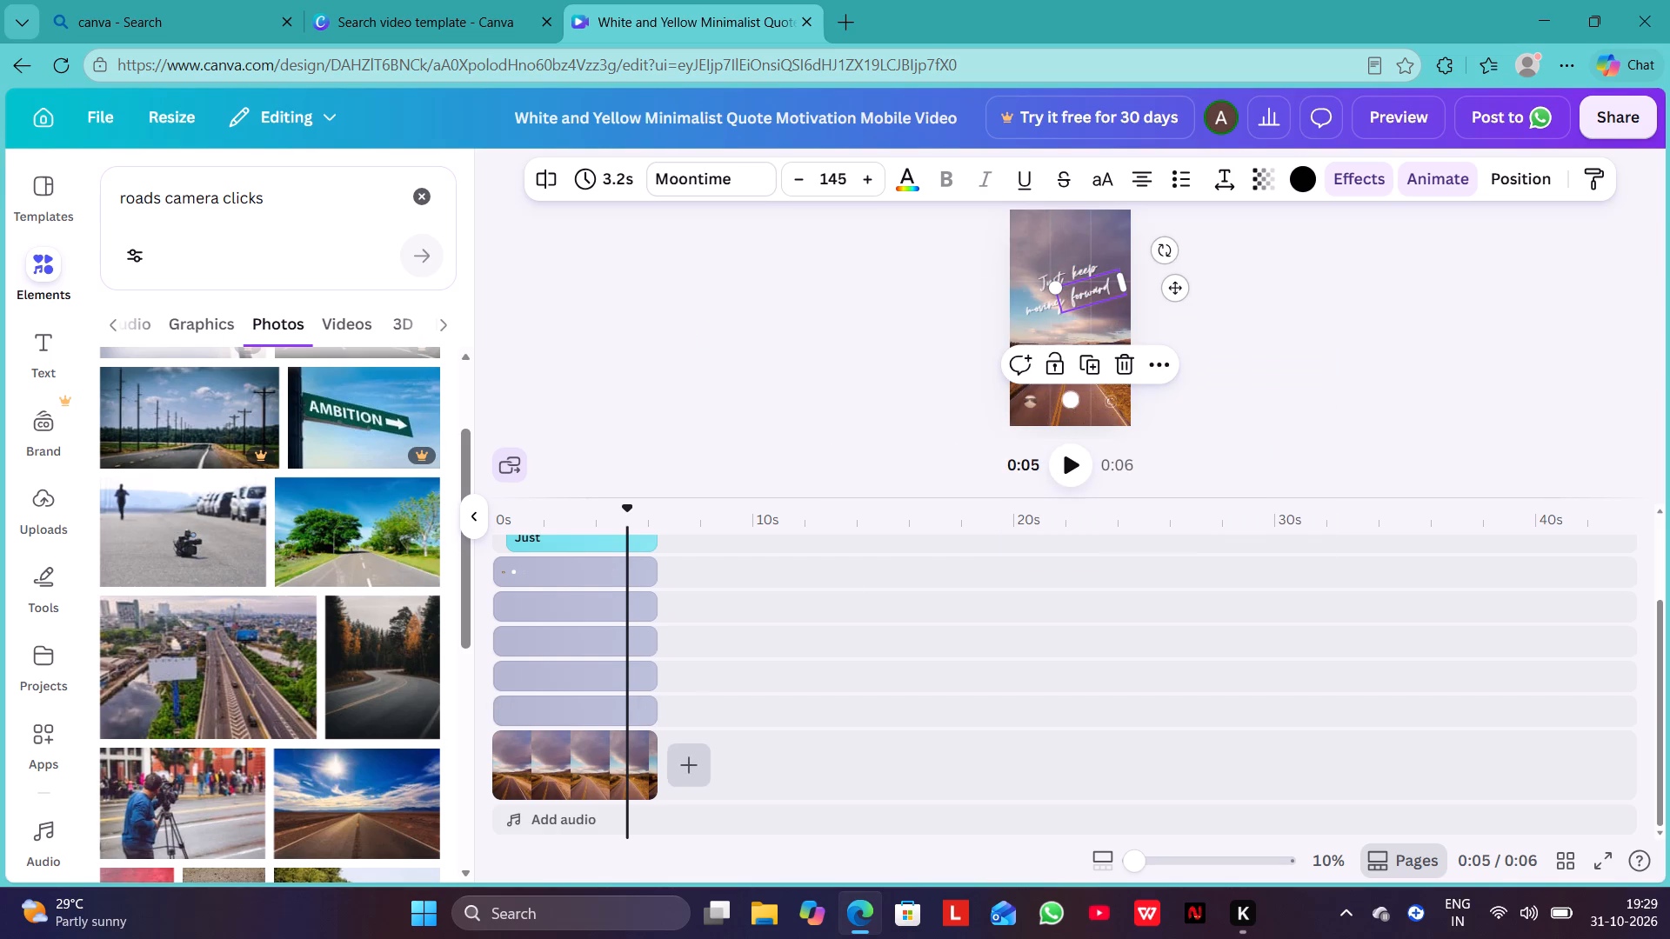
Add the photo of the curving road through autumn forest to the timeline as a clip directly after the opening road video.
{"action": "left_click_drag", "start_coordinate": [627, 525], "coordinate": [685, 522]}
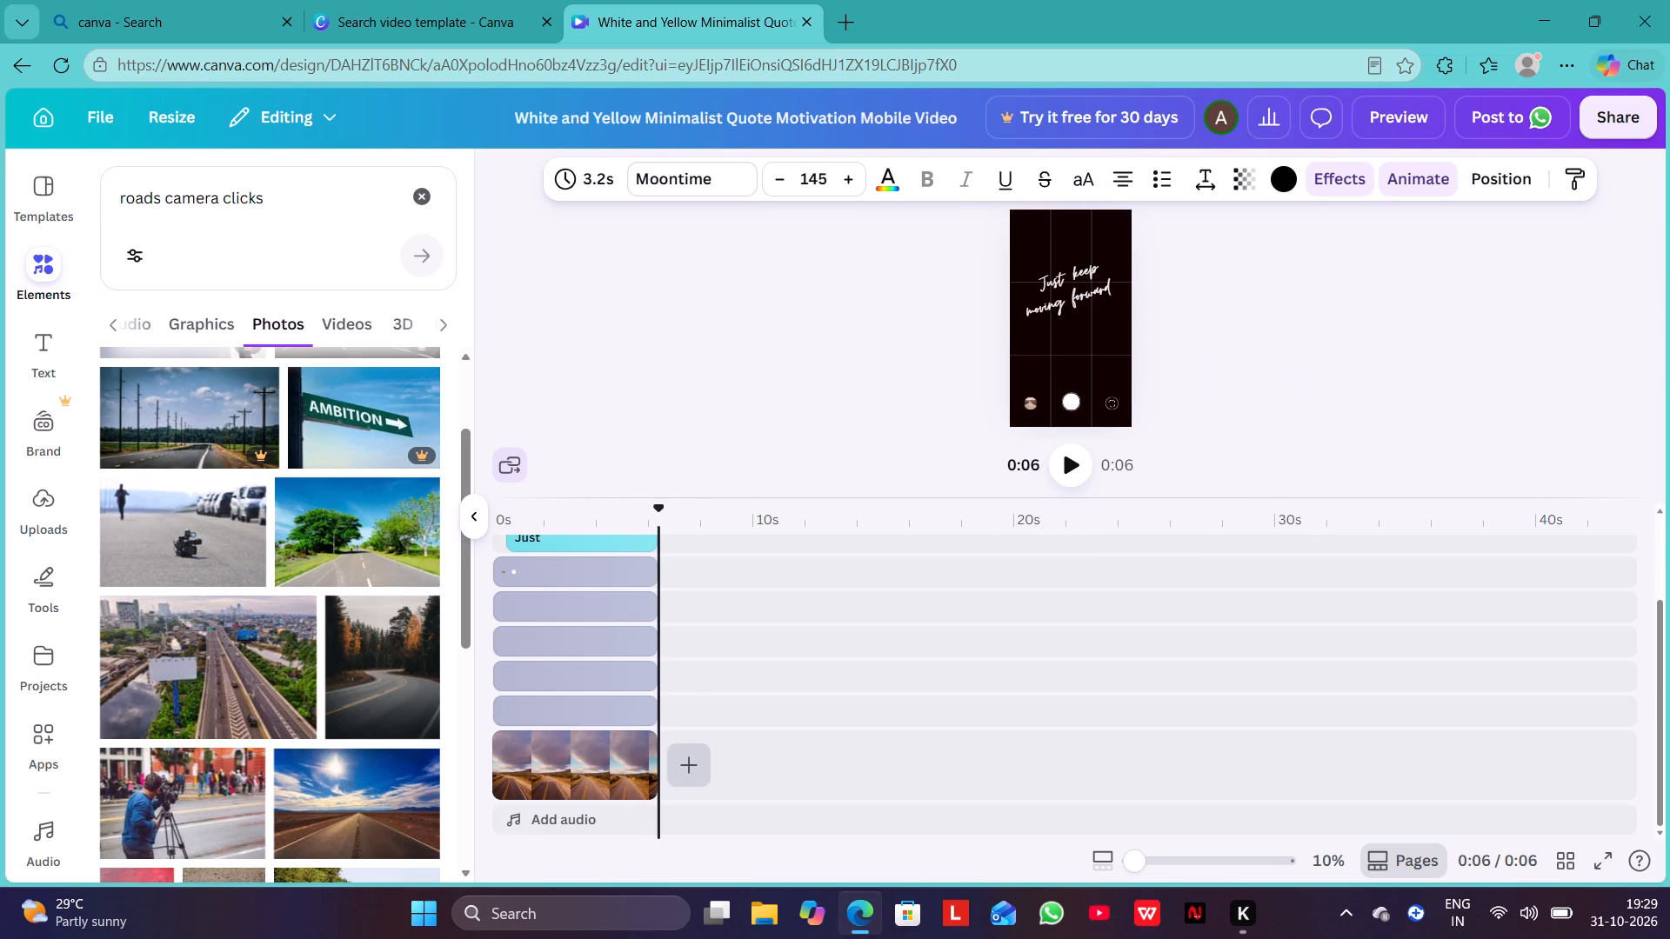
{"action": "scroll", "coordinate": [690, 585], "scroll_direction": "up", "scroll_amount": 2}
{"action": "scroll", "coordinate": [690, 585], "scroll_direction": "down", "scroll_amount": 2}
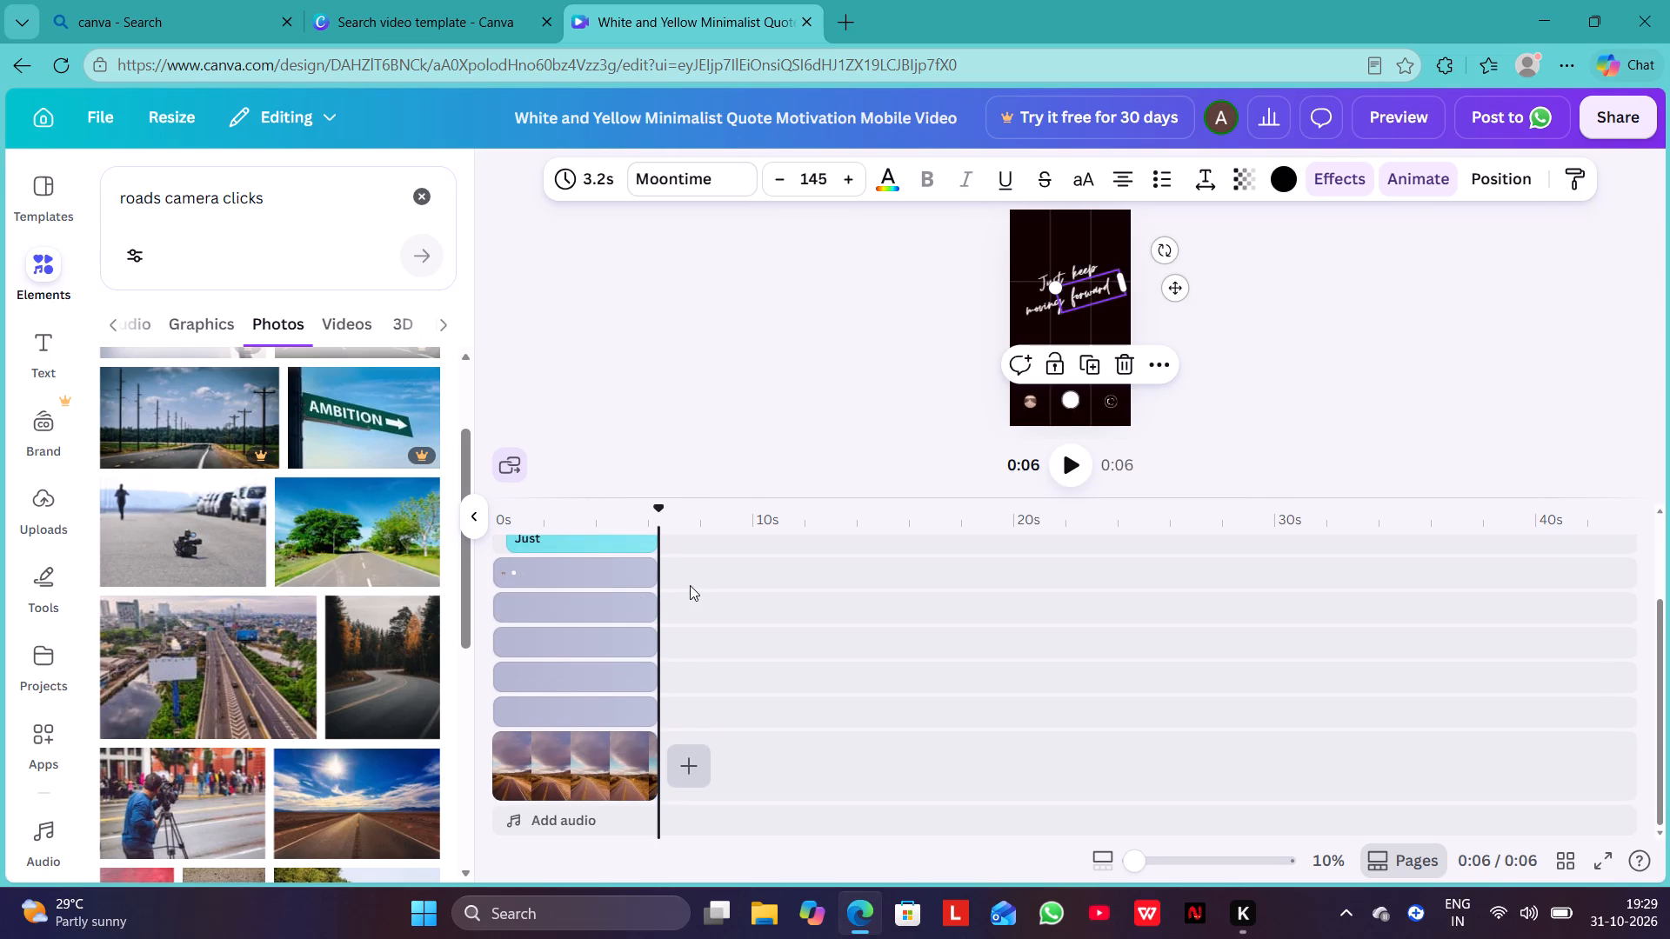
{"action": "left_click_drag", "start_coordinate": [323, 536], "coordinate": [327, 536]}
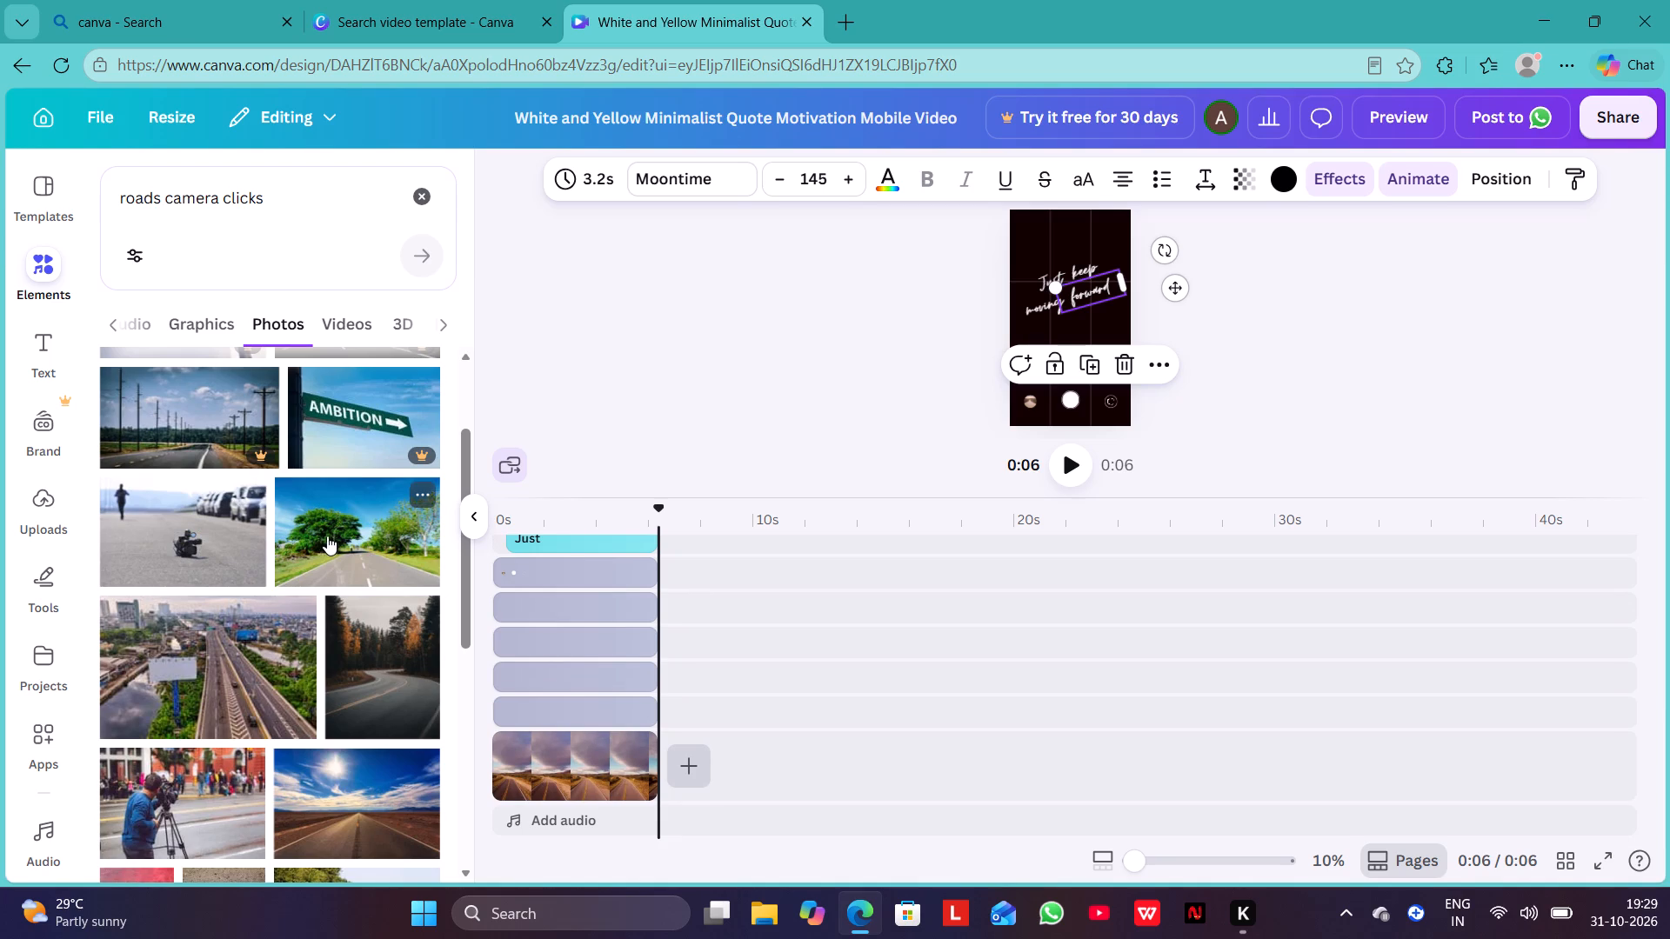
{"action": "left_click_drag", "start_coordinate": [327, 536], "coordinate": [346, 536]}
{"action": "left_click_drag", "start_coordinate": [377, 650], "coordinate": [728, 743]}
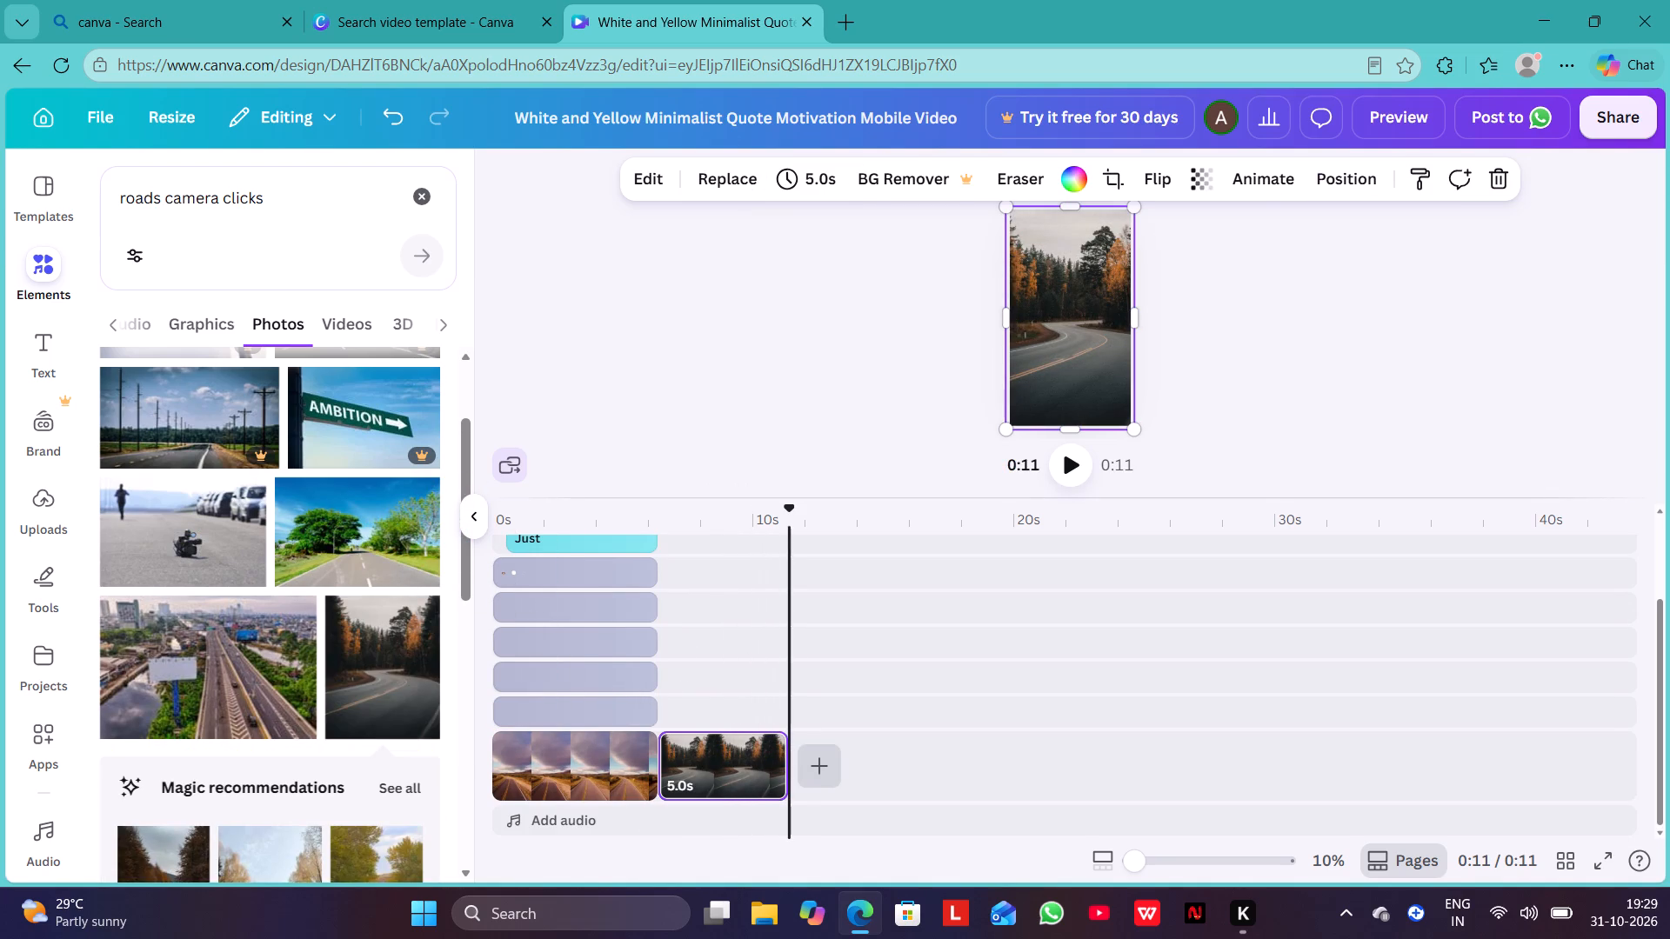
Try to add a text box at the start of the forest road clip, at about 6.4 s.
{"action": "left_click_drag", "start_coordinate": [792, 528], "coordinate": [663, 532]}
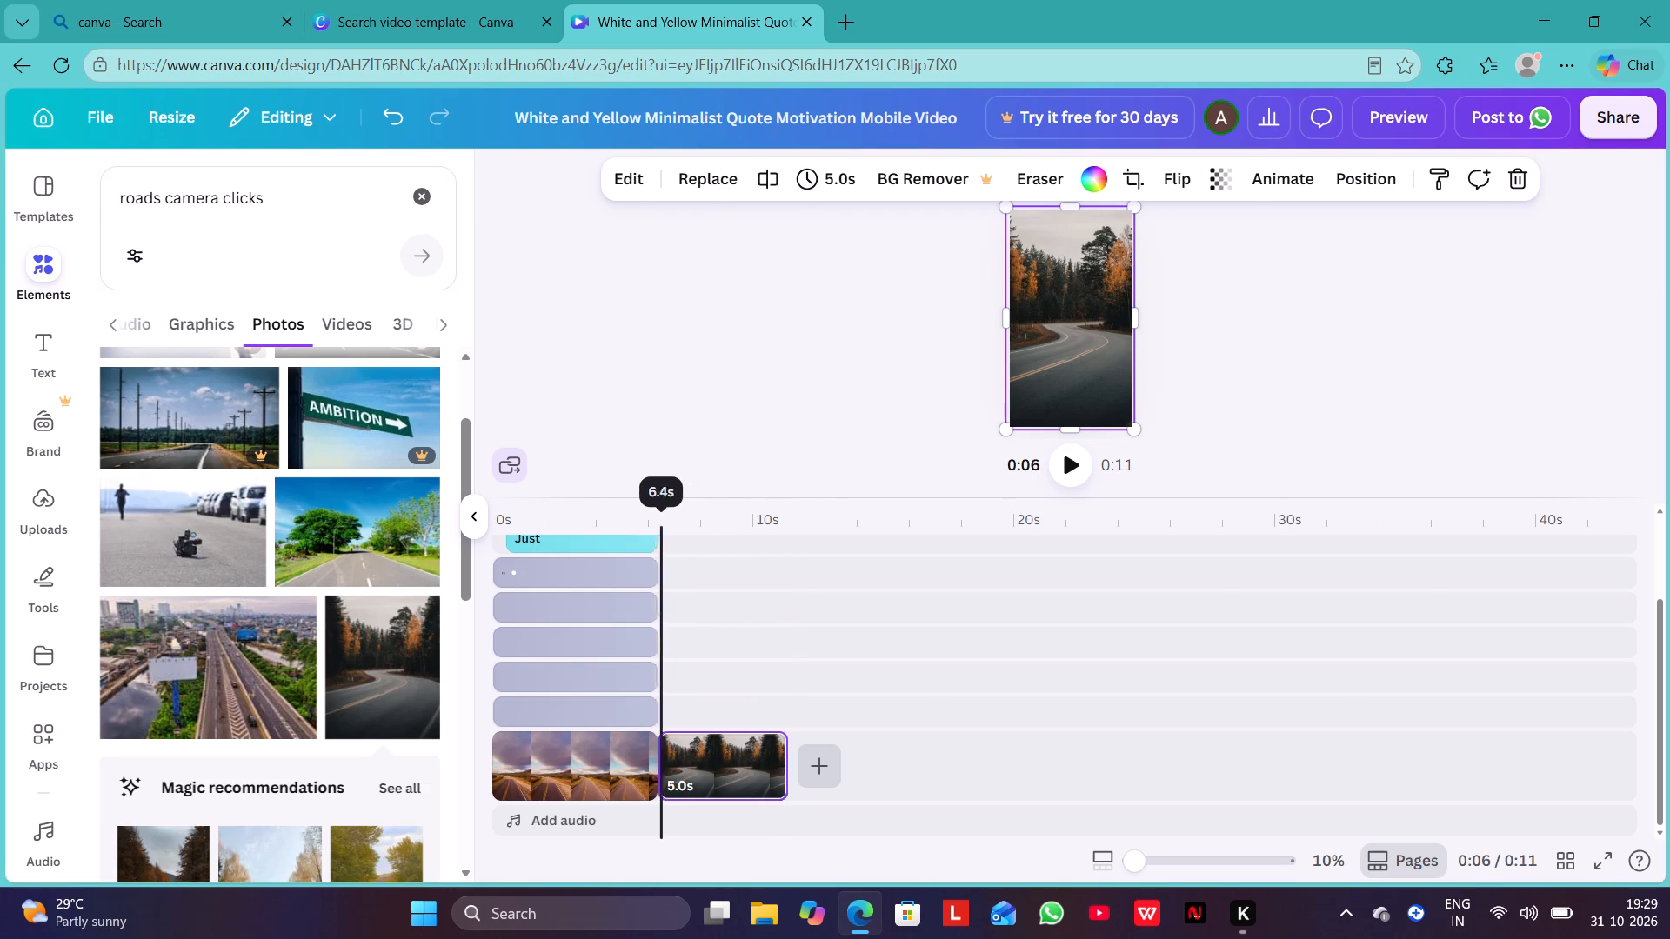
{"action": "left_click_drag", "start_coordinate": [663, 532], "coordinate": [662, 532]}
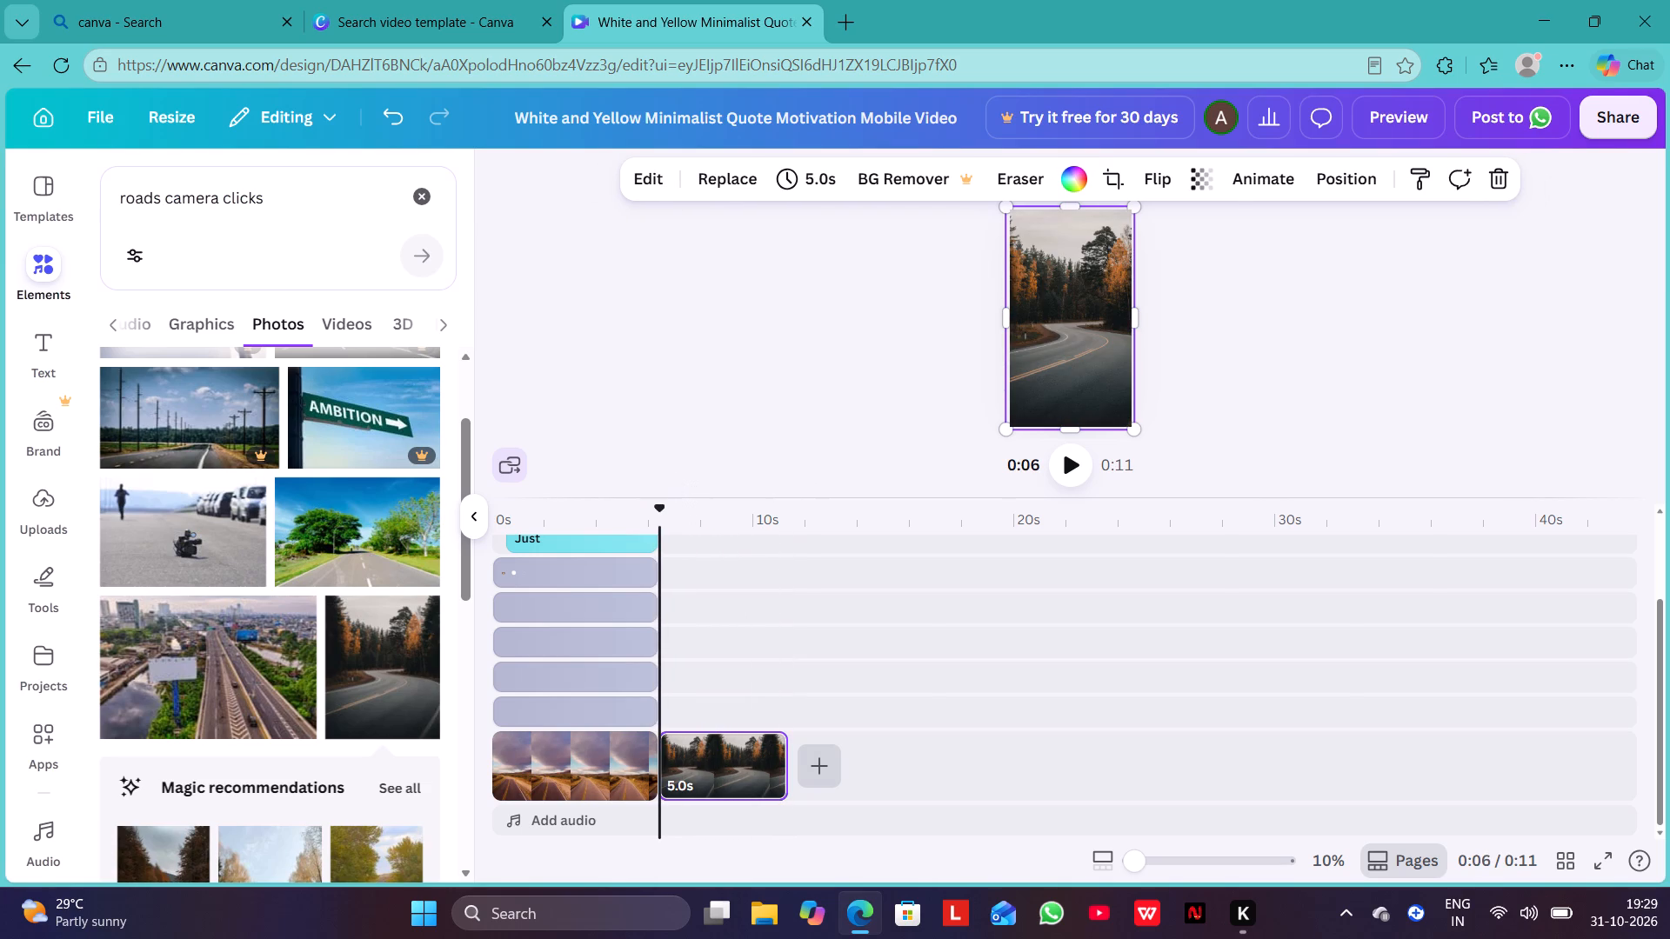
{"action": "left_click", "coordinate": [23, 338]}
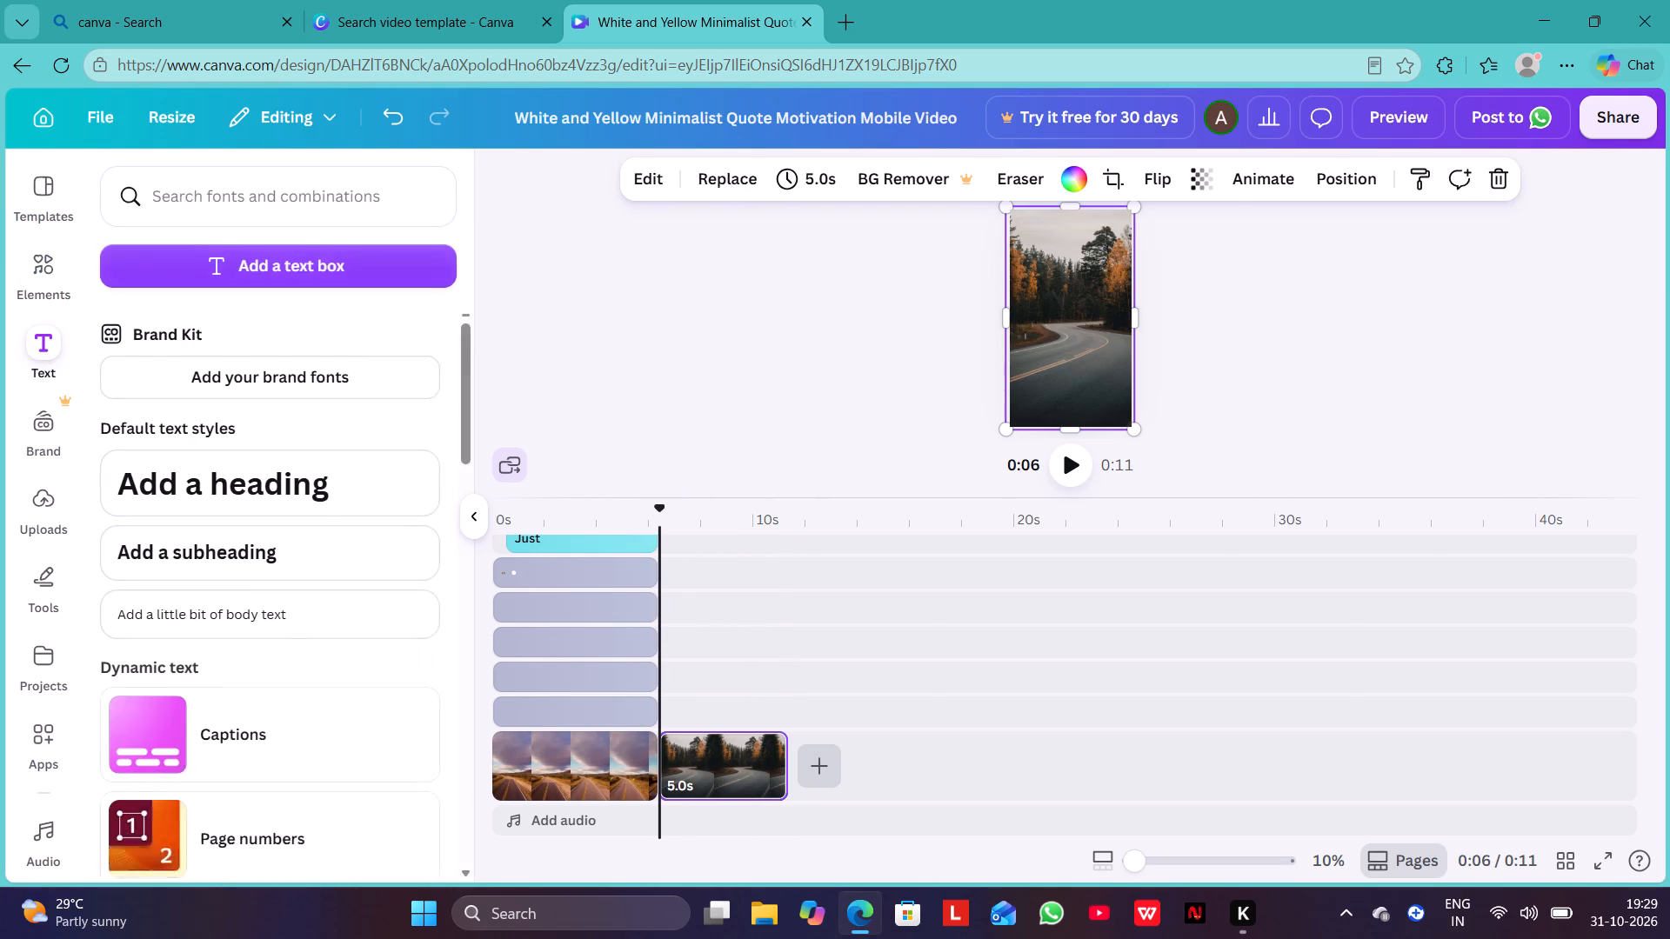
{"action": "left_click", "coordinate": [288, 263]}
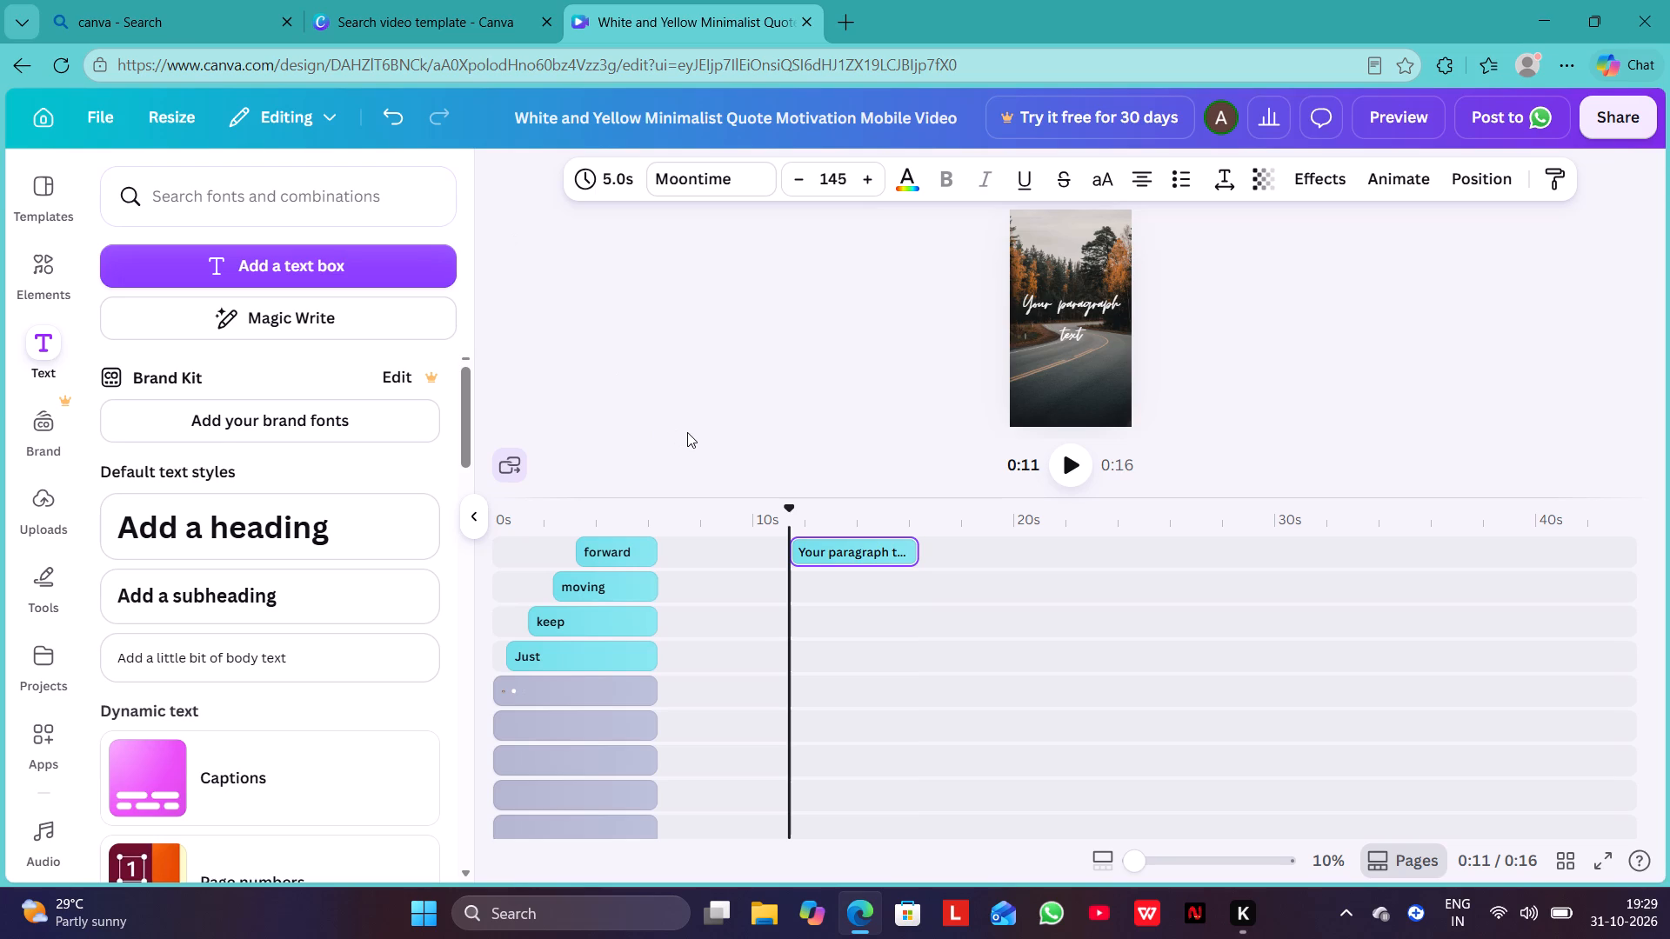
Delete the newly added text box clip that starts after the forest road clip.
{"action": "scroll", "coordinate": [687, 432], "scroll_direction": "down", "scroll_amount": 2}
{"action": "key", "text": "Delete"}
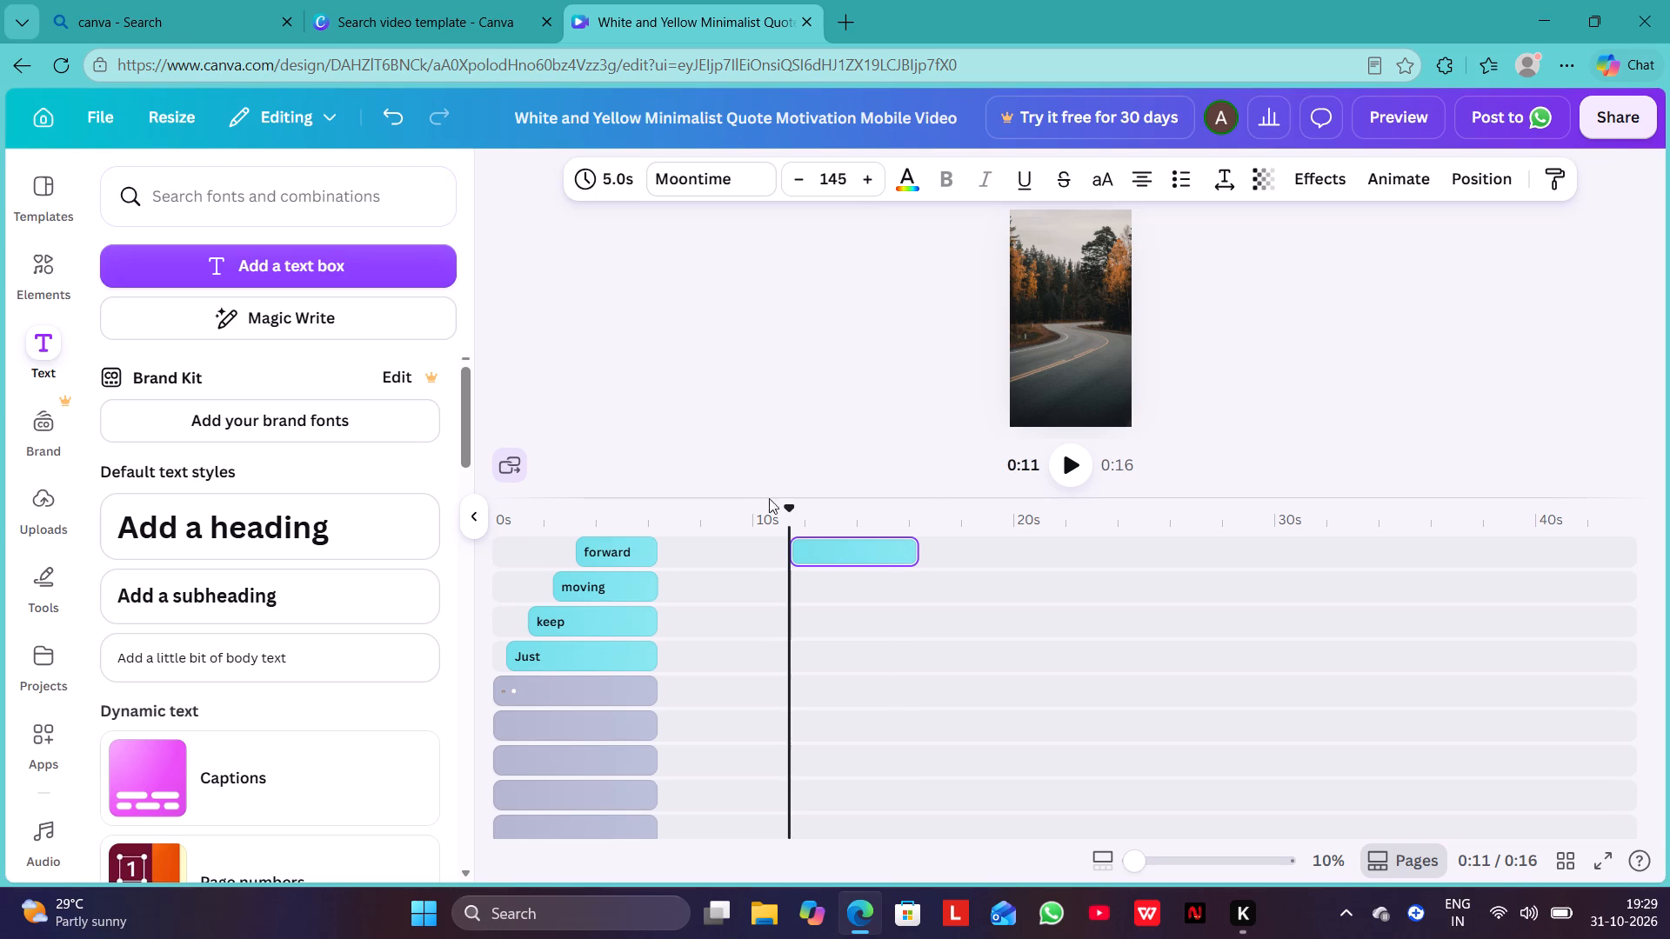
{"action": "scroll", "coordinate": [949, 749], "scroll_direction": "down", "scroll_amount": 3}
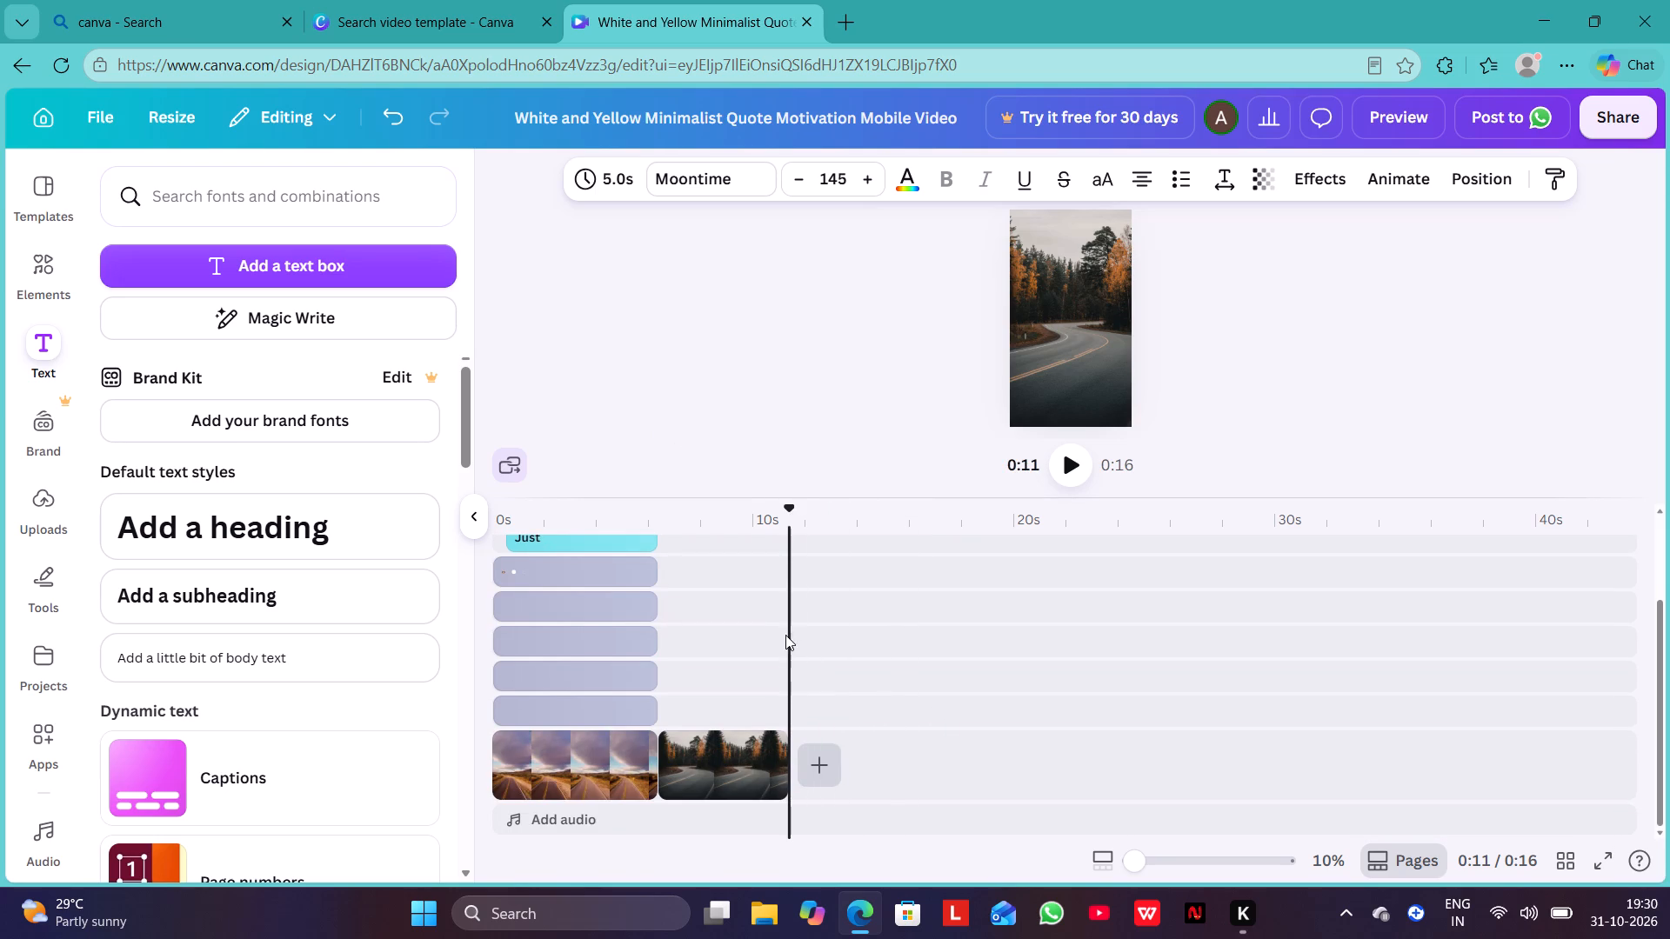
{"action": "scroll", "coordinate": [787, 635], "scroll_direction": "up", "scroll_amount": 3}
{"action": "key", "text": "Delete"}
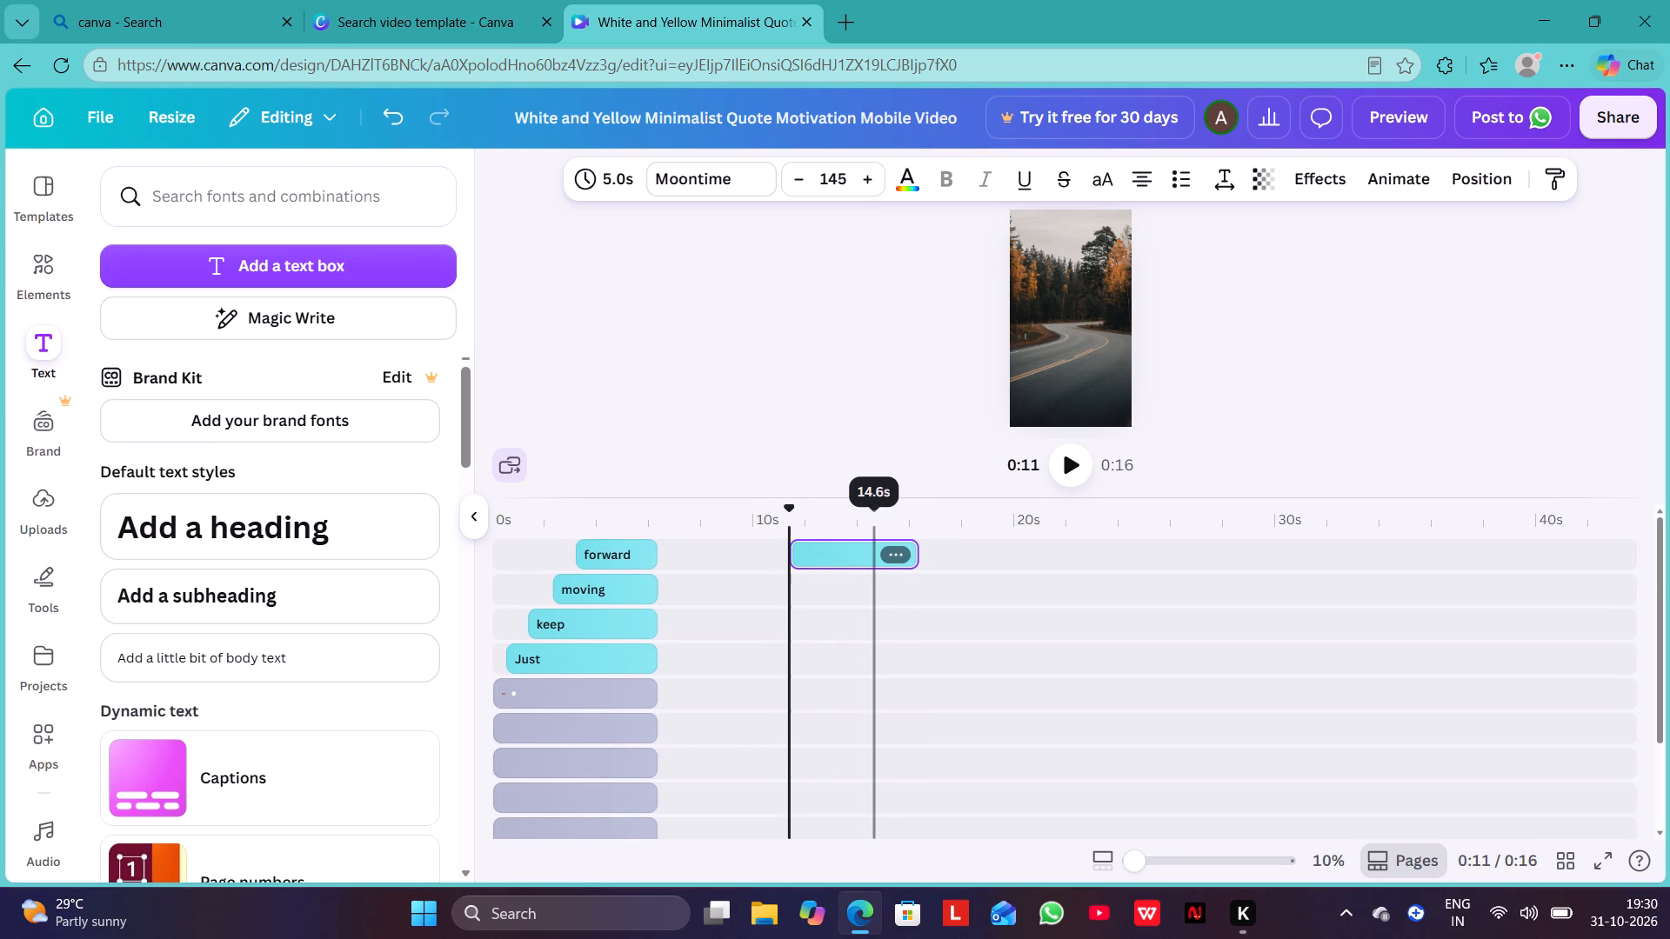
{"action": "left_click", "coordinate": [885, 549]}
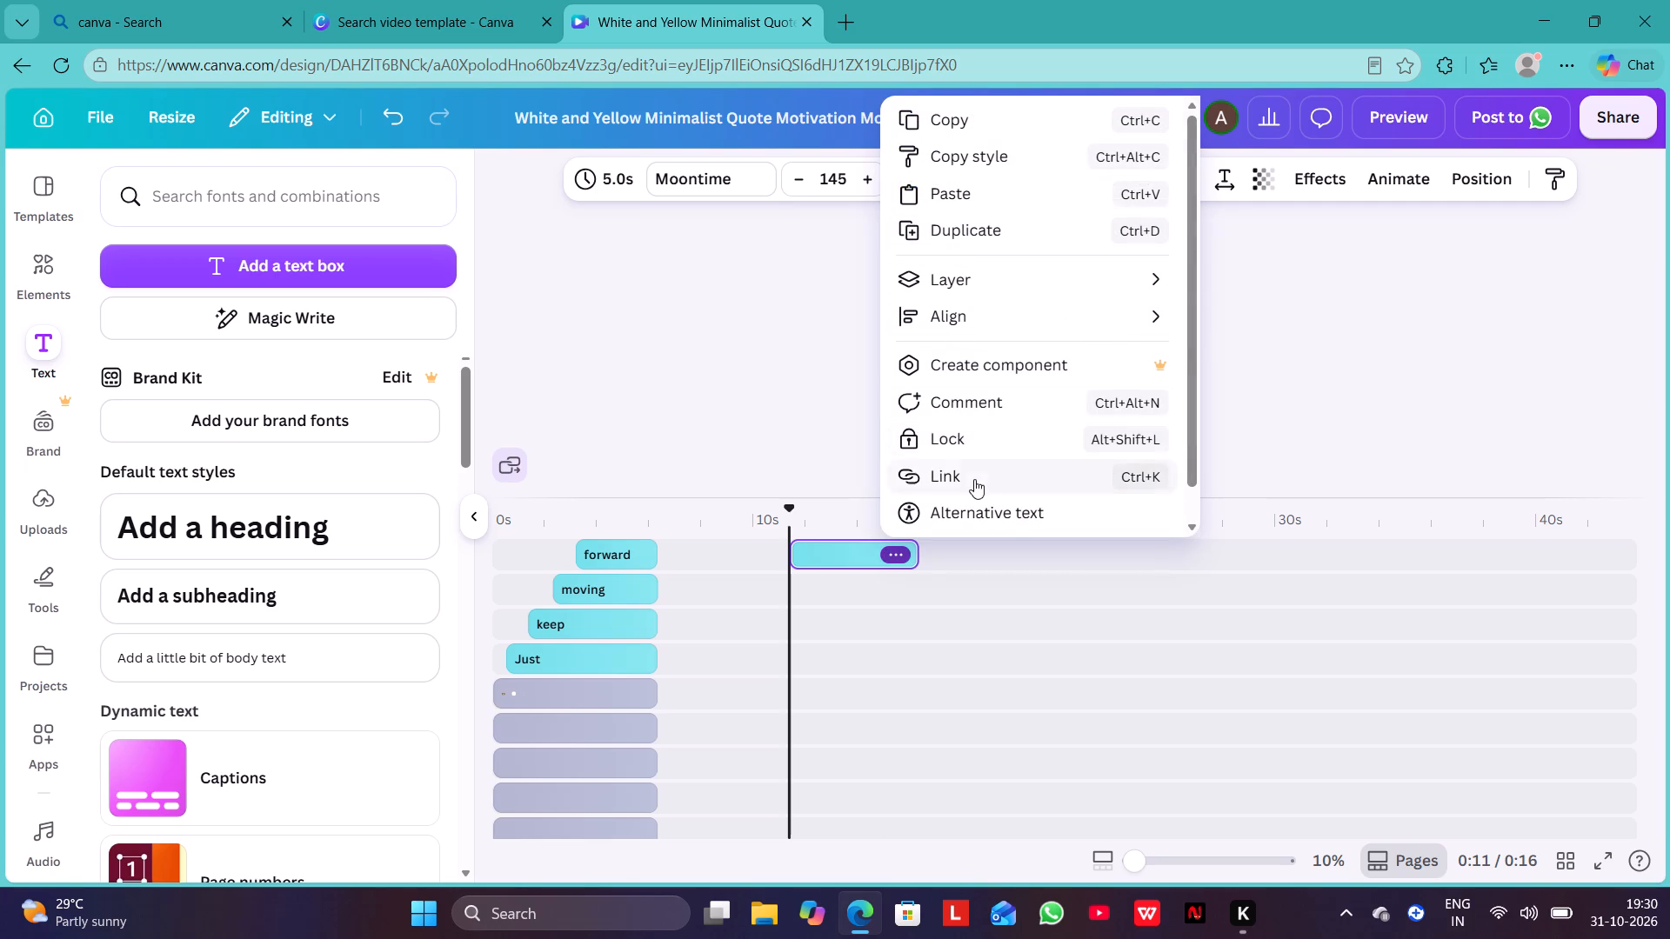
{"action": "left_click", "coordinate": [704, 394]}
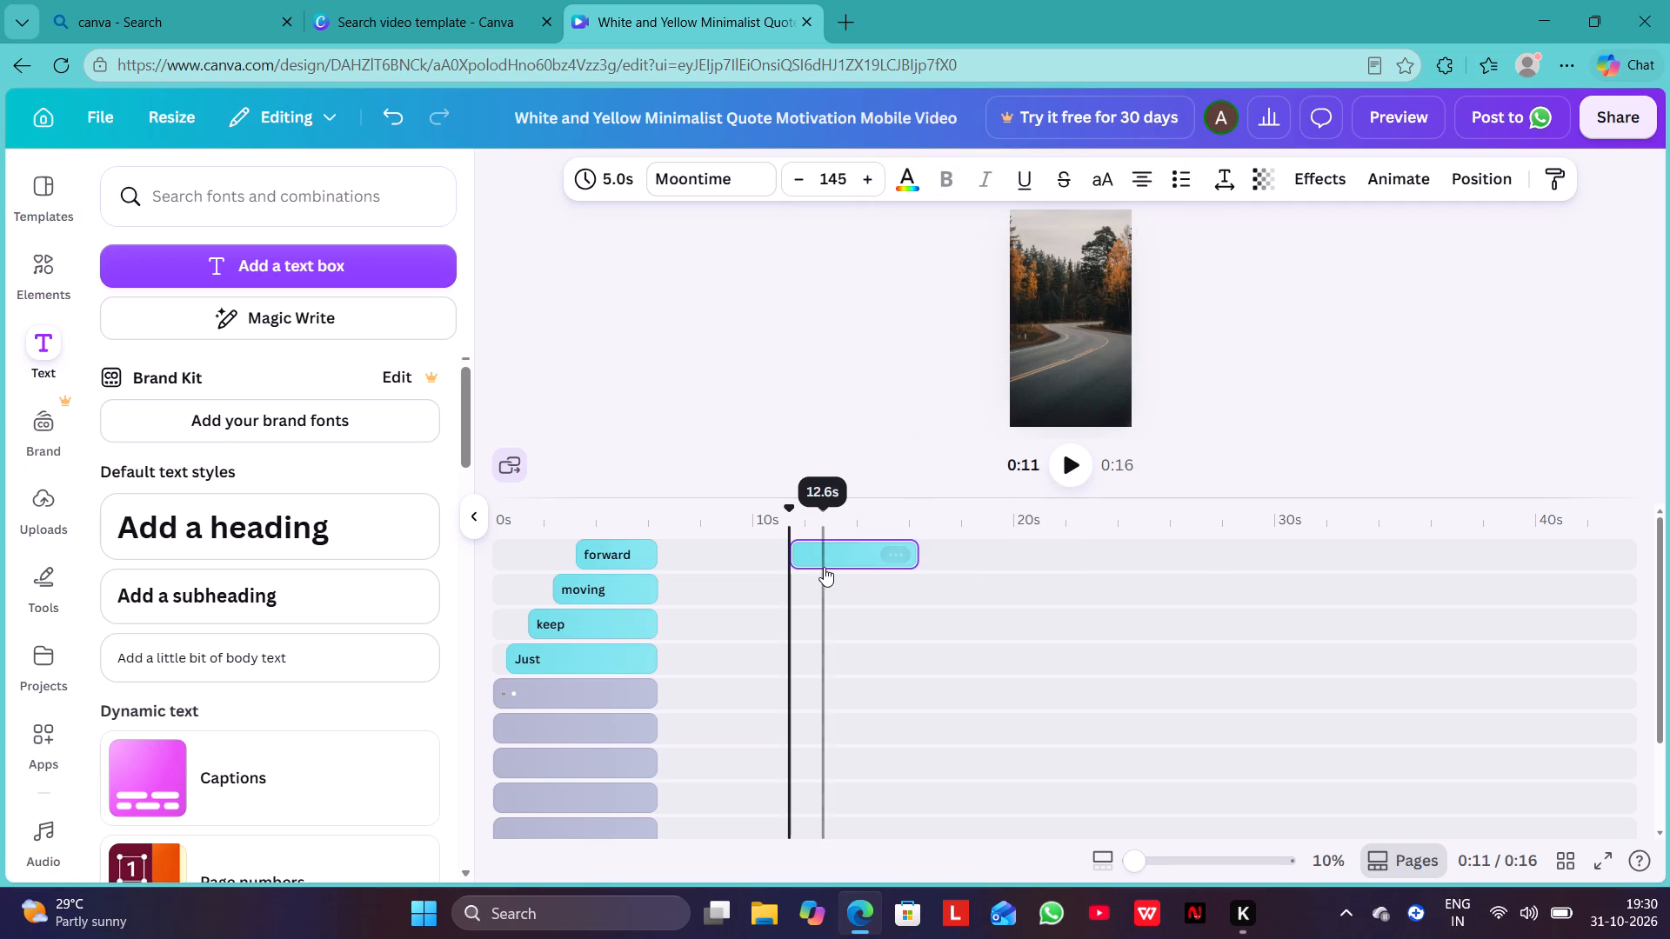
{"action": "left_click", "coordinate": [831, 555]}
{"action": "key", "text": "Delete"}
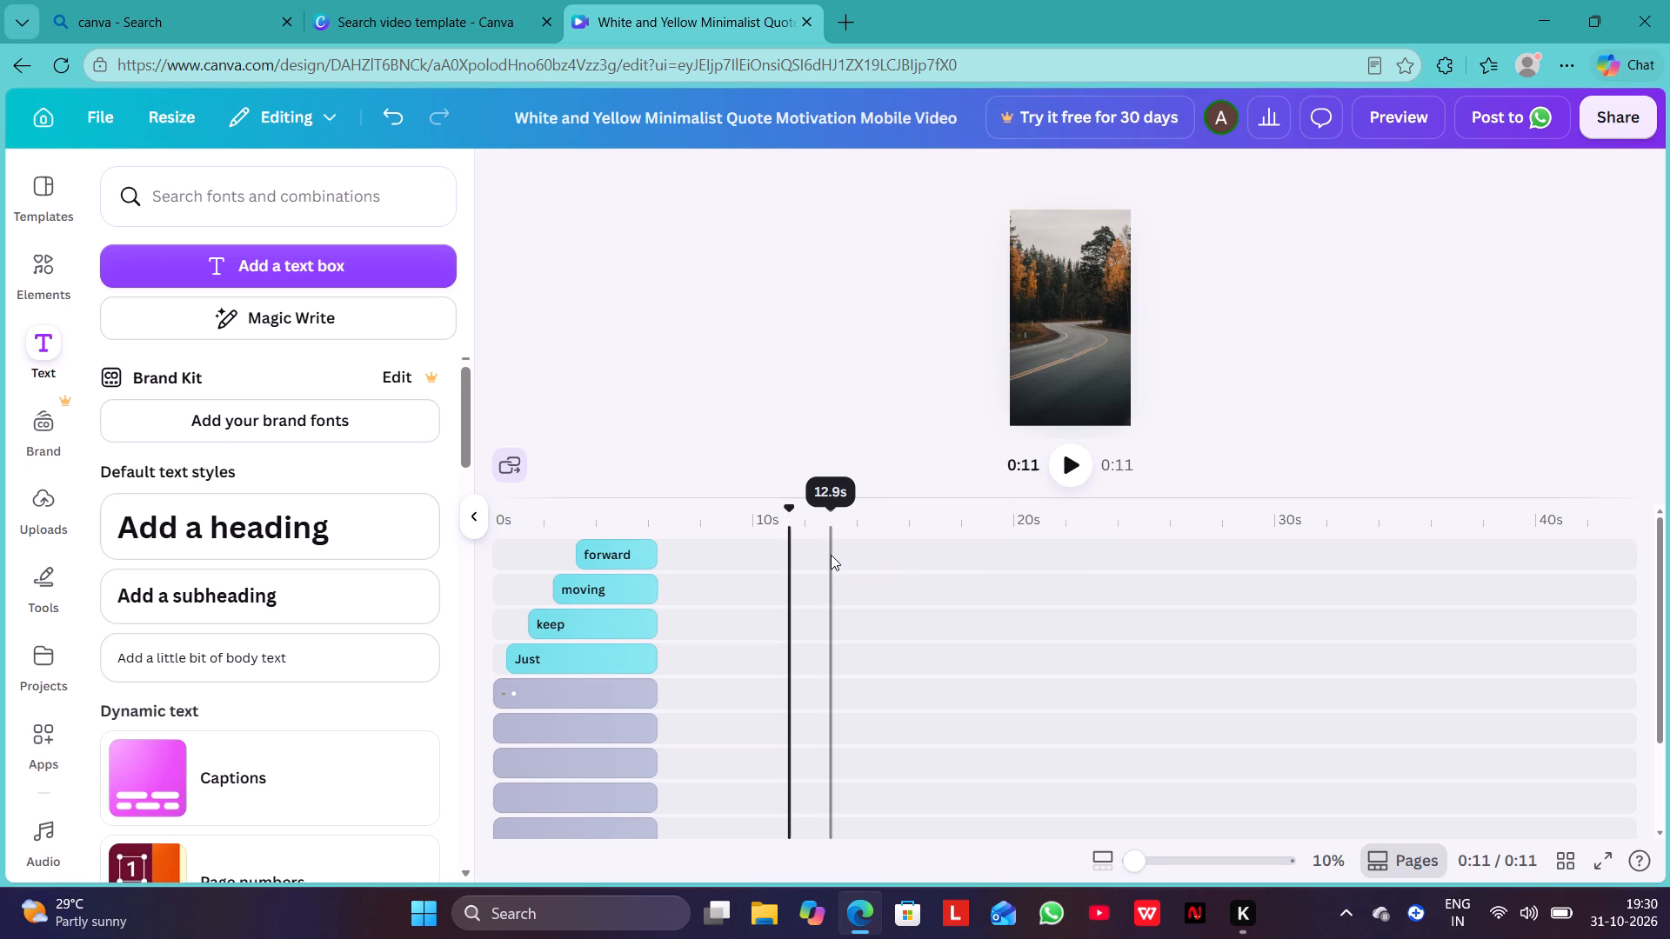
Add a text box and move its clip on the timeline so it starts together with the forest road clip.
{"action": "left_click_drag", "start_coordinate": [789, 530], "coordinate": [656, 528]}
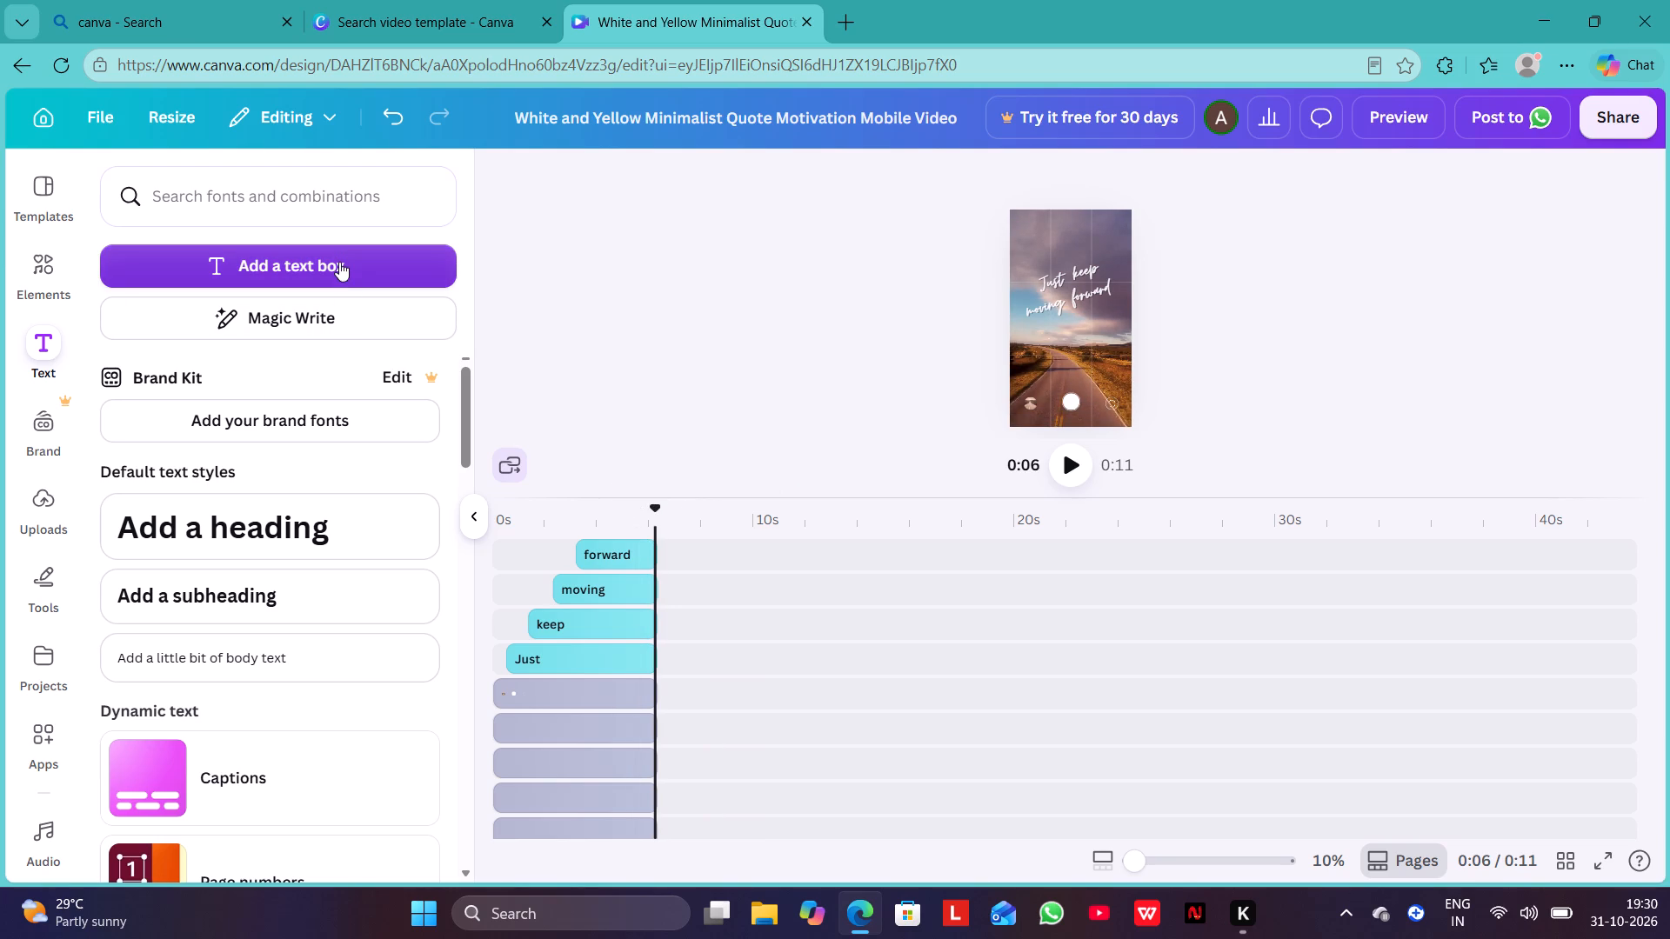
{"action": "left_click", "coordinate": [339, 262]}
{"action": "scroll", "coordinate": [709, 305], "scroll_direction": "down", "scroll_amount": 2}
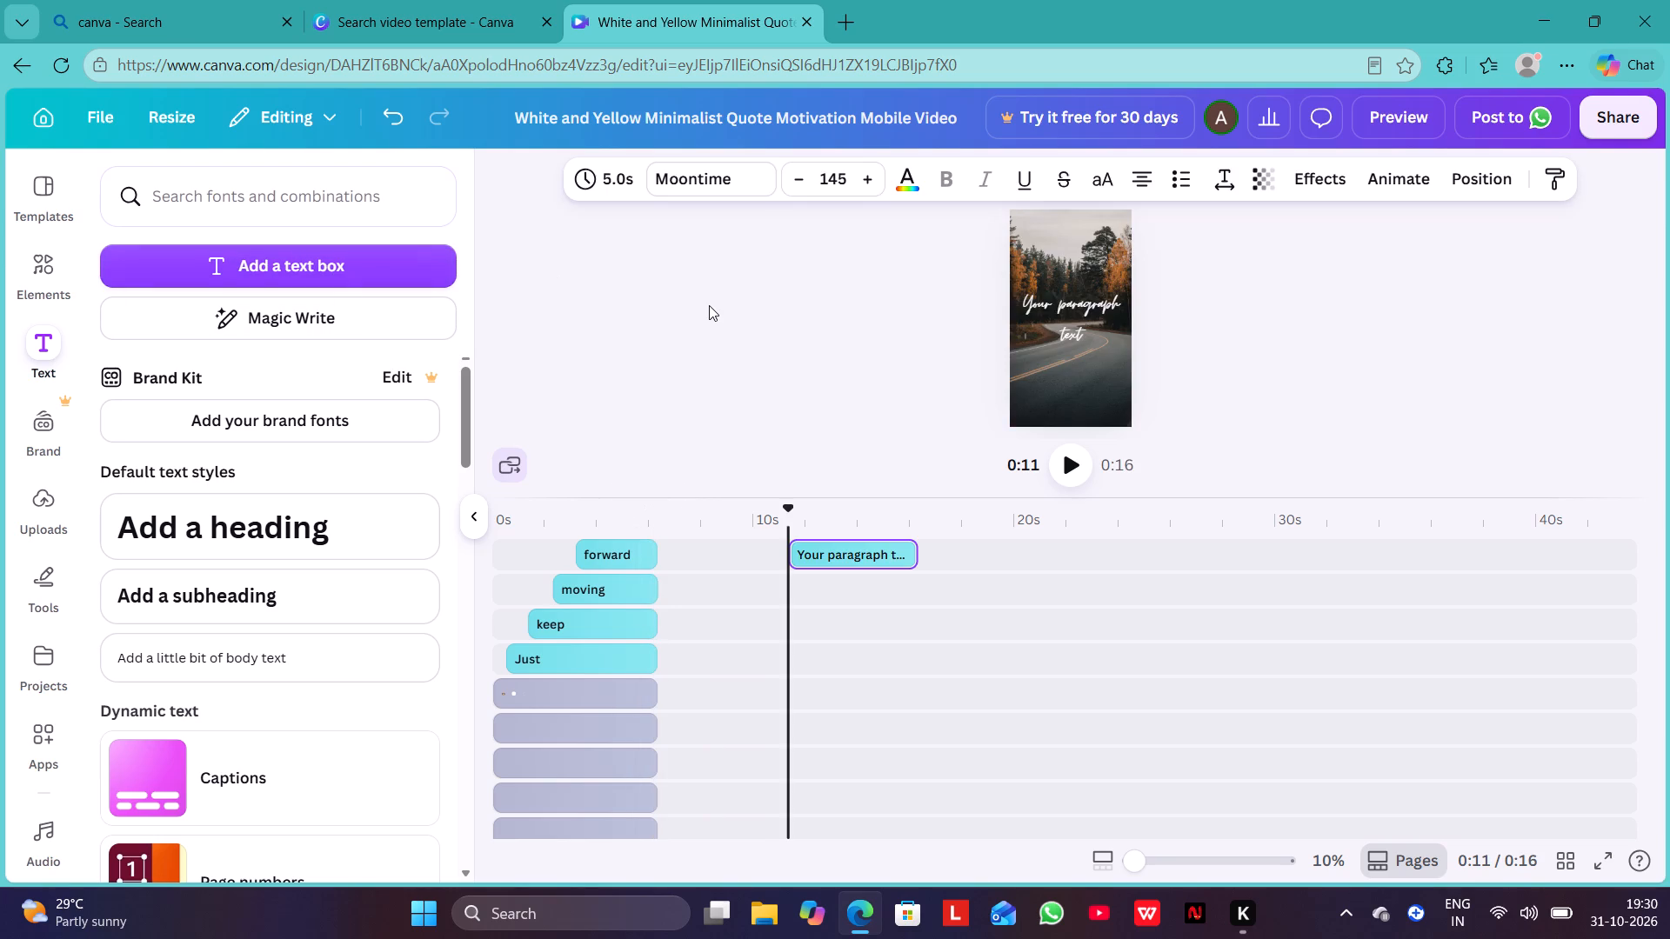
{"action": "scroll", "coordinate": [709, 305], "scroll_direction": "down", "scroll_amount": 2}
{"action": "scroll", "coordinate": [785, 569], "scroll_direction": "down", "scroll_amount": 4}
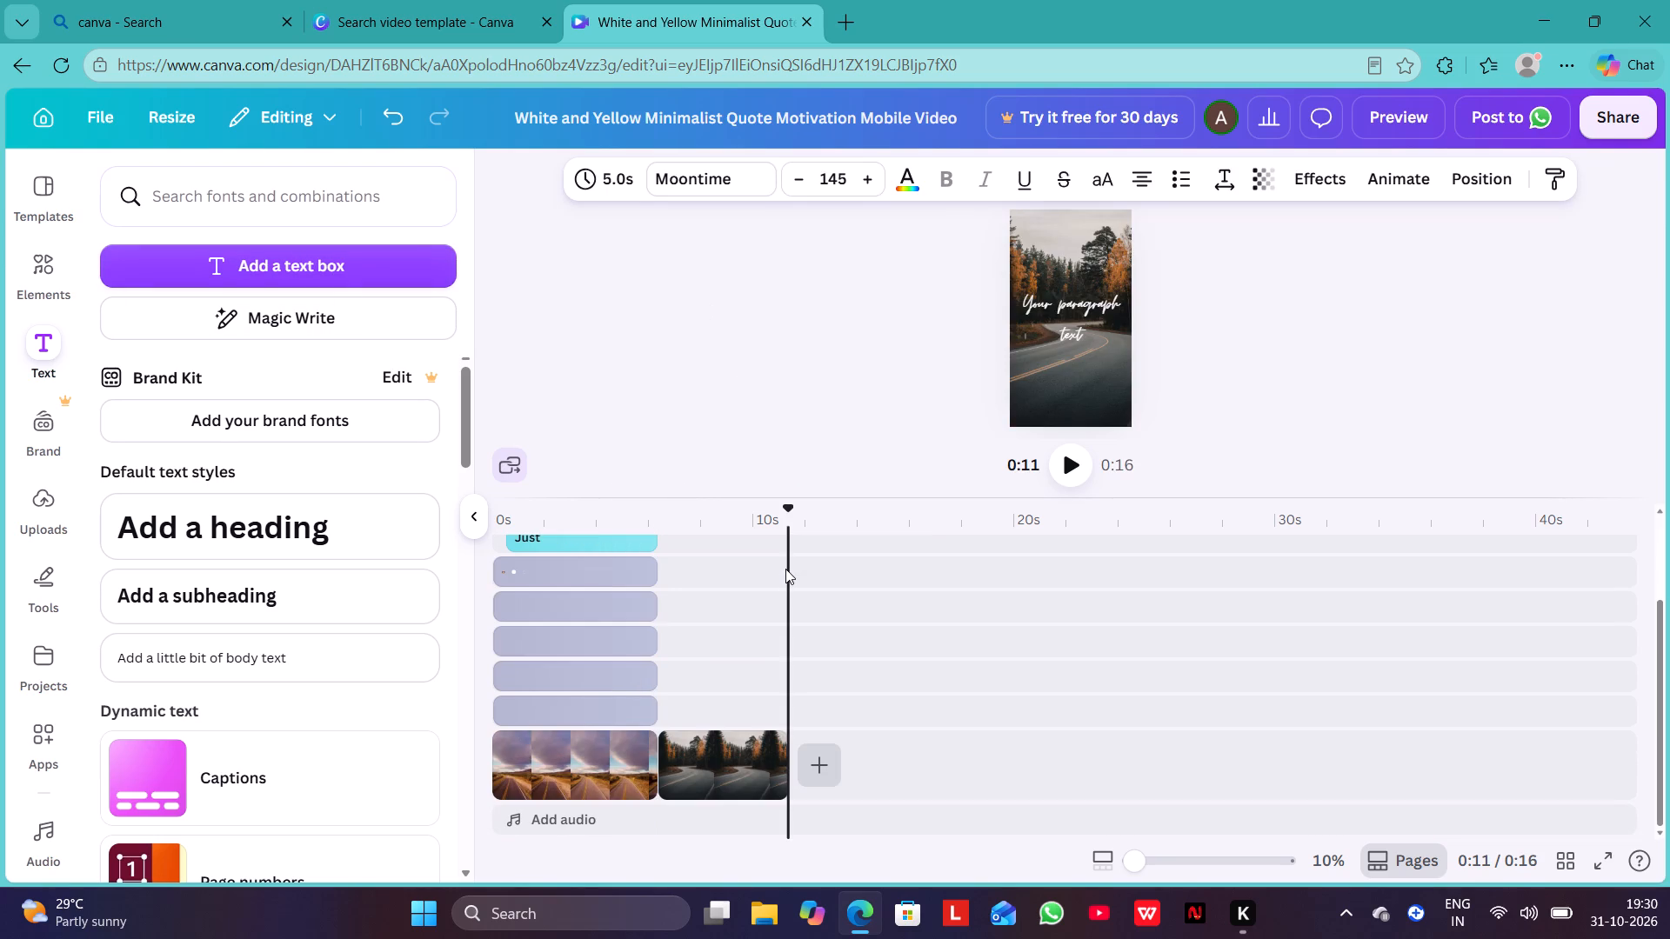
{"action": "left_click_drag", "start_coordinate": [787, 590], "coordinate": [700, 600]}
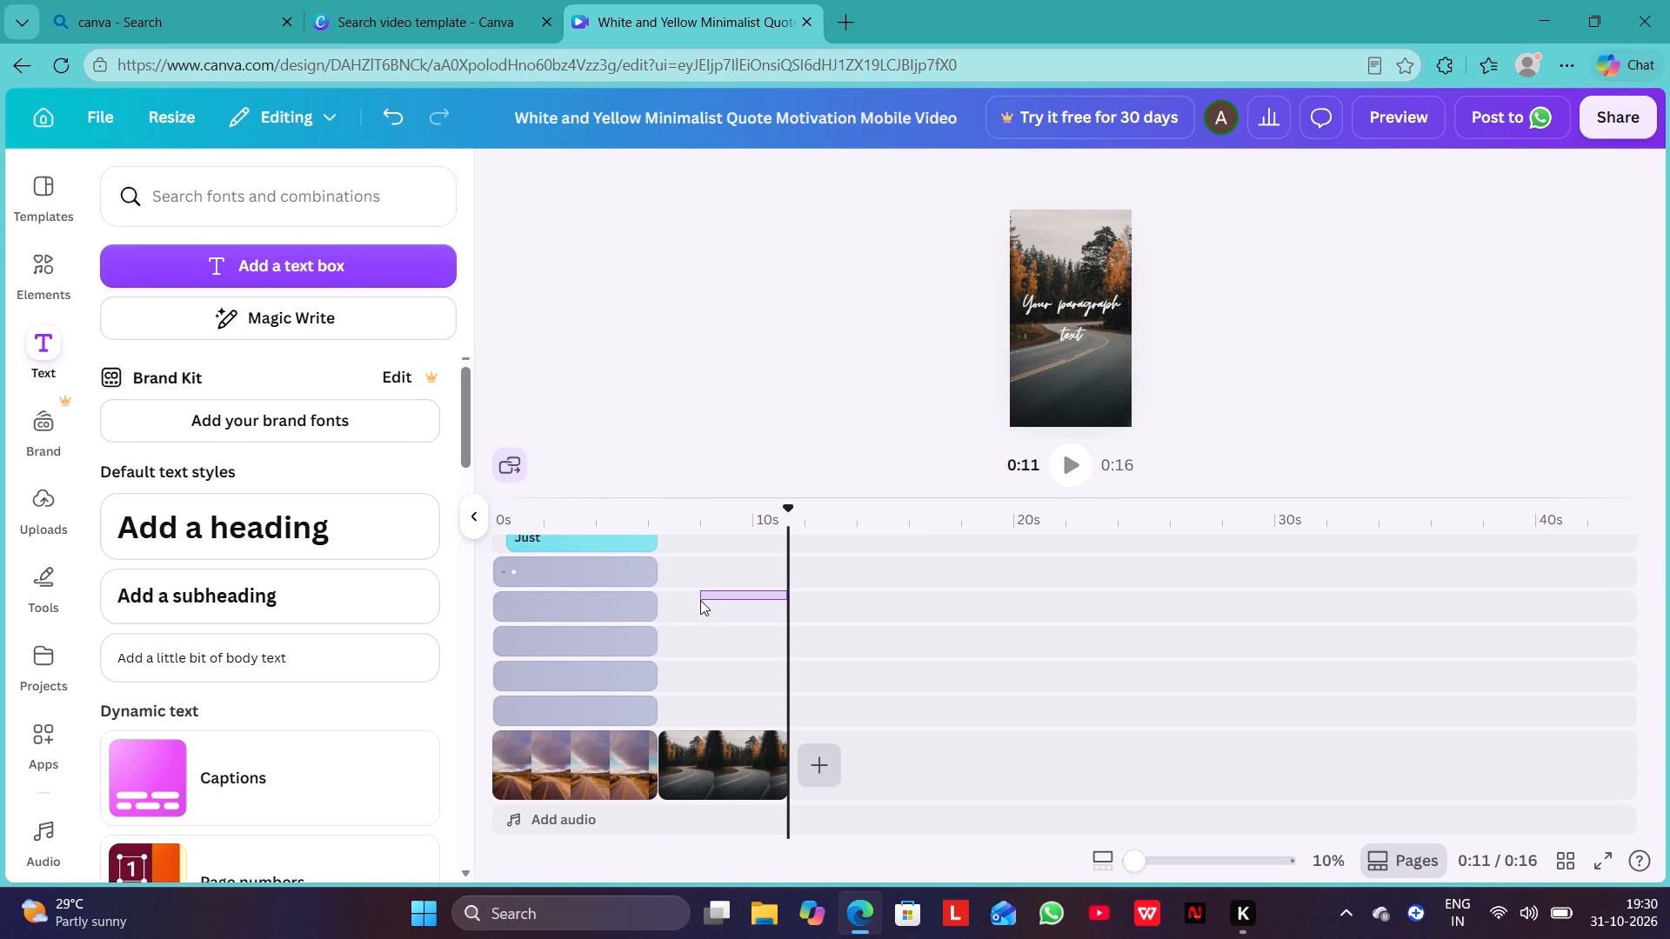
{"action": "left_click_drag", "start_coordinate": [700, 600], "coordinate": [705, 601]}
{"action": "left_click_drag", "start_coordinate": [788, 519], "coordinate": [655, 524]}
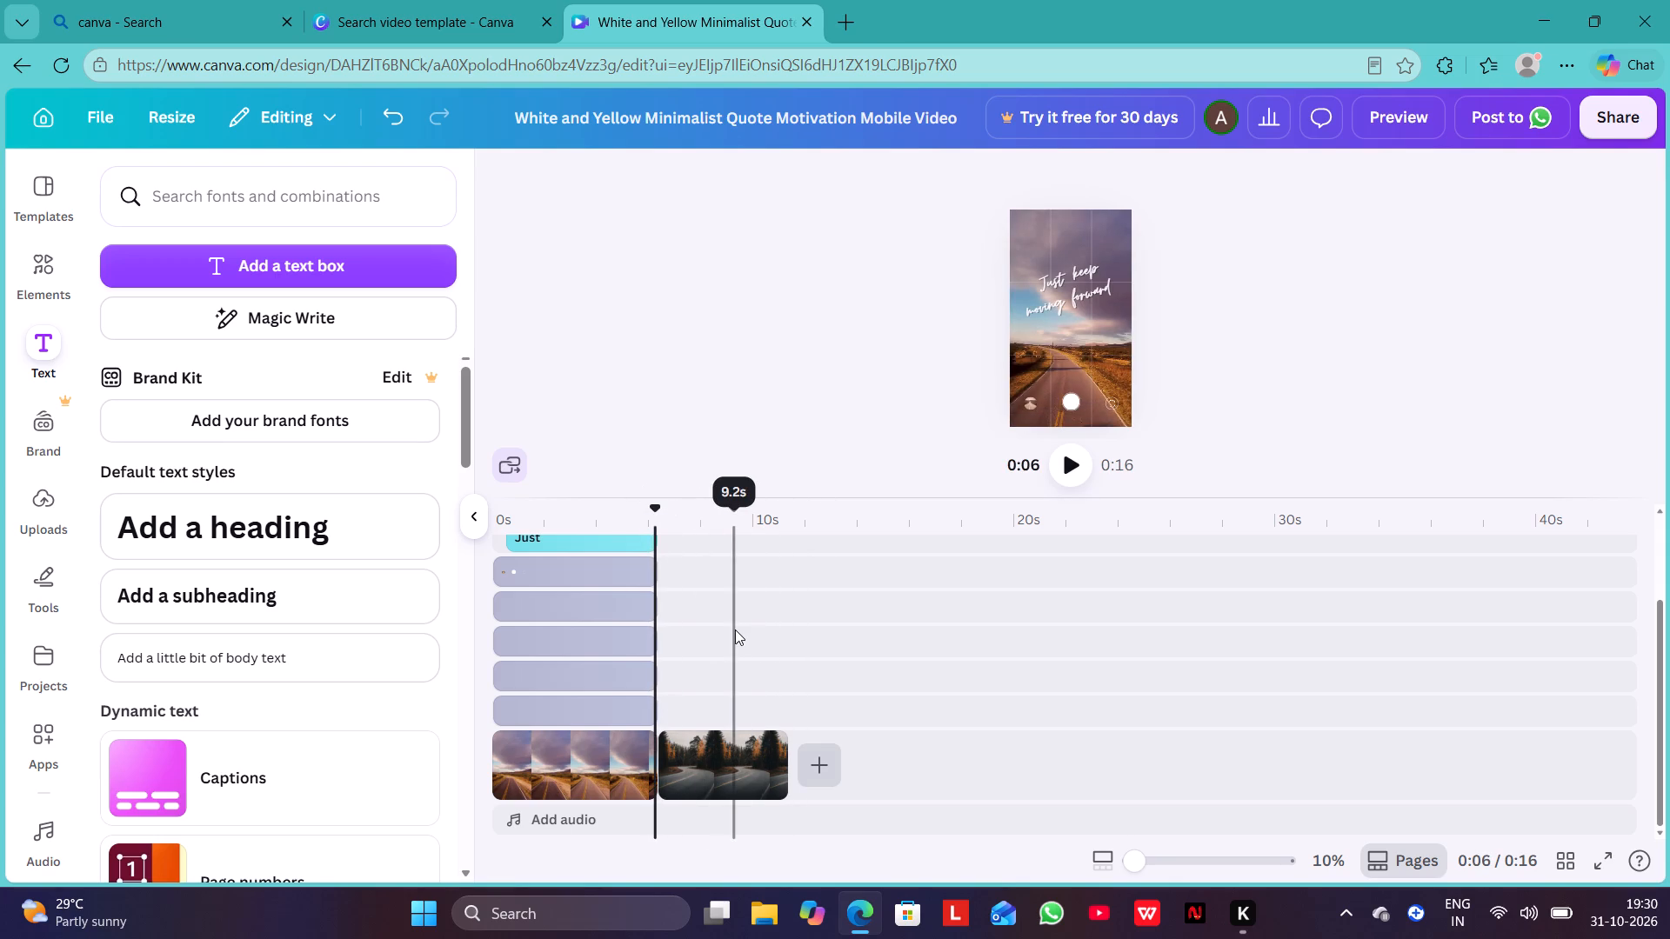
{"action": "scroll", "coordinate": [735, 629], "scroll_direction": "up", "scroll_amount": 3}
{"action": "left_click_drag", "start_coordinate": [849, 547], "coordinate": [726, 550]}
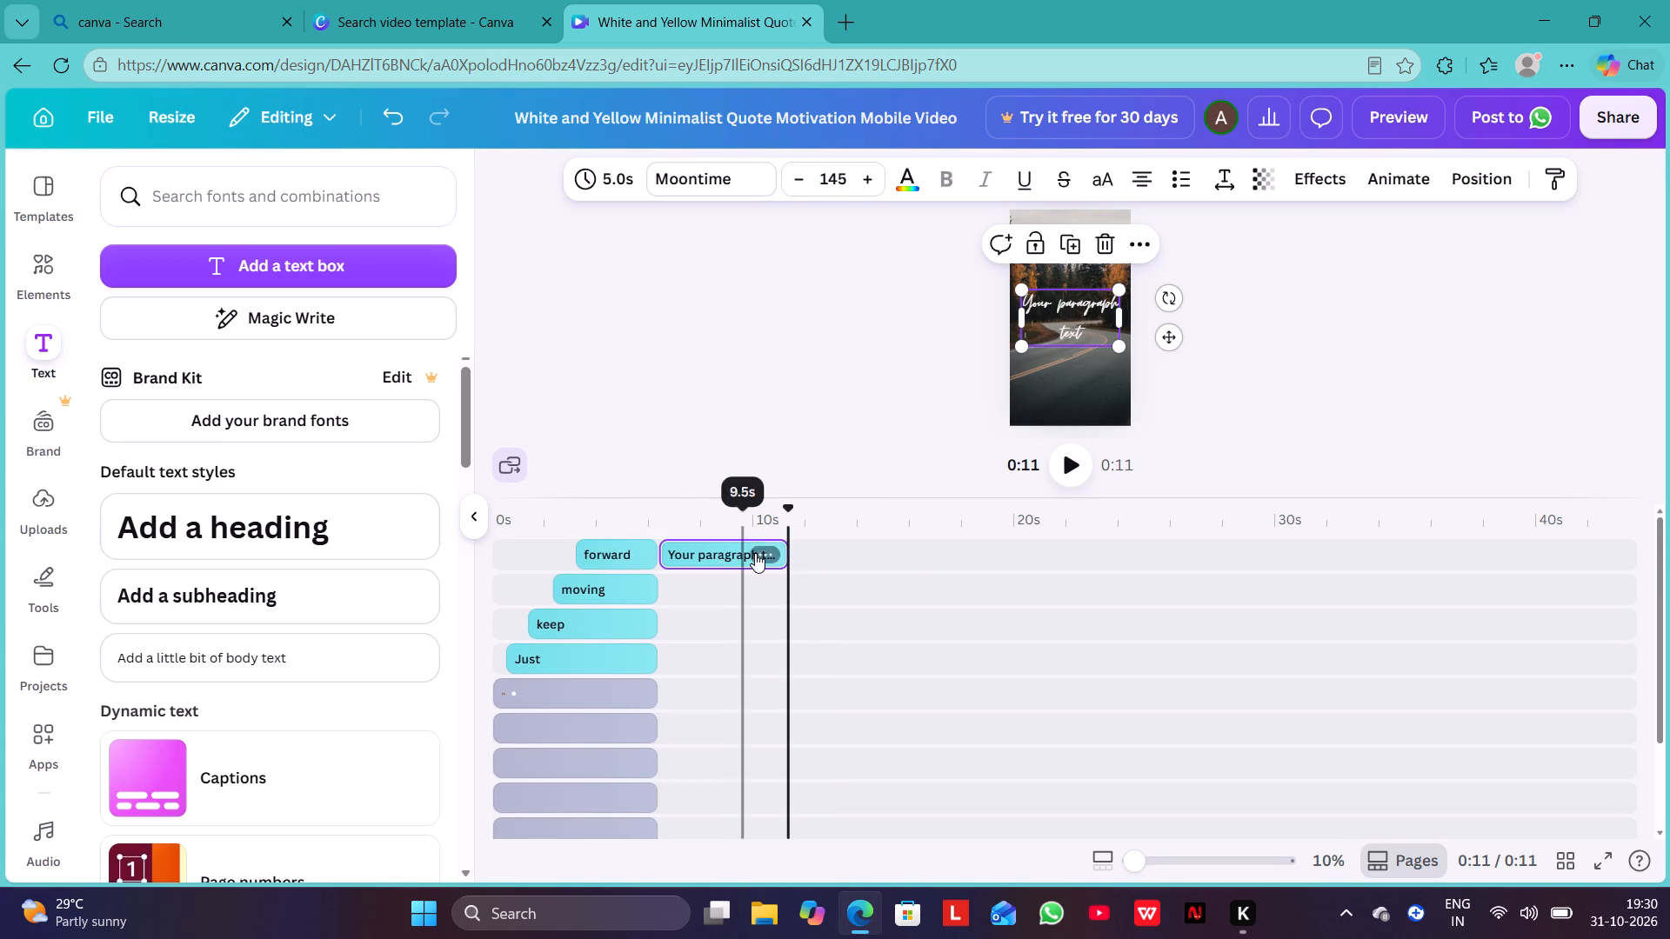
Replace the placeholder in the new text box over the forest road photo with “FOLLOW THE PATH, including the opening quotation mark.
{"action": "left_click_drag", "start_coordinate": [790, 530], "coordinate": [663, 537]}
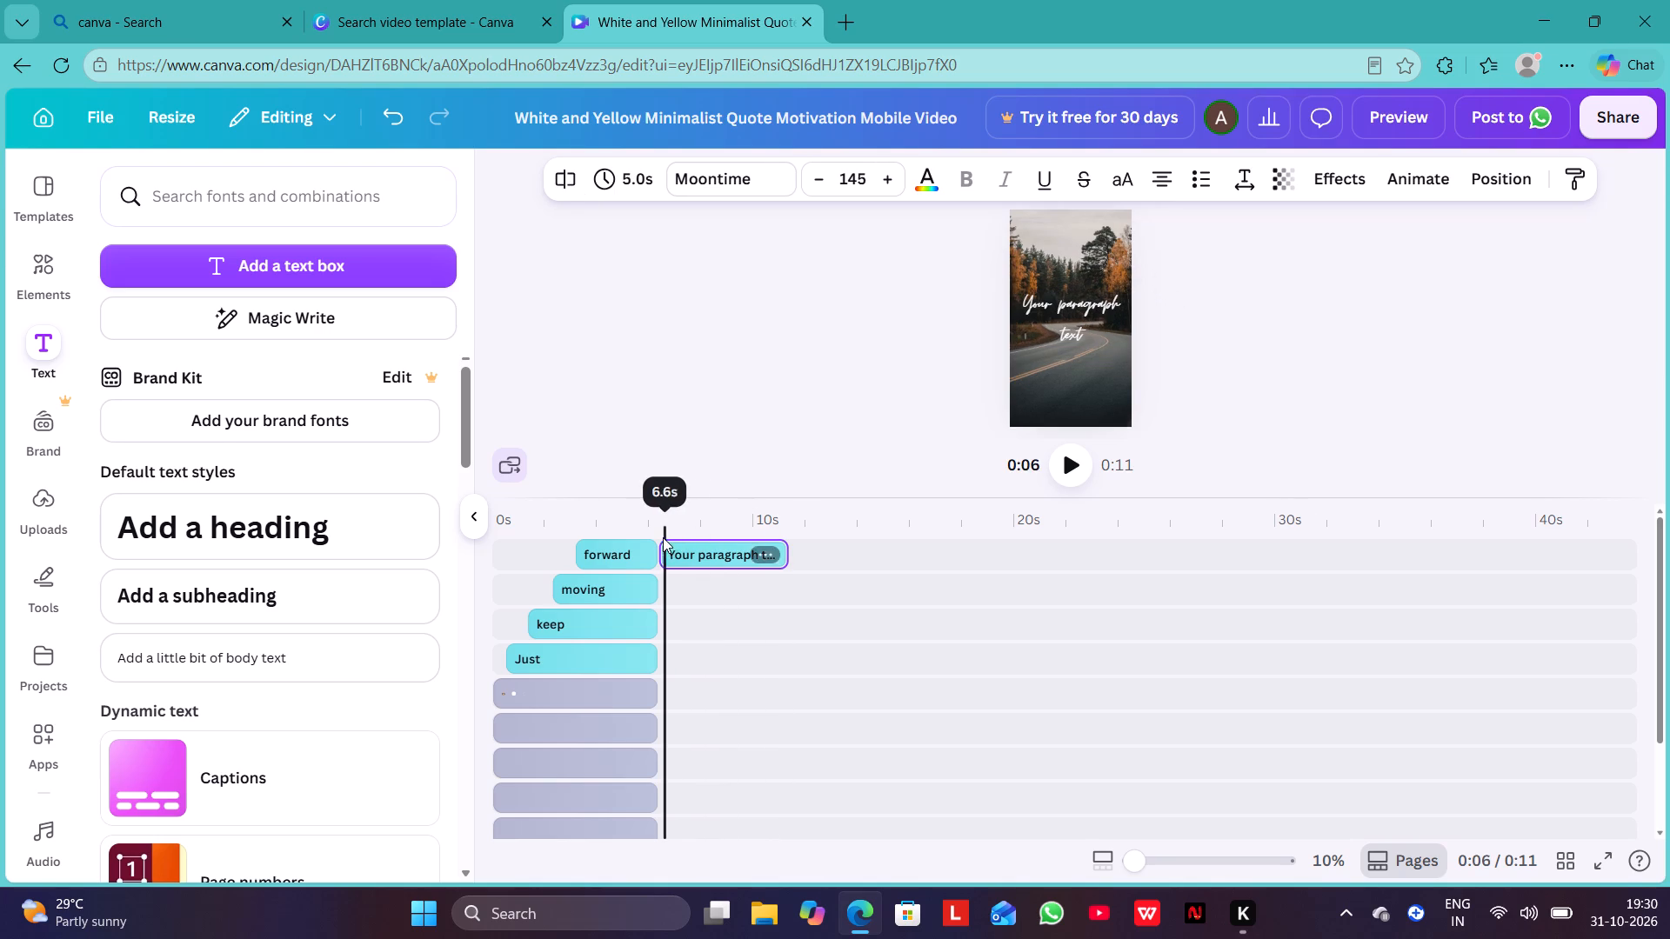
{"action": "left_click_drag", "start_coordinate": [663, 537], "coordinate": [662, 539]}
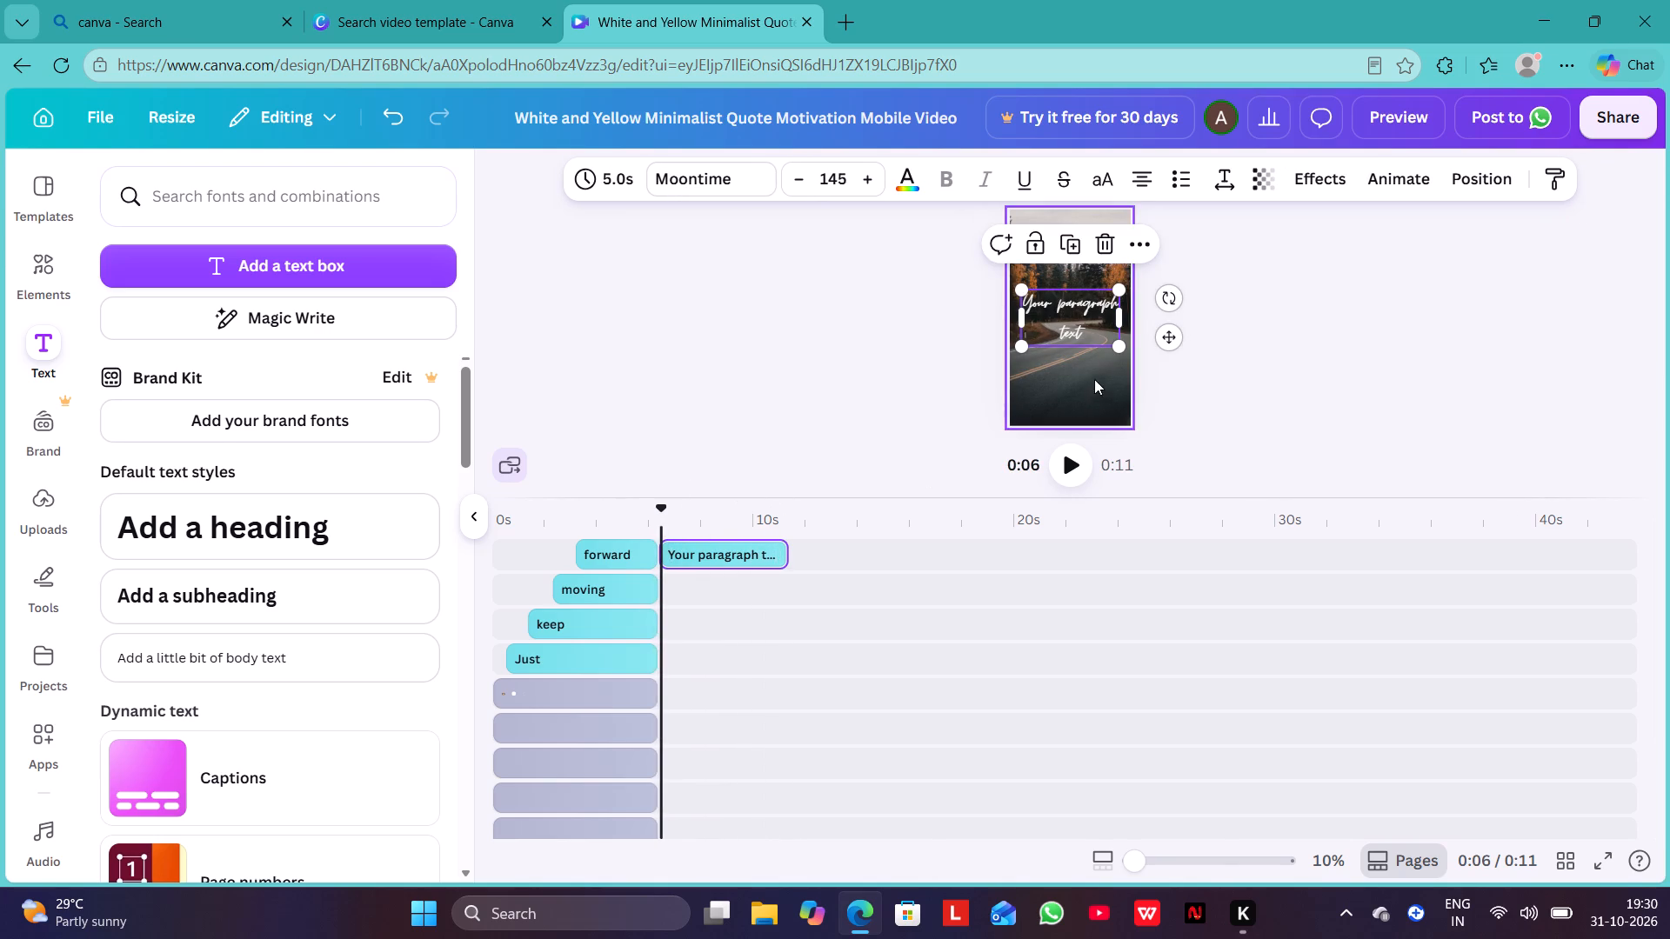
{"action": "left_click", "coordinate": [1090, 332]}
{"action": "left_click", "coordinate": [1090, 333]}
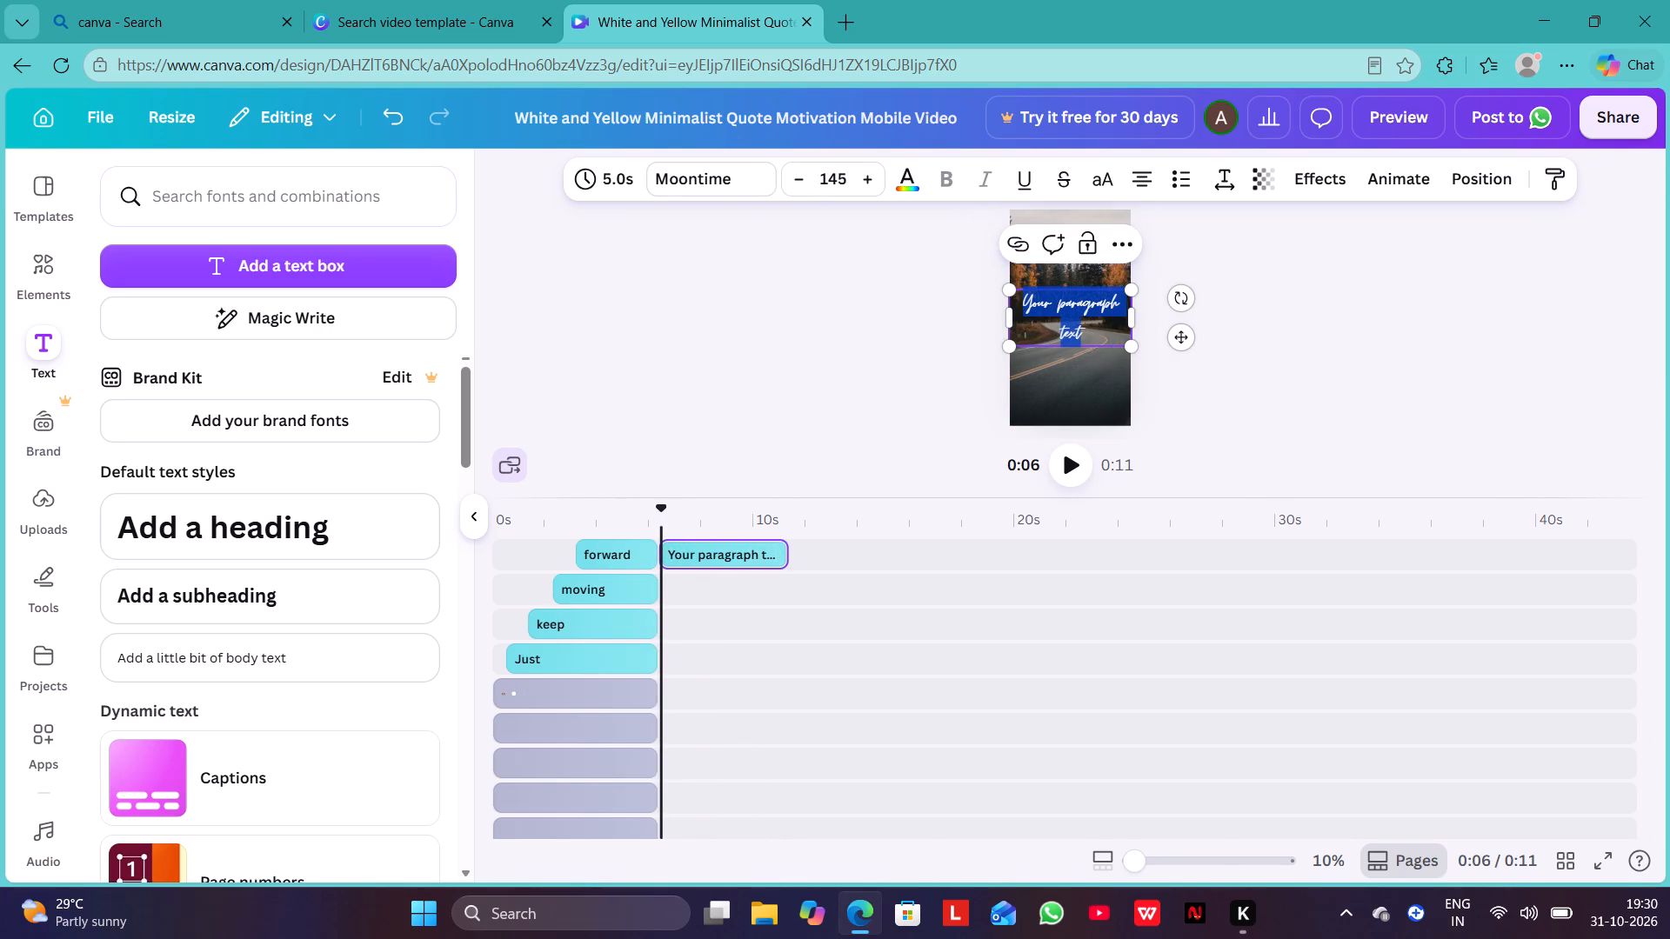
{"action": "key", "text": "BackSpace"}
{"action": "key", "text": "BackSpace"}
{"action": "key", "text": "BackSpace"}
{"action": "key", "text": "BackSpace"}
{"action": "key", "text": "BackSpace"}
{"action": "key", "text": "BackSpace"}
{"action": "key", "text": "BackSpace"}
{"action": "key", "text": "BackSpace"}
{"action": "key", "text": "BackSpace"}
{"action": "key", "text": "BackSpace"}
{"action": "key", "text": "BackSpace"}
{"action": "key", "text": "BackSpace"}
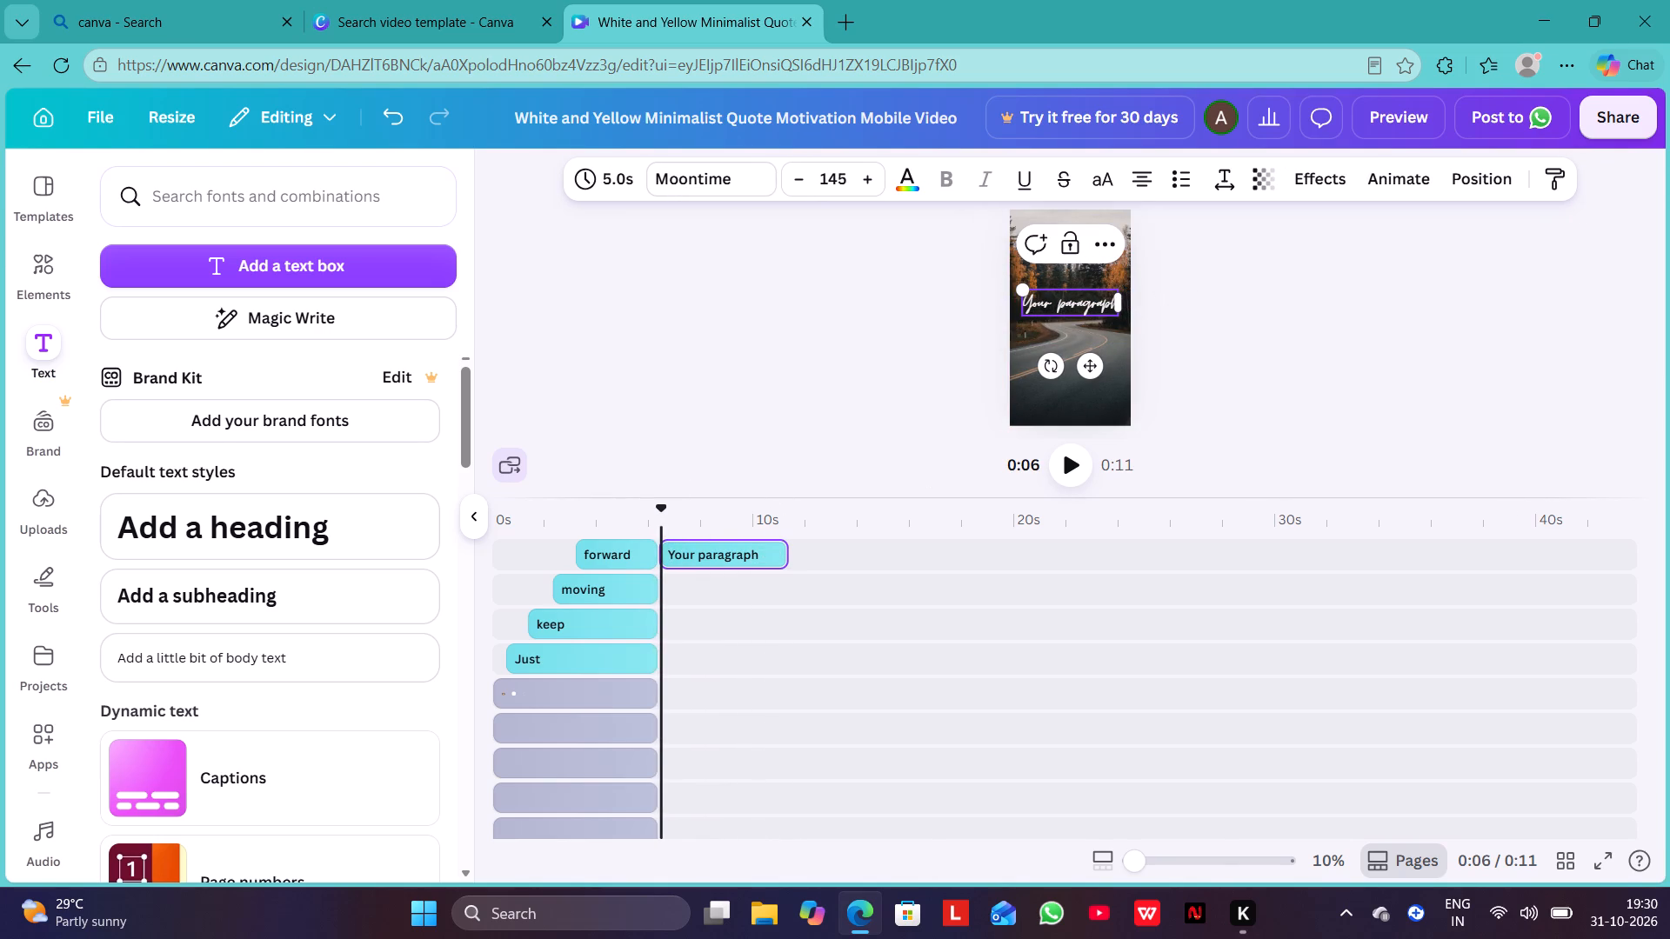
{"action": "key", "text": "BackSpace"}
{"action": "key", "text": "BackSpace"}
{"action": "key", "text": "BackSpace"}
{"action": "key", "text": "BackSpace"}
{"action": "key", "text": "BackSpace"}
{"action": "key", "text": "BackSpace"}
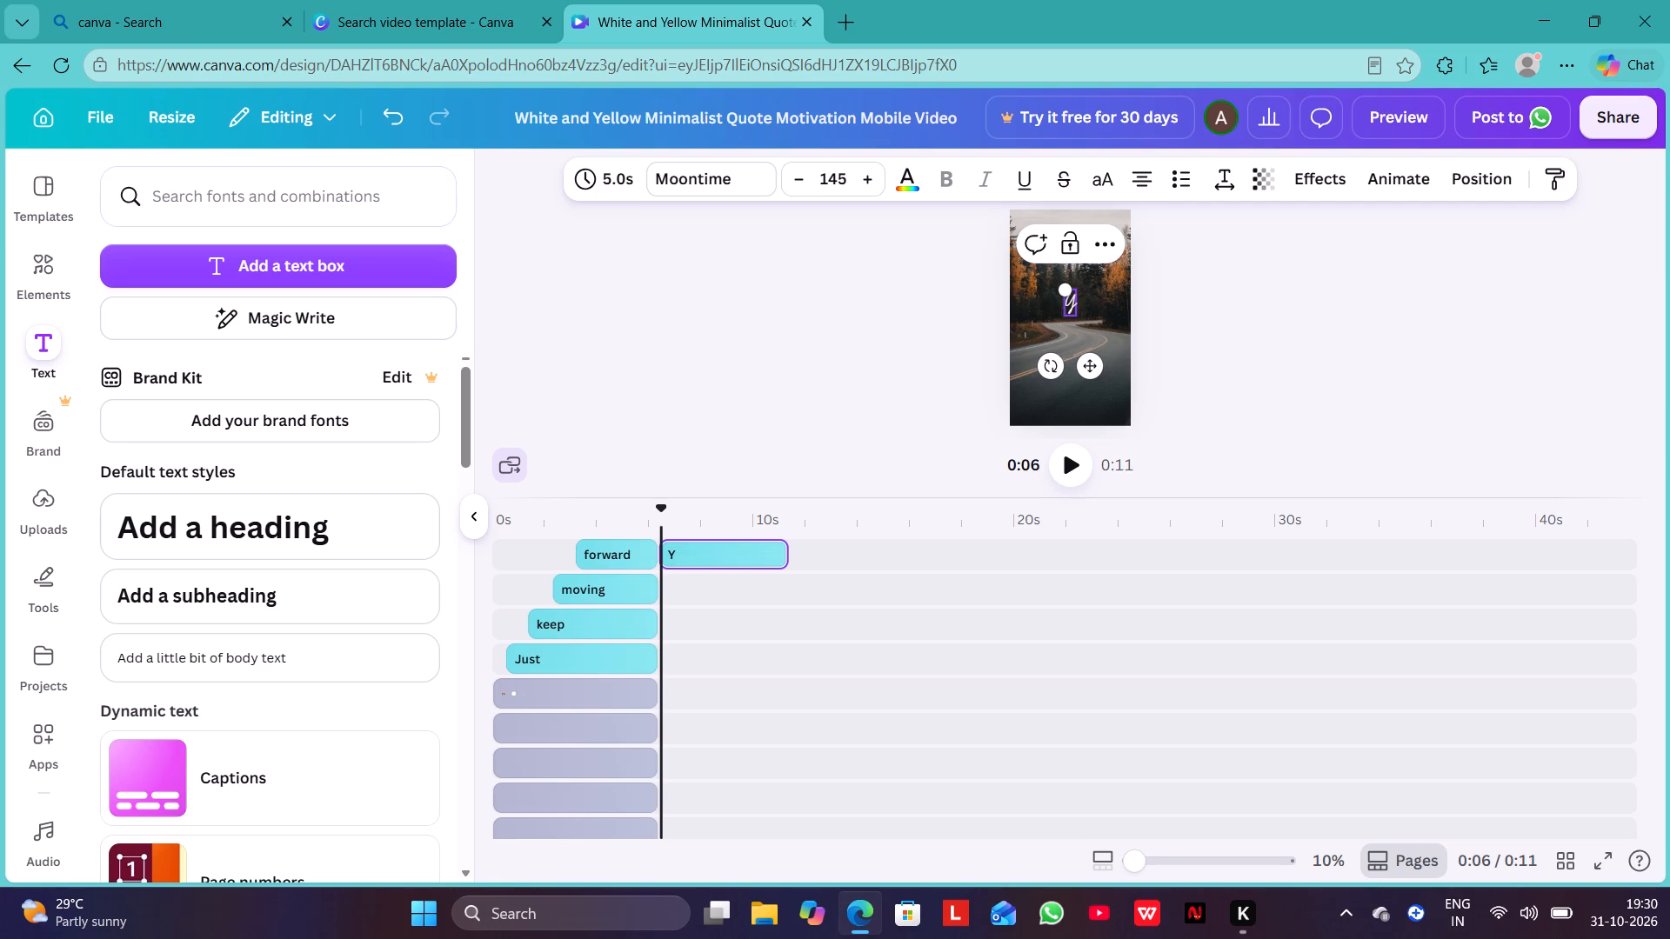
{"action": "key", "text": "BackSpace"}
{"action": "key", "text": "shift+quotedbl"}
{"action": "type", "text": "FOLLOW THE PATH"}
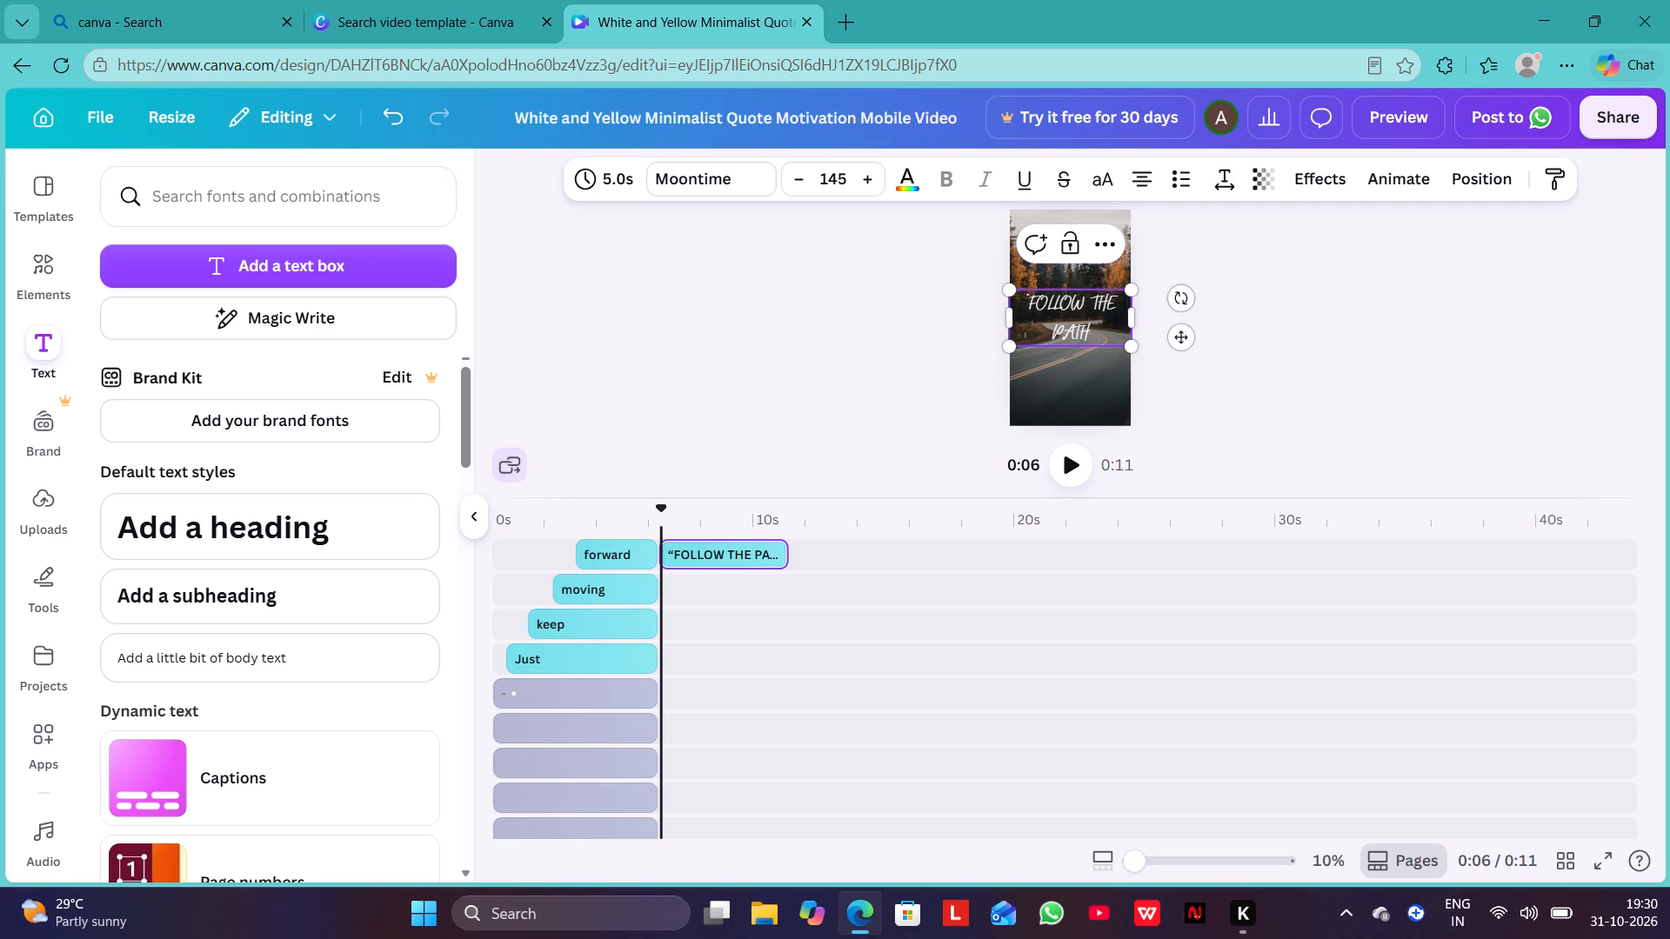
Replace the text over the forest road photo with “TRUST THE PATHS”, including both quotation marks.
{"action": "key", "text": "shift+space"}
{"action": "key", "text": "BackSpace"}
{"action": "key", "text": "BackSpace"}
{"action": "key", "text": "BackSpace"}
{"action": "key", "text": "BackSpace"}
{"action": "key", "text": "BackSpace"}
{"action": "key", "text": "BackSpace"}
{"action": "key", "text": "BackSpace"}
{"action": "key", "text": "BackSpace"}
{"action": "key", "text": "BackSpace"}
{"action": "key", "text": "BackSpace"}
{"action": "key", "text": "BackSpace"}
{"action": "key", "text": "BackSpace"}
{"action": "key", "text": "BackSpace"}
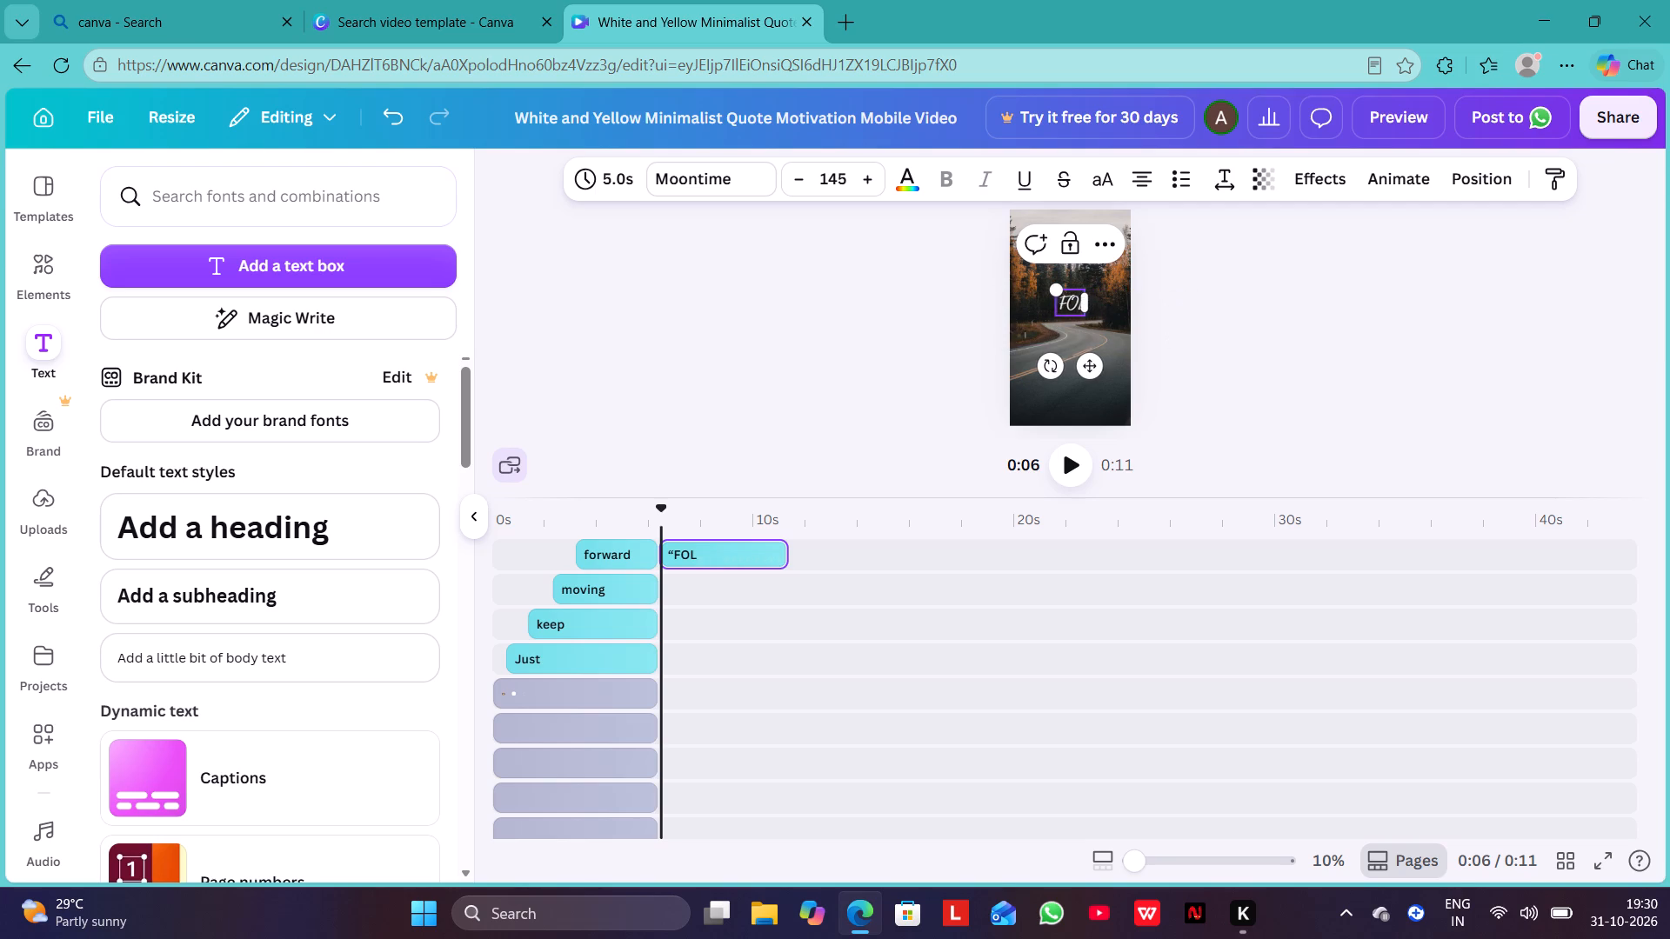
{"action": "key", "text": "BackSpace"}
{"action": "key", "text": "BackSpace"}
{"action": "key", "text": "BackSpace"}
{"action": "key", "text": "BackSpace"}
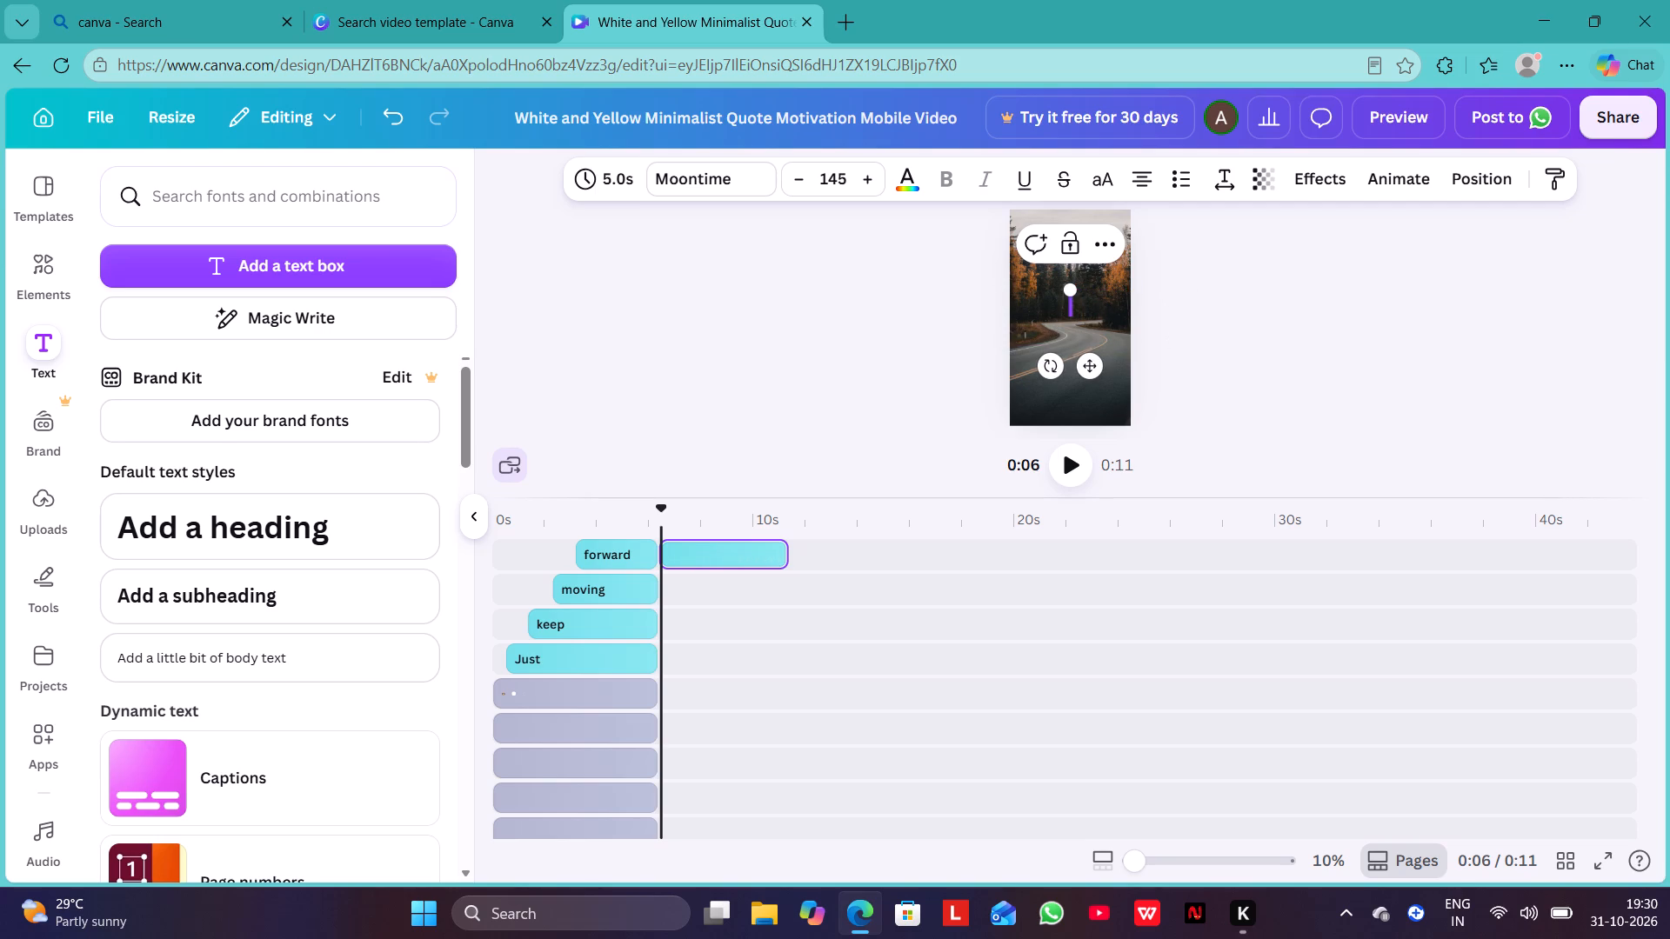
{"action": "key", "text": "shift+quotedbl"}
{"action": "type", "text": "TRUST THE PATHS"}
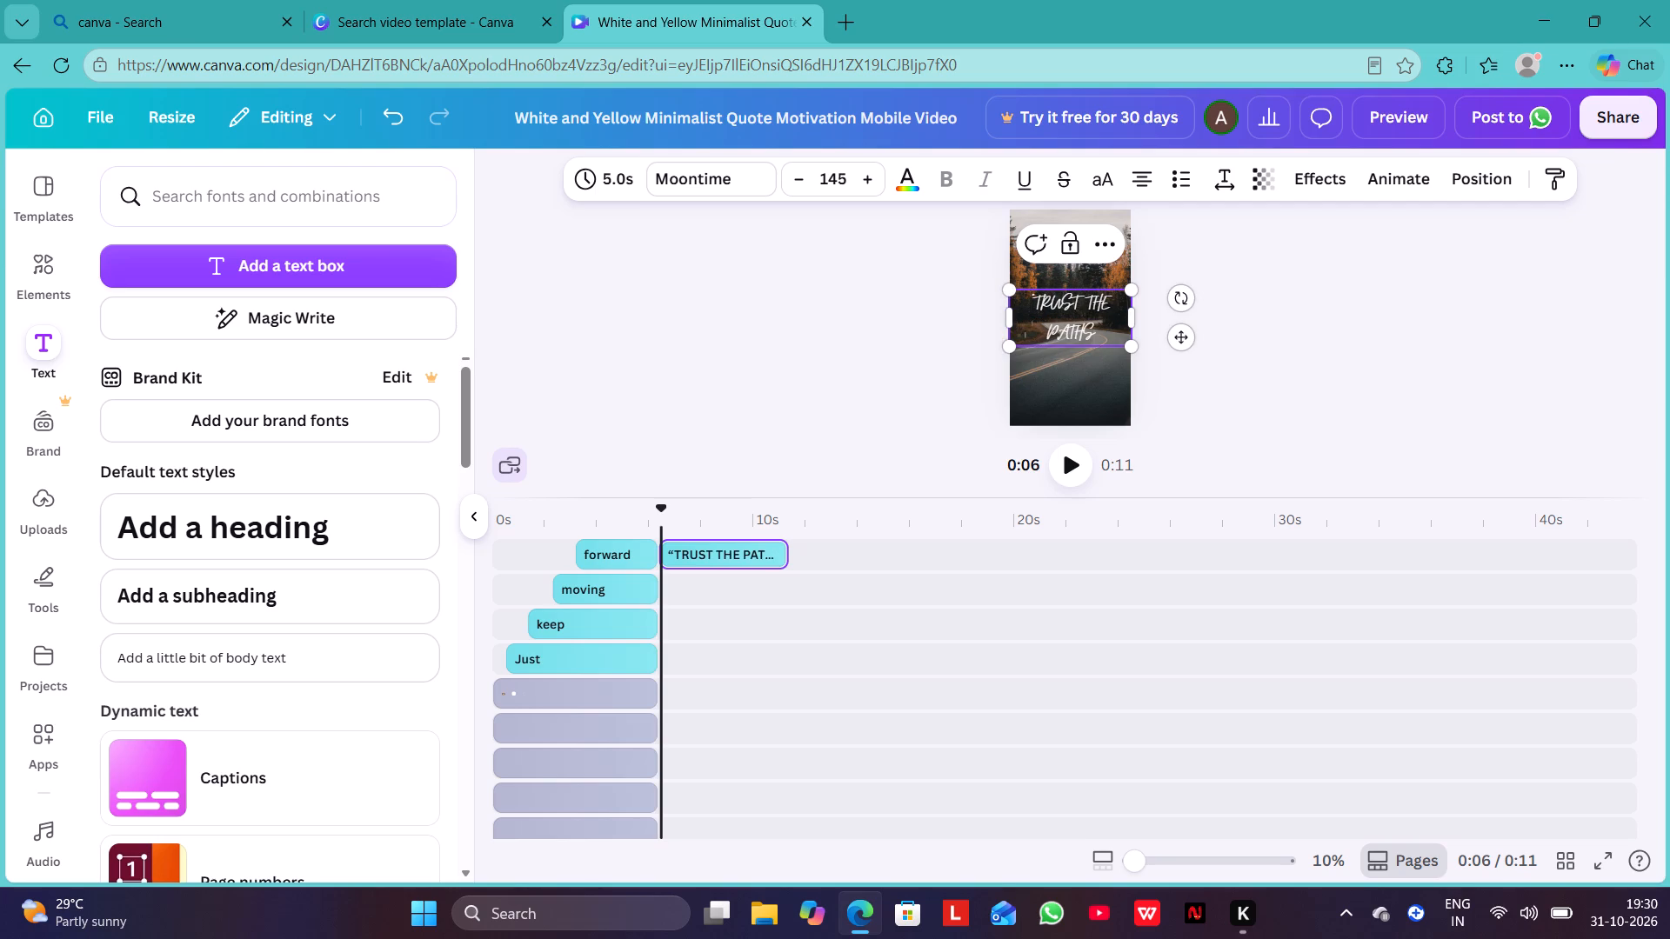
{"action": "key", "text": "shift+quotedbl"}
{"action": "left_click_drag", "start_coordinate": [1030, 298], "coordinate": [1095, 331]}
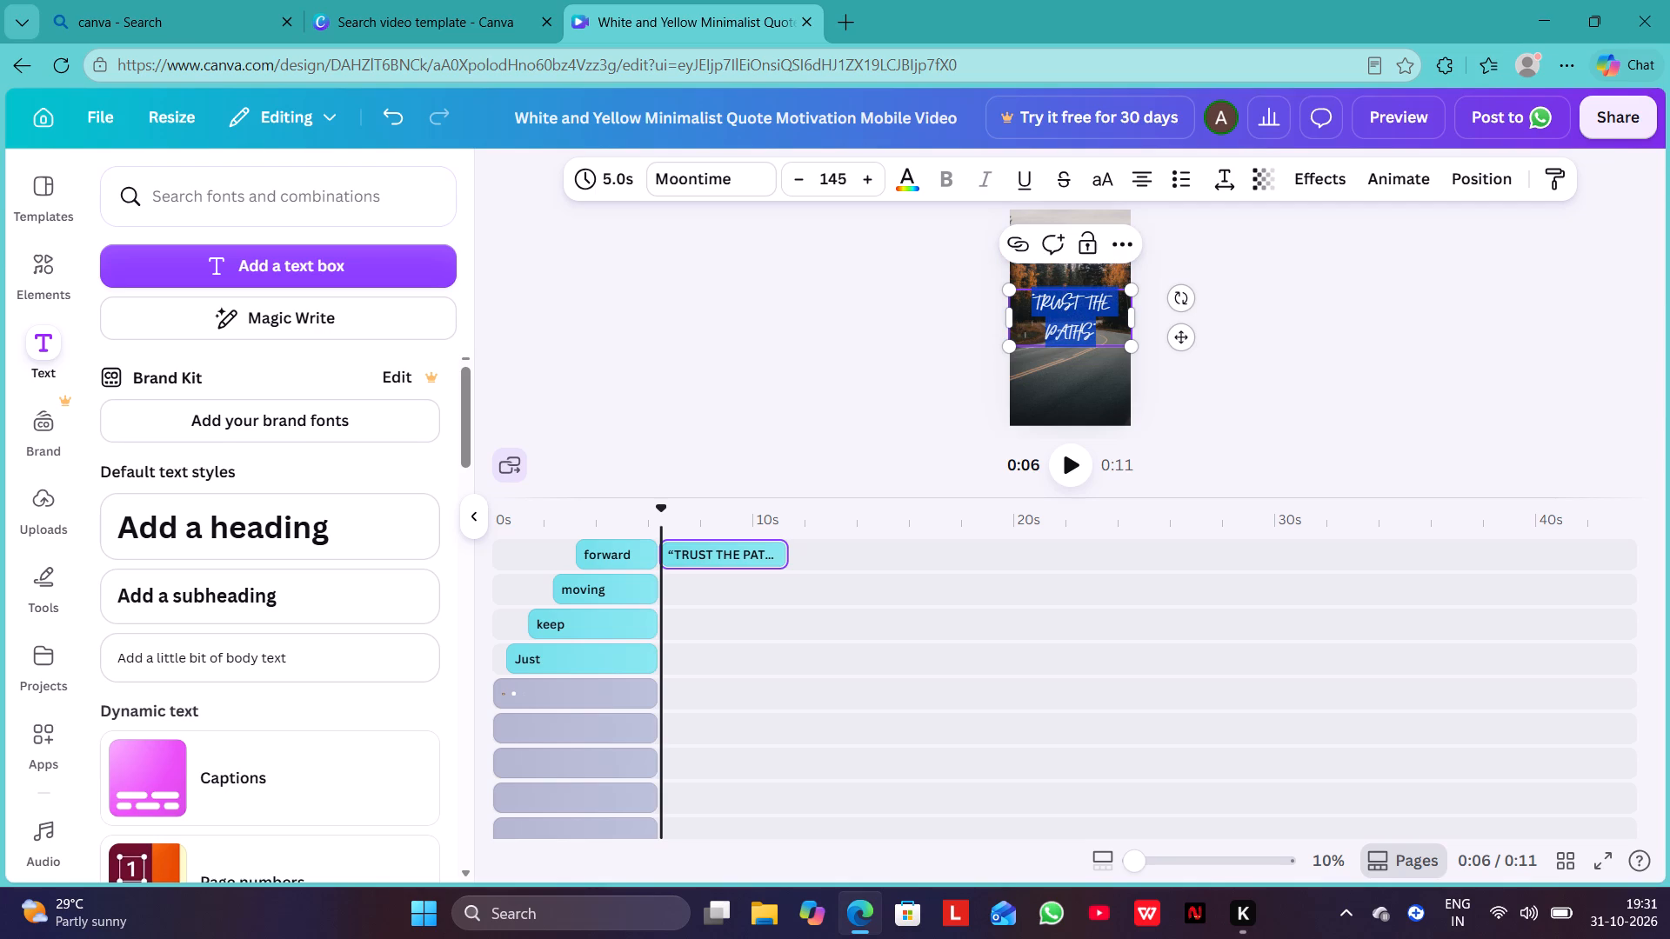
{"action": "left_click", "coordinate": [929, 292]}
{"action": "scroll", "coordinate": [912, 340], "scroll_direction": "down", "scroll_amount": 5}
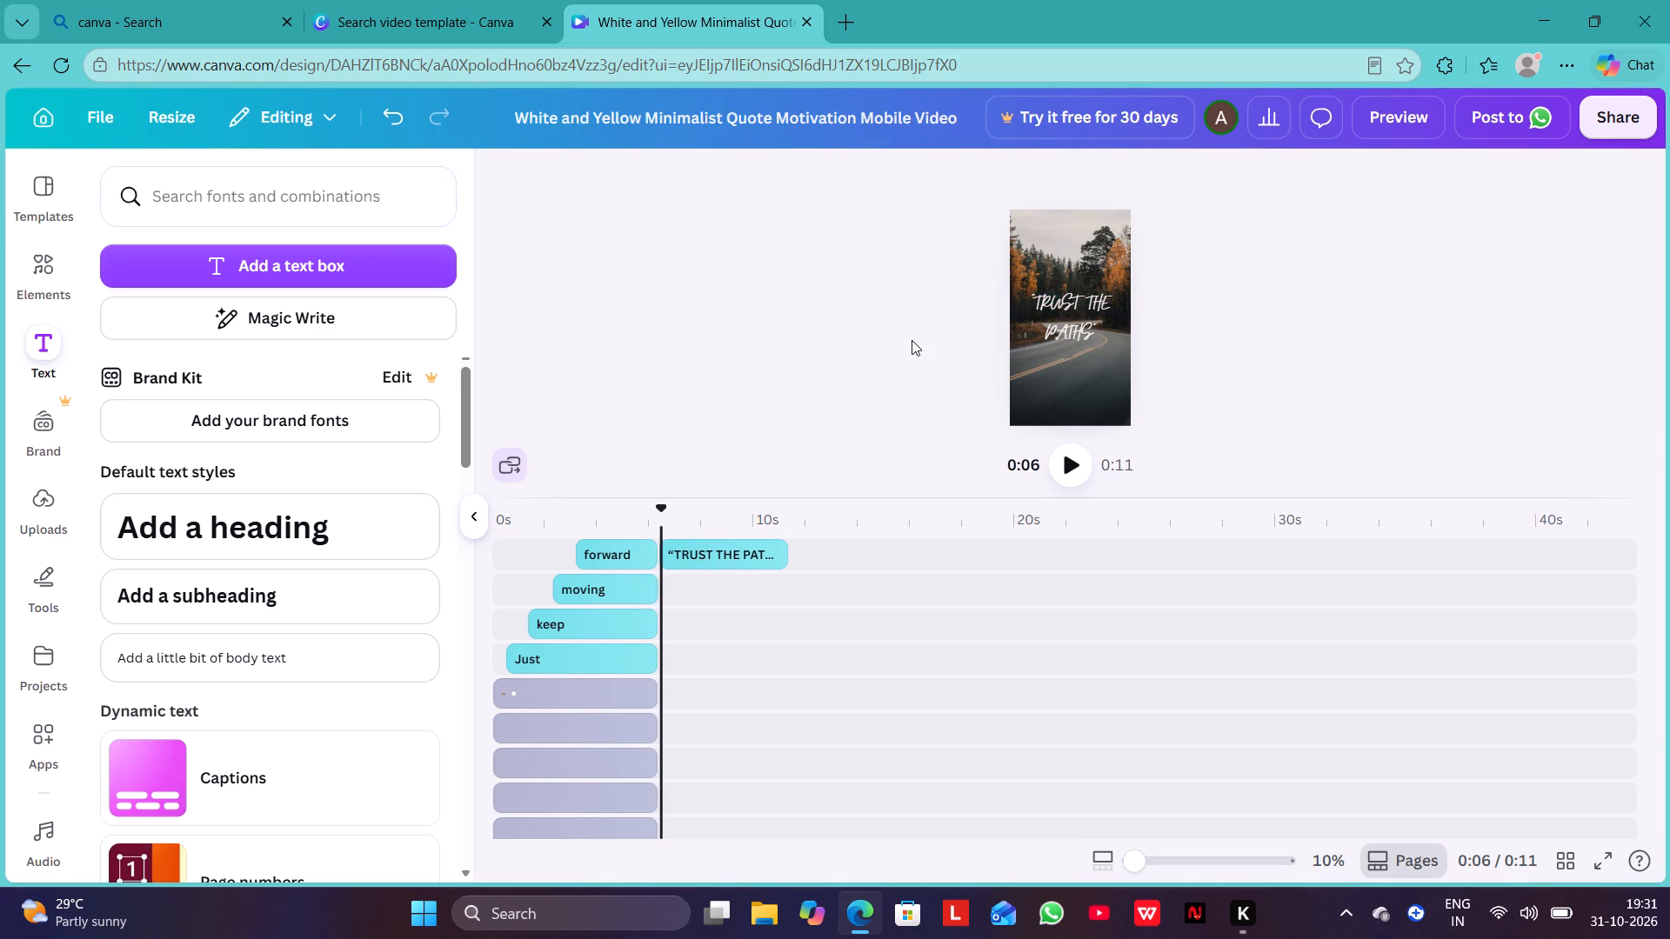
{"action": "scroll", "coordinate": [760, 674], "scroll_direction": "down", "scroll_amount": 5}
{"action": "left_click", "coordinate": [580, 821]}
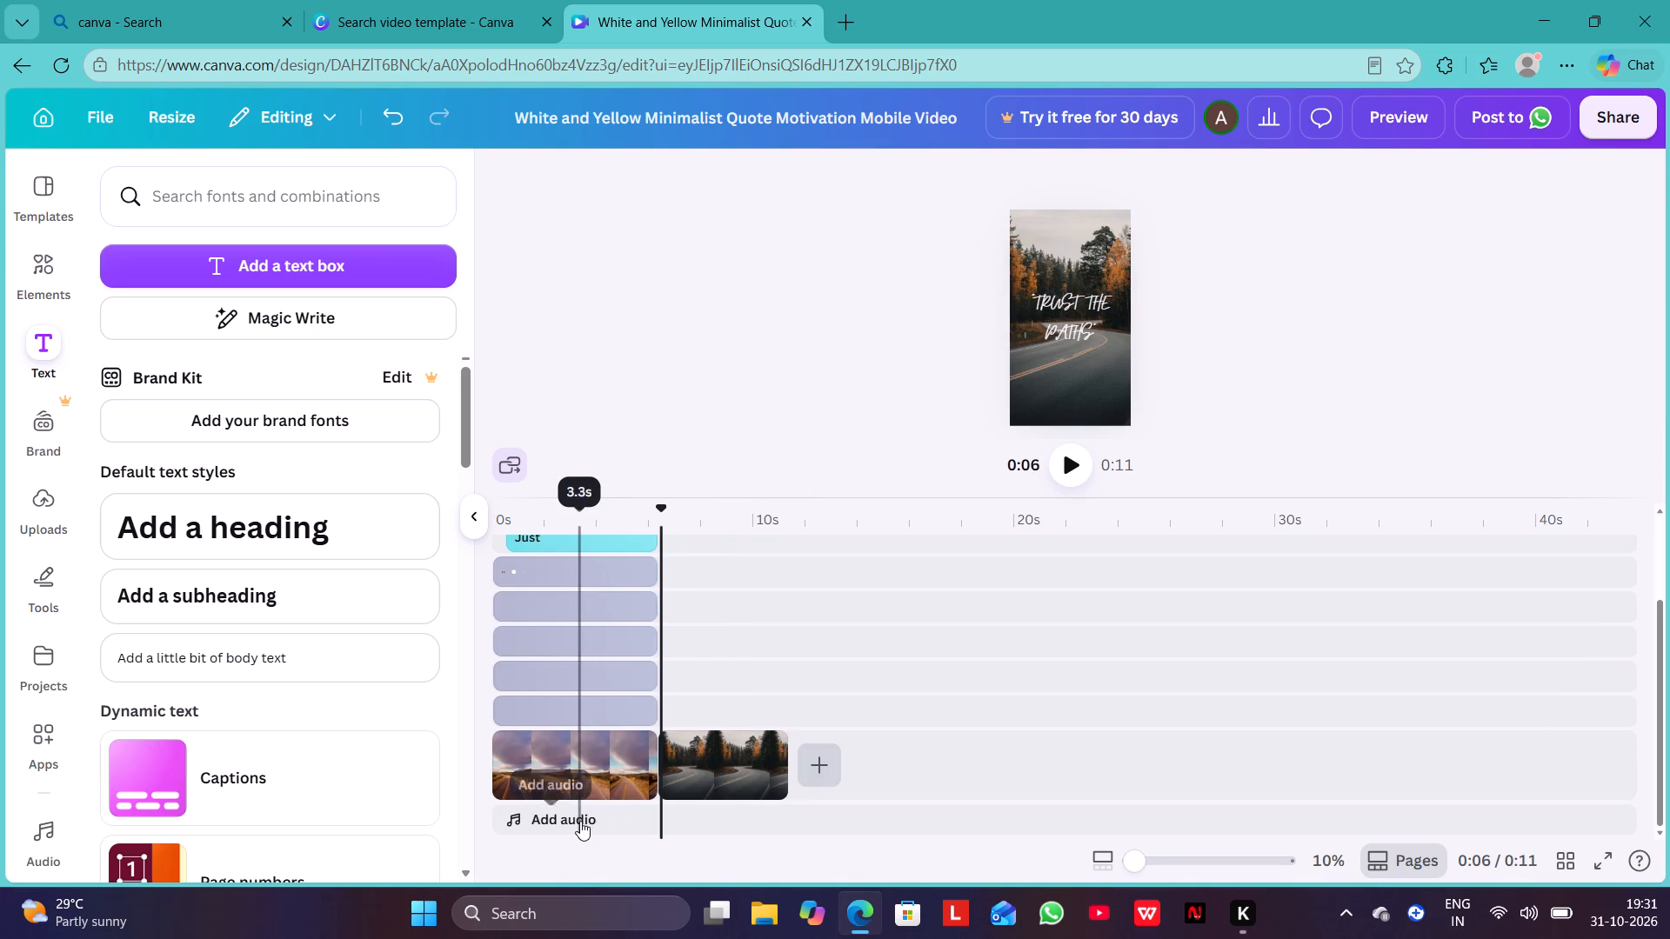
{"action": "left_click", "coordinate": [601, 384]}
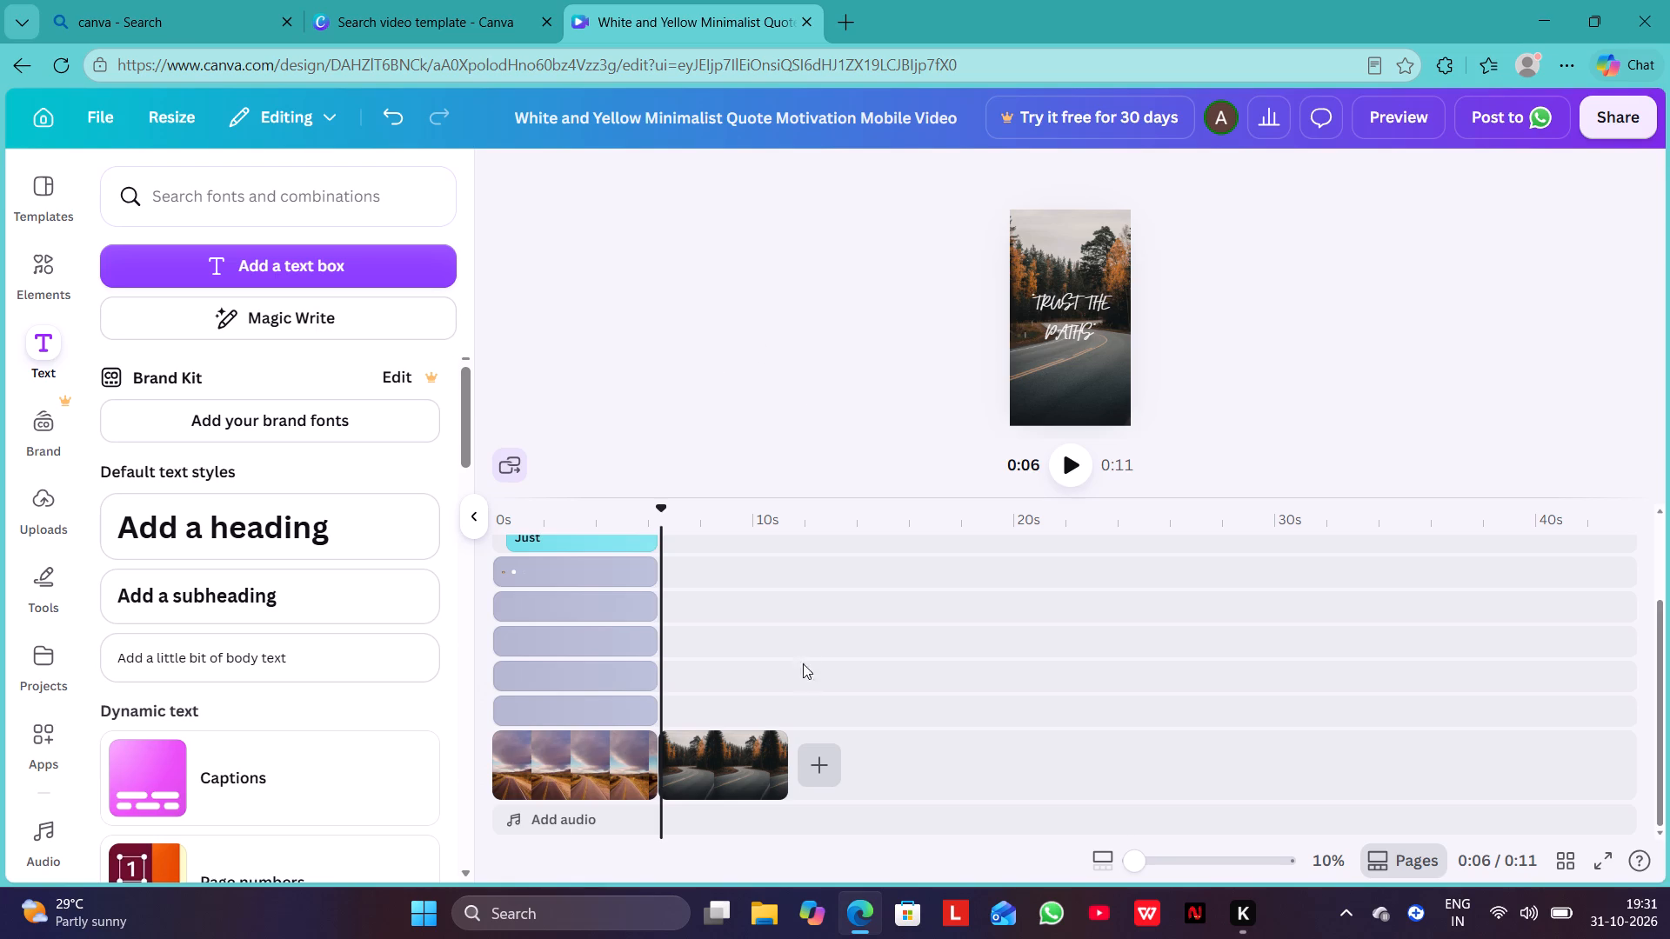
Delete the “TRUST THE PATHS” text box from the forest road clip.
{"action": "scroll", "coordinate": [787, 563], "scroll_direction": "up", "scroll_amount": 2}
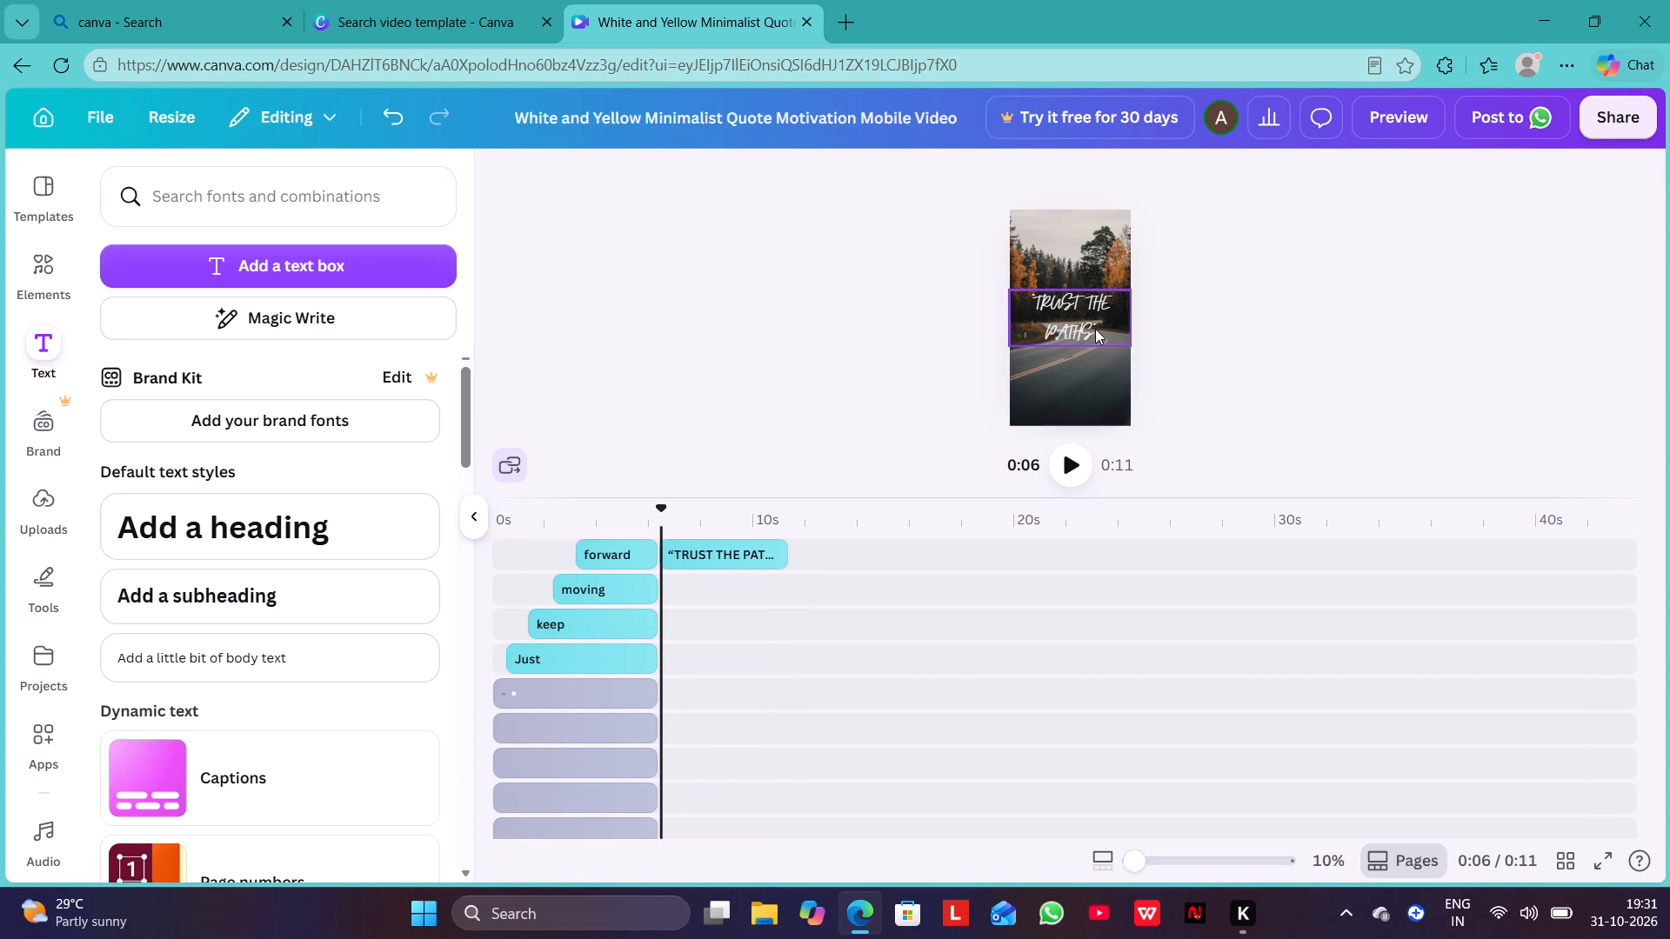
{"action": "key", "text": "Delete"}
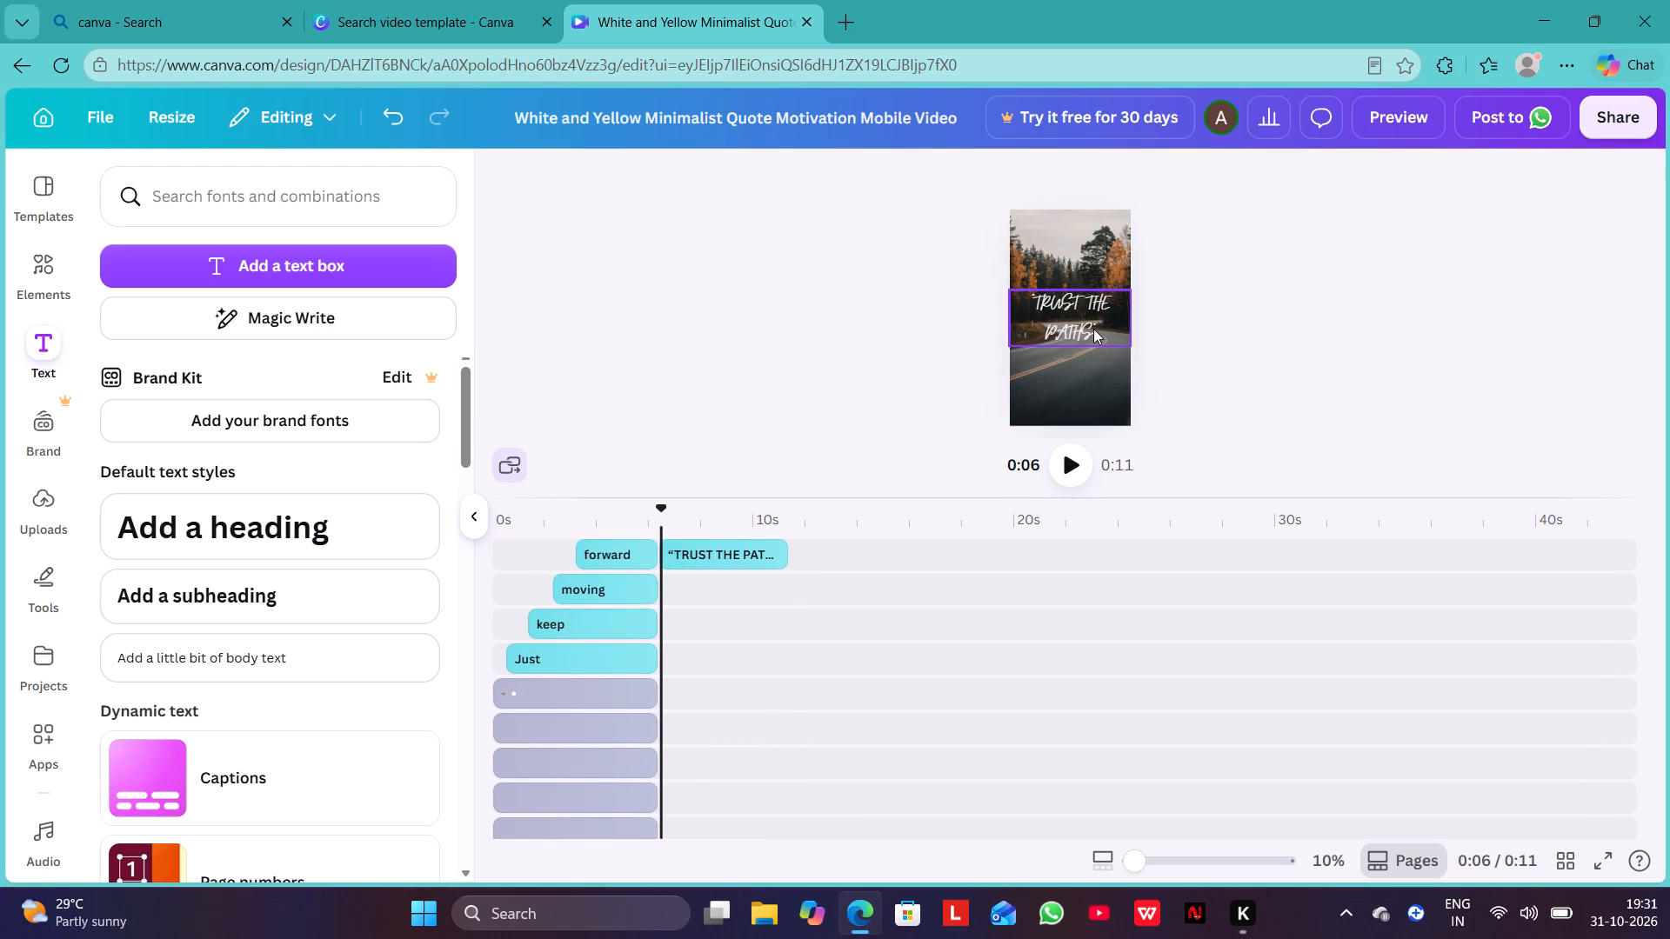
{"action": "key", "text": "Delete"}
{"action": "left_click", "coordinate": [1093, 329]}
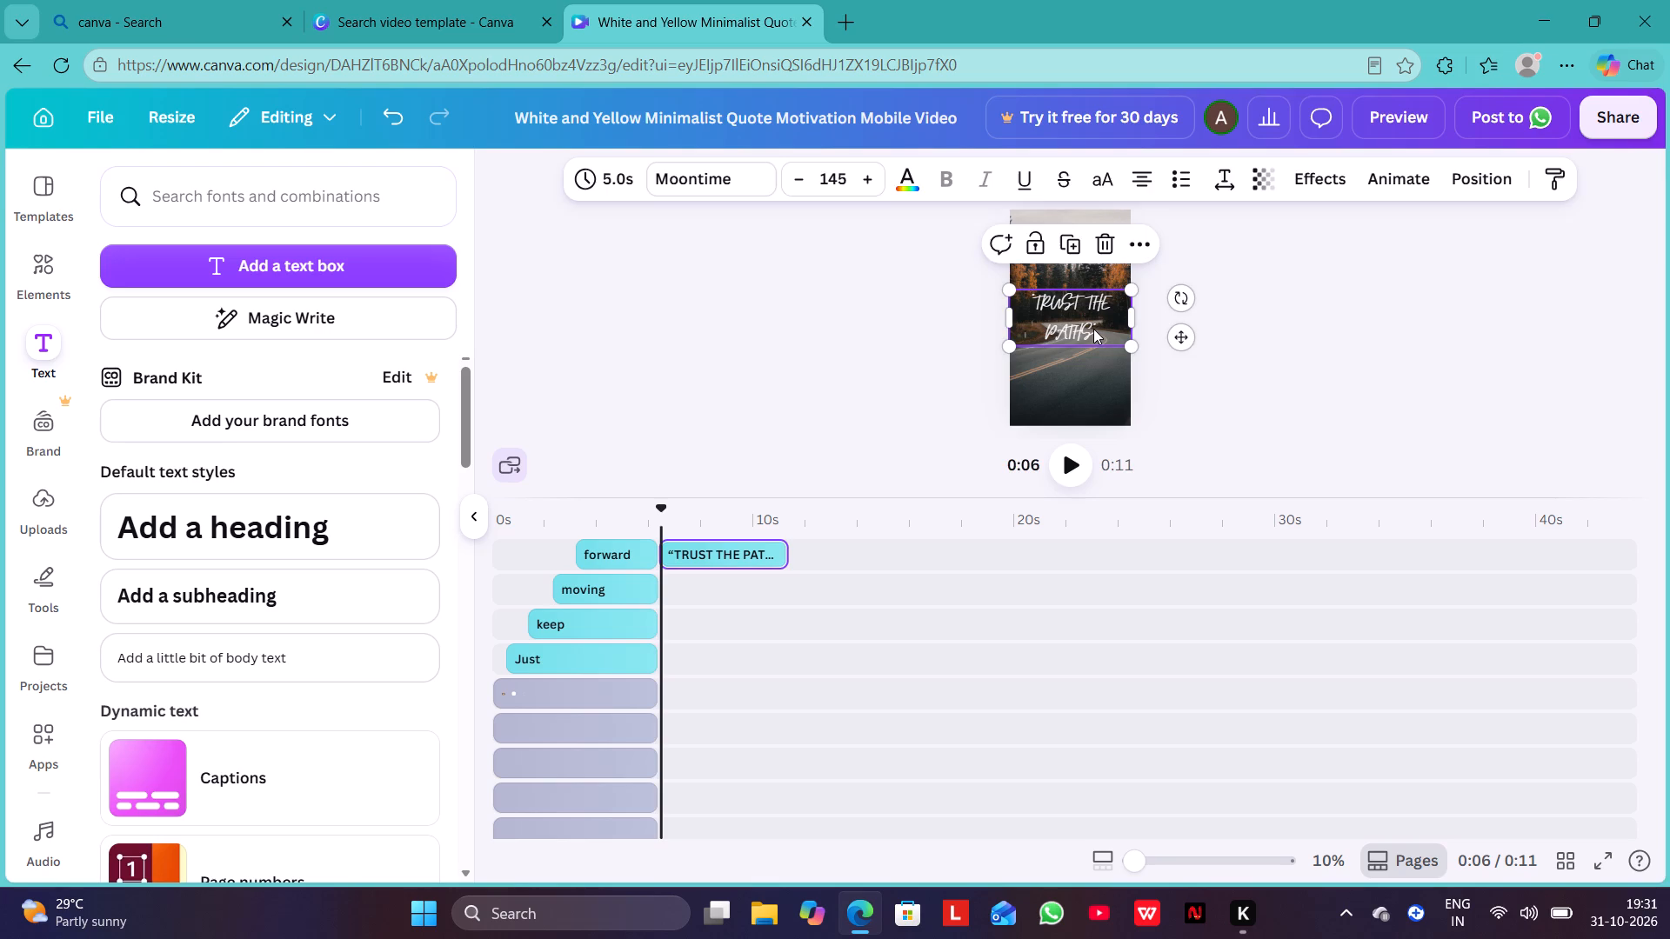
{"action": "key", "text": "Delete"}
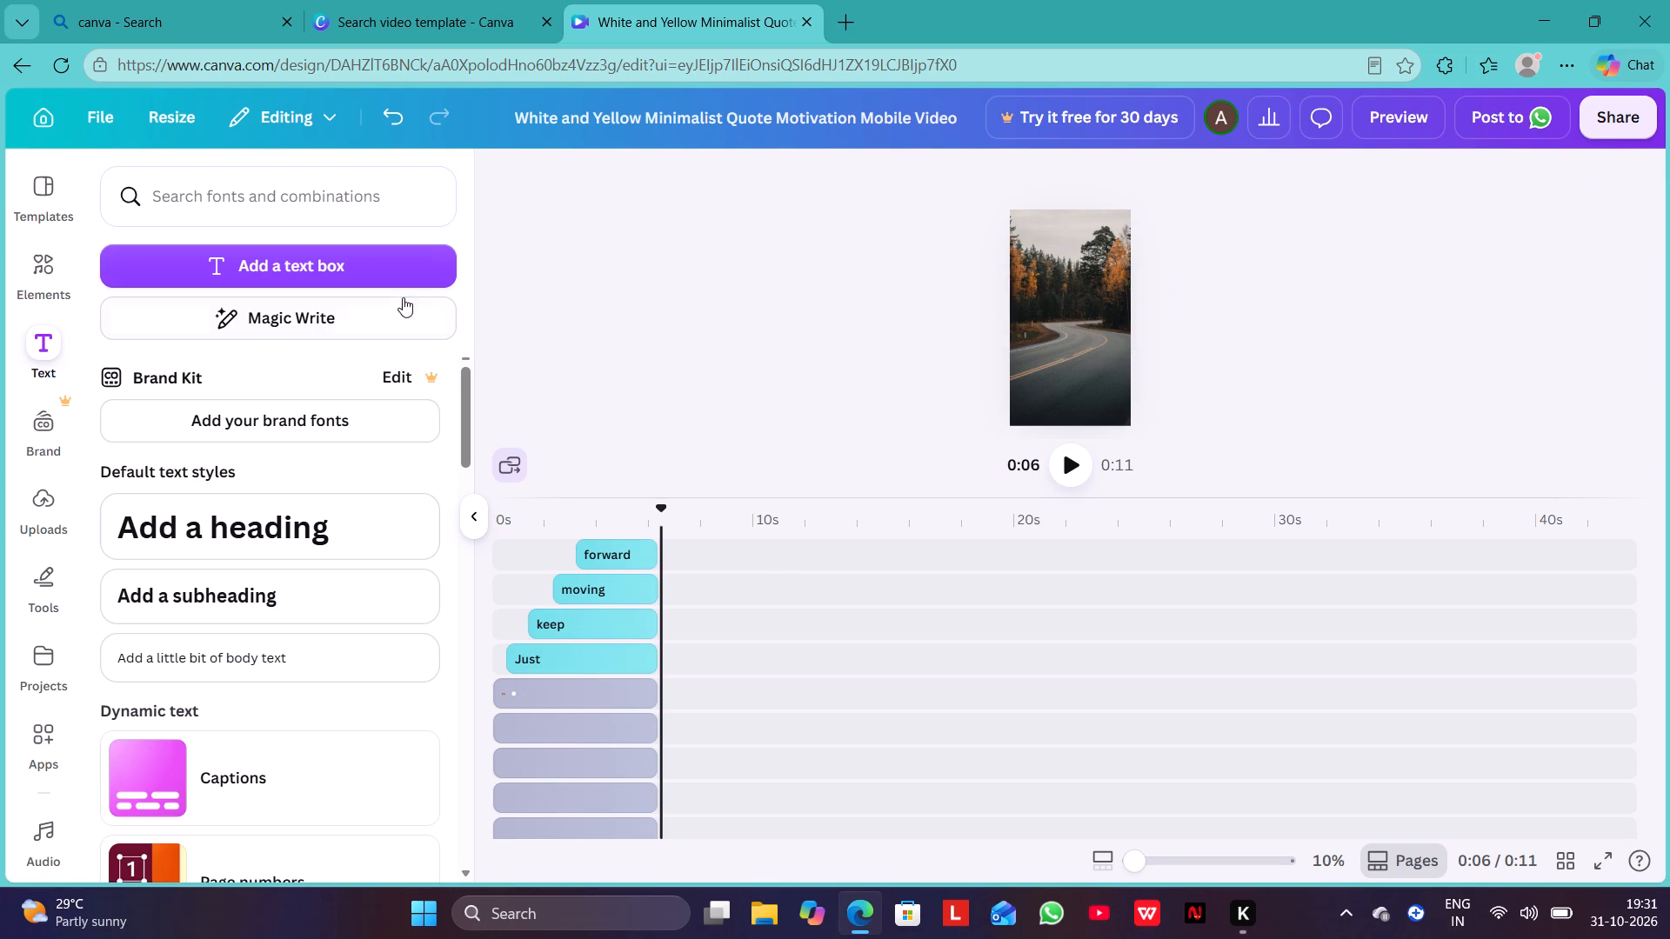
Add a text box at the start of the forest road clip and replace its placeholder with PATHS”, including the closing quotation mark.
{"action": "left_click", "coordinate": [382, 276]}
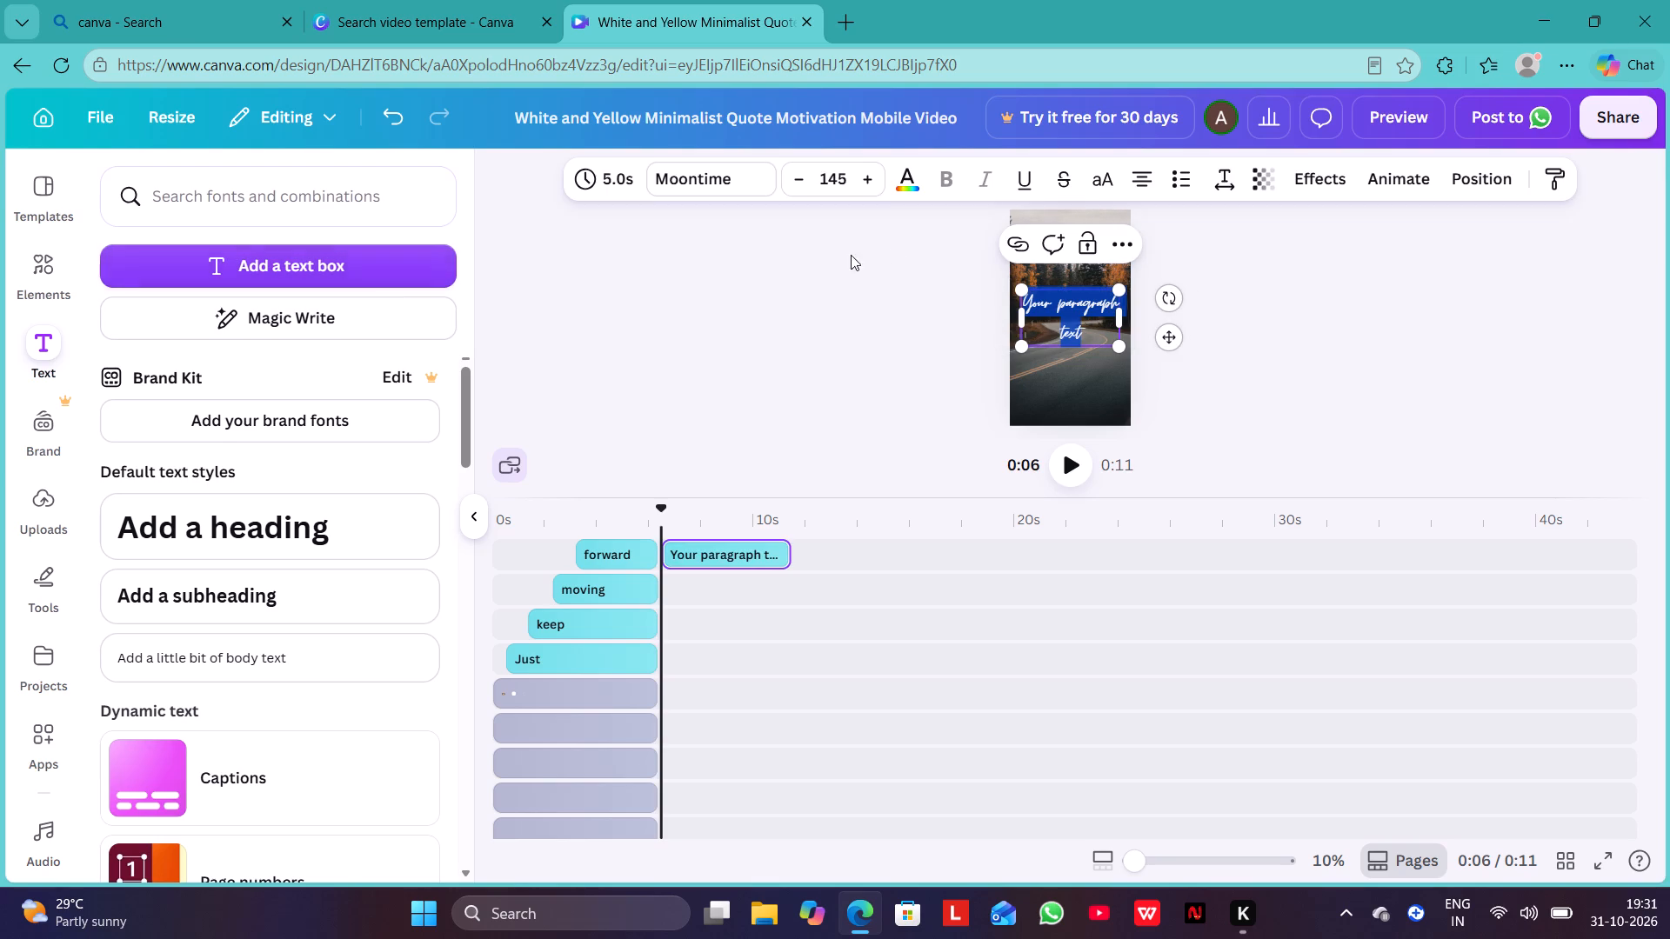
{"action": "left_click", "coordinate": [1094, 336]}
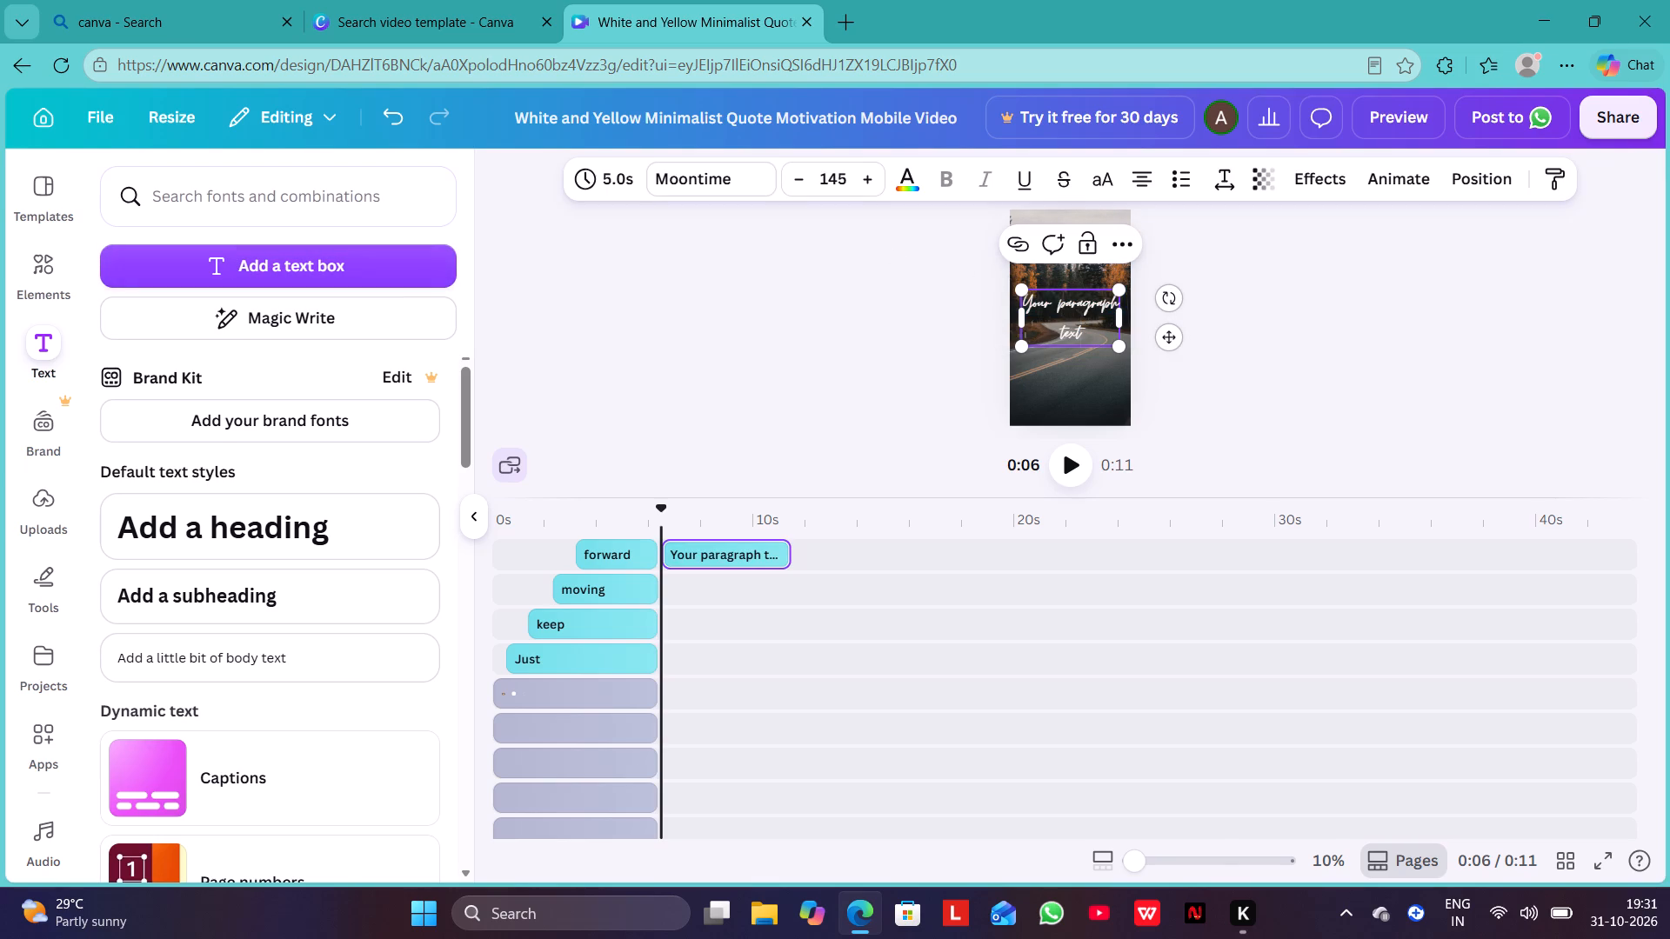
{"action": "key", "text": "BackSpace"}
{"action": "key", "text": "BackSpace"}
{"action": "key", "text": "BackSpace"}
{"action": "key", "text": "BackSpace"}
{"action": "key", "text": "BackSpace"}
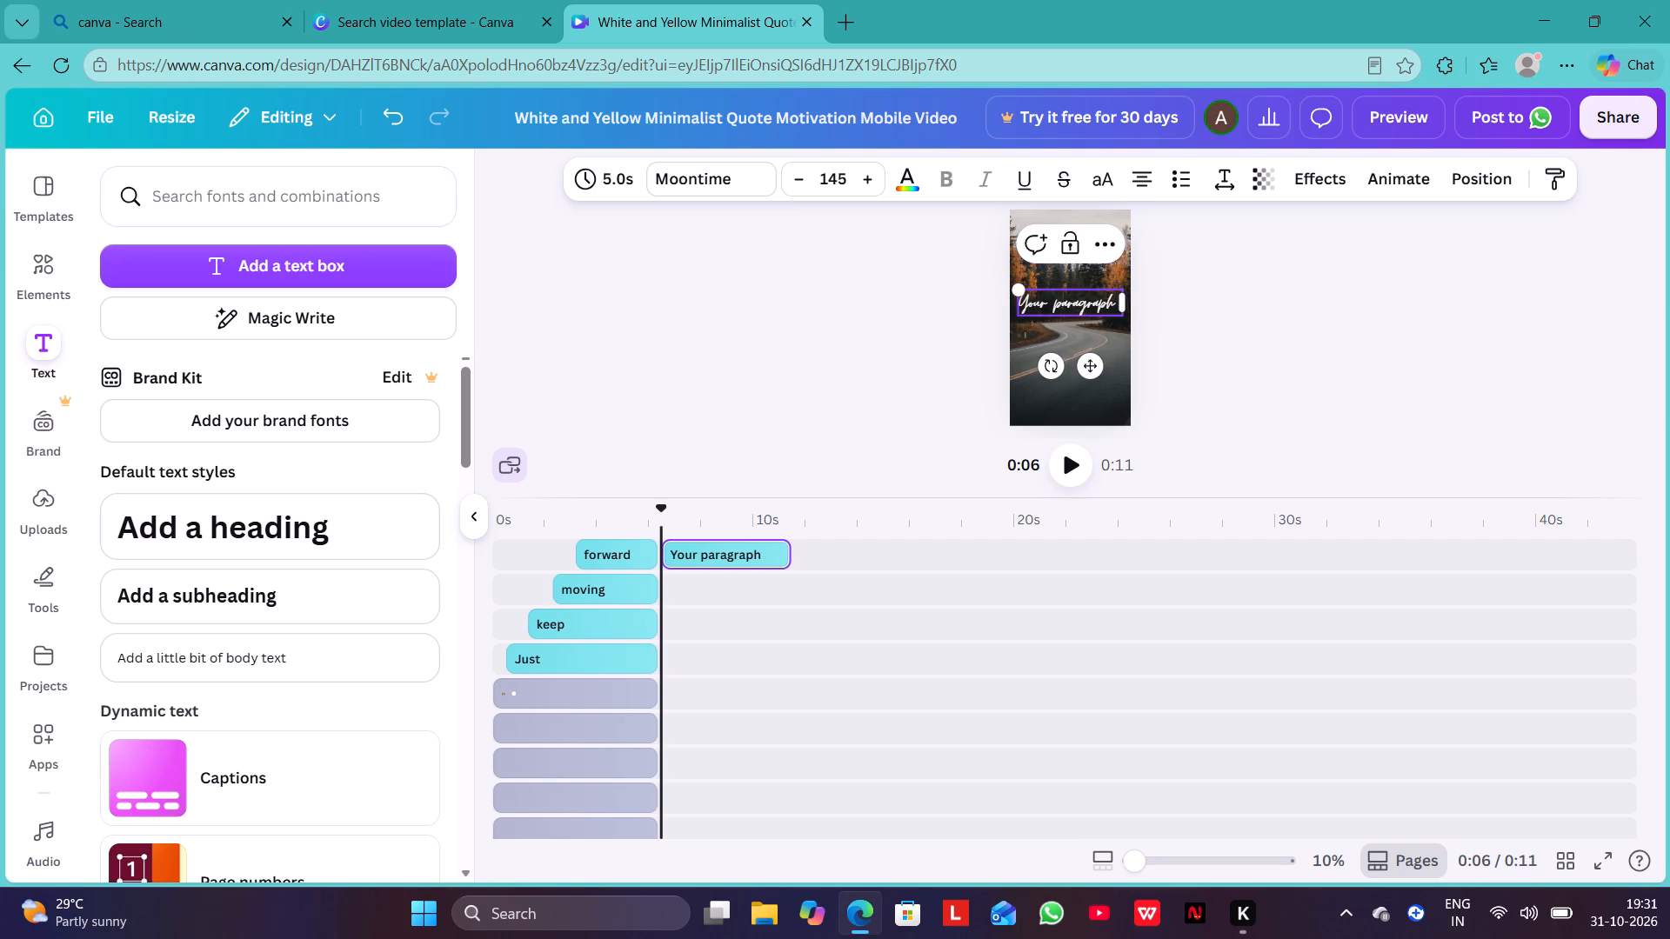
{"action": "key", "text": "BackSpace"}
{"action": "key", "text": "BackSpace"}
{"action": "key", "text": "BackSpace"}
{"action": "key", "text": "BackSpace"}
{"action": "key", "text": "BackSpace"}
{"action": "key", "text": "BackSpace"}
{"action": "key", "text": "BackSpace"}
{"action": "key", "text": "BackSpace"}
{"action": "key", "text": "BackSpace"}
{"action": "key", "text": "BackSpace"}
{"action": "key", "text": "BackSpace"}
{"action": "key", "text": "BackSpace"}
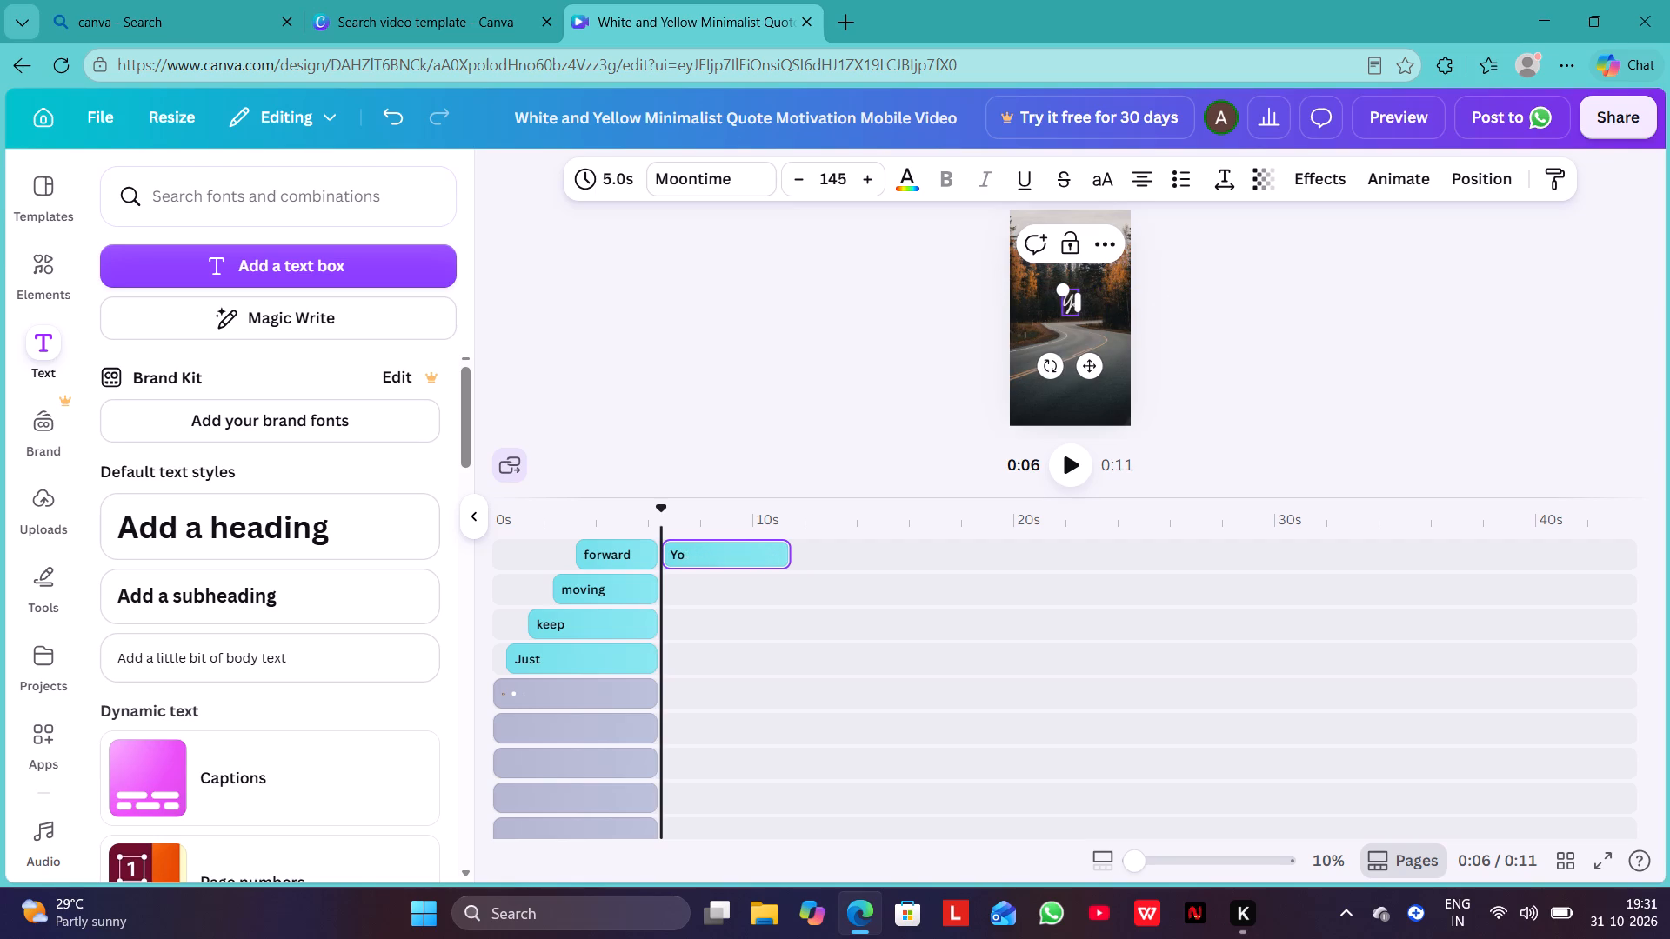
{"action": "key", "text": "BackSpace"}
{"action": "key", "text": "BackSpace"}
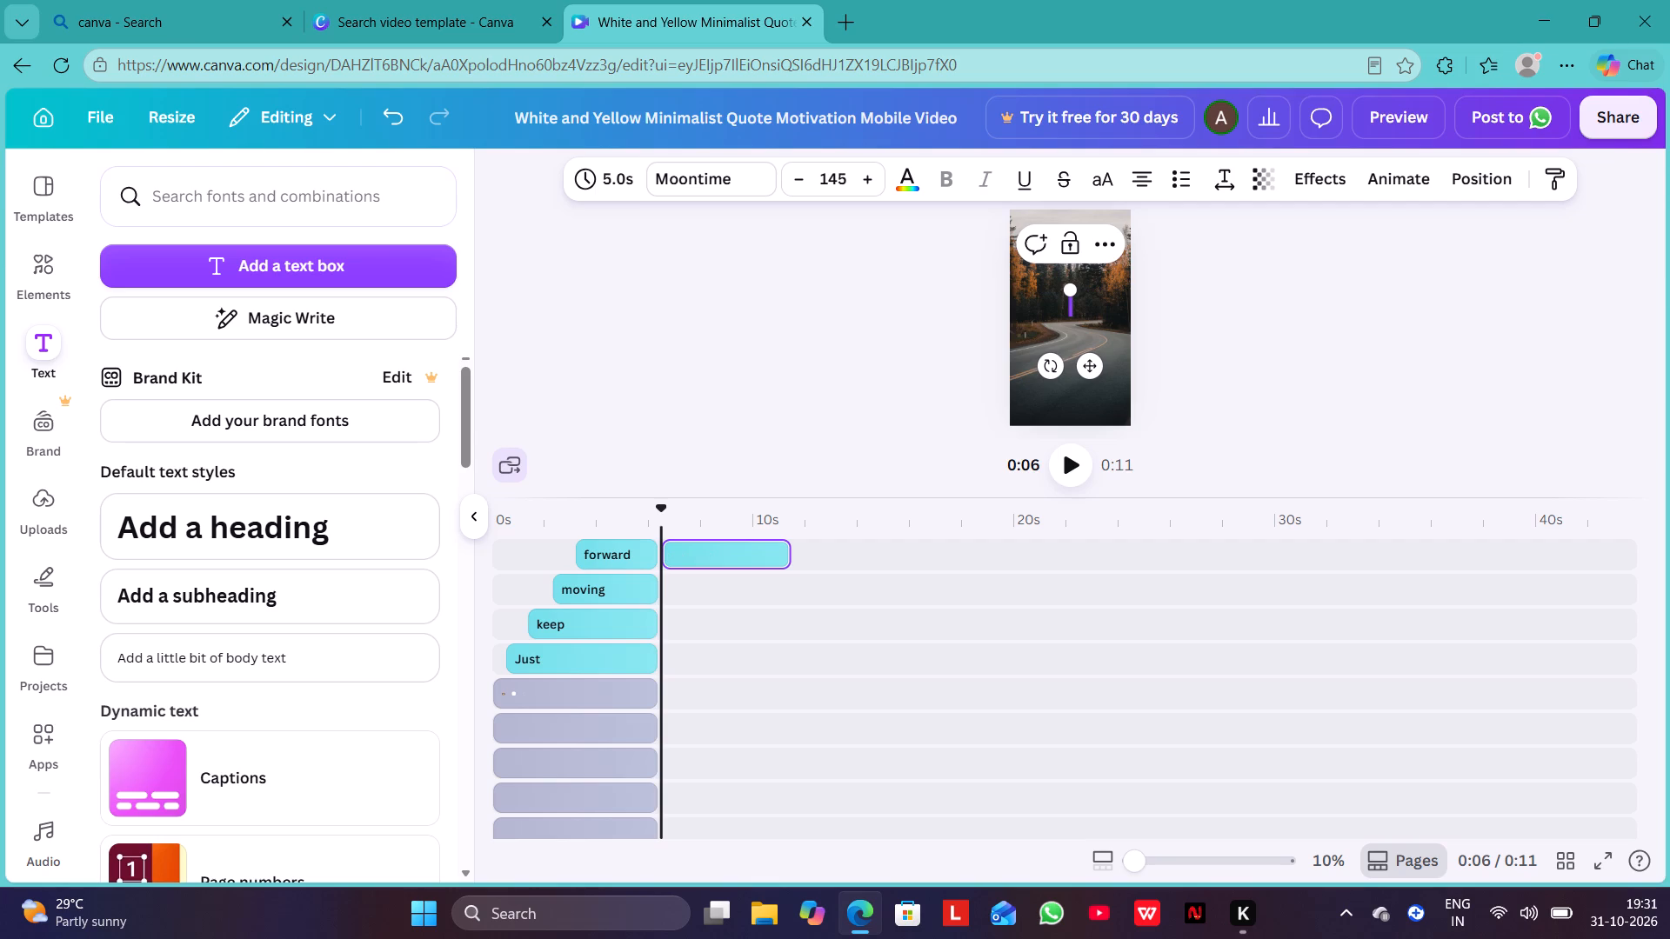
{"action": "type", "text": "PATHS"}
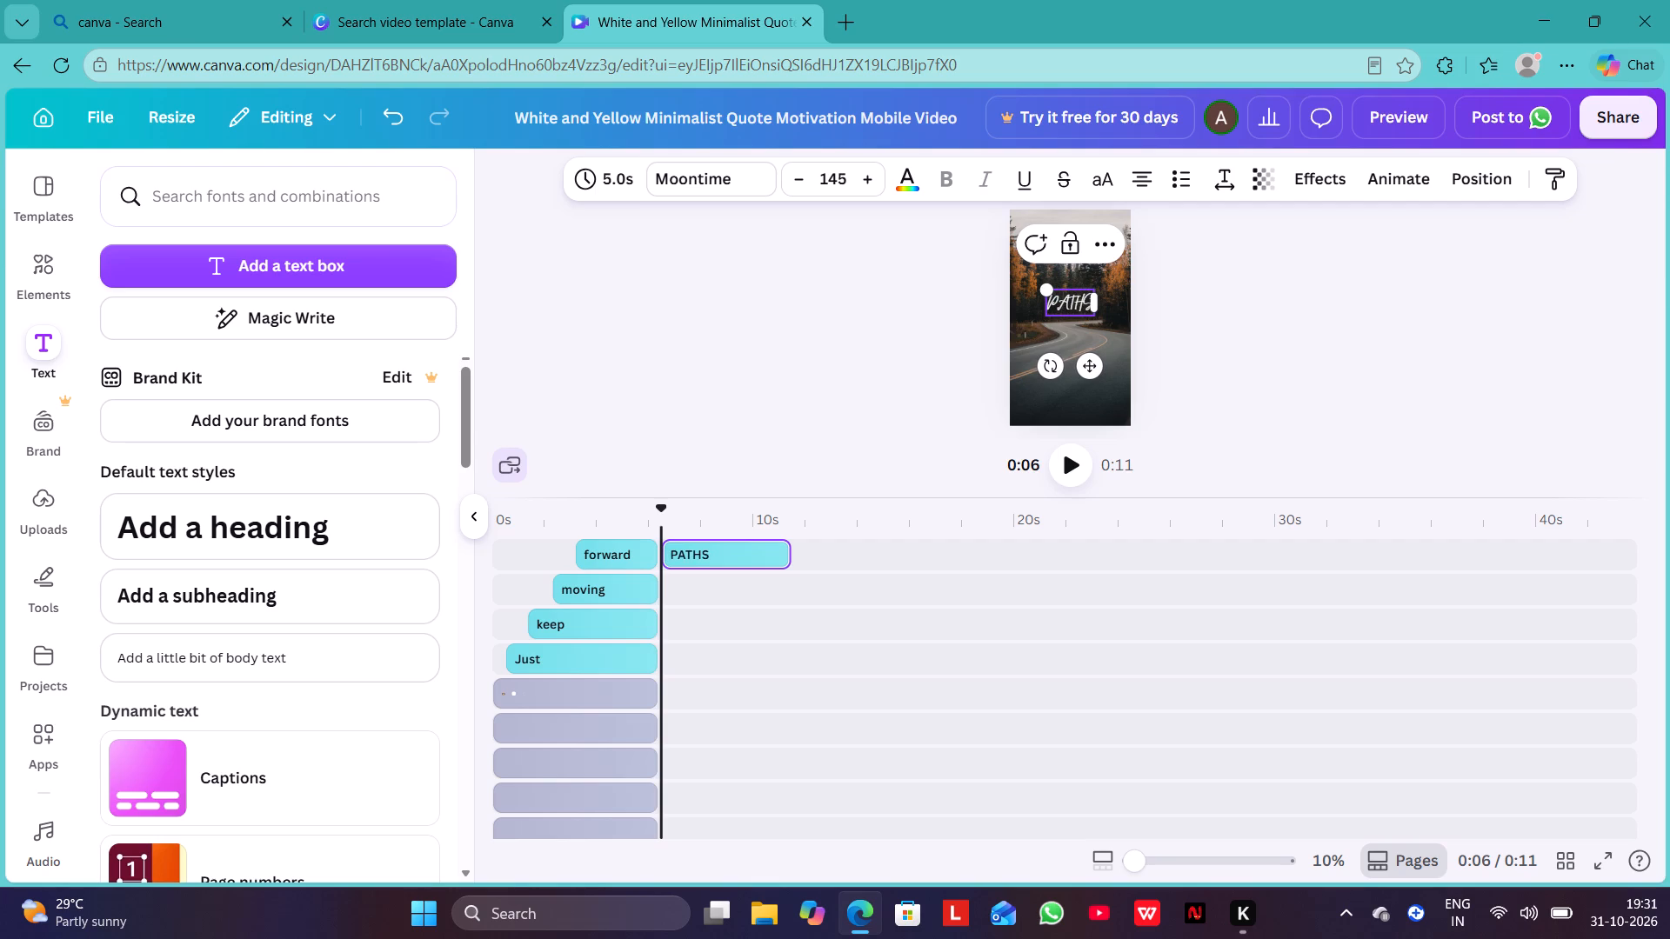
{"action": "key", "text": "shift+quotedbl"}
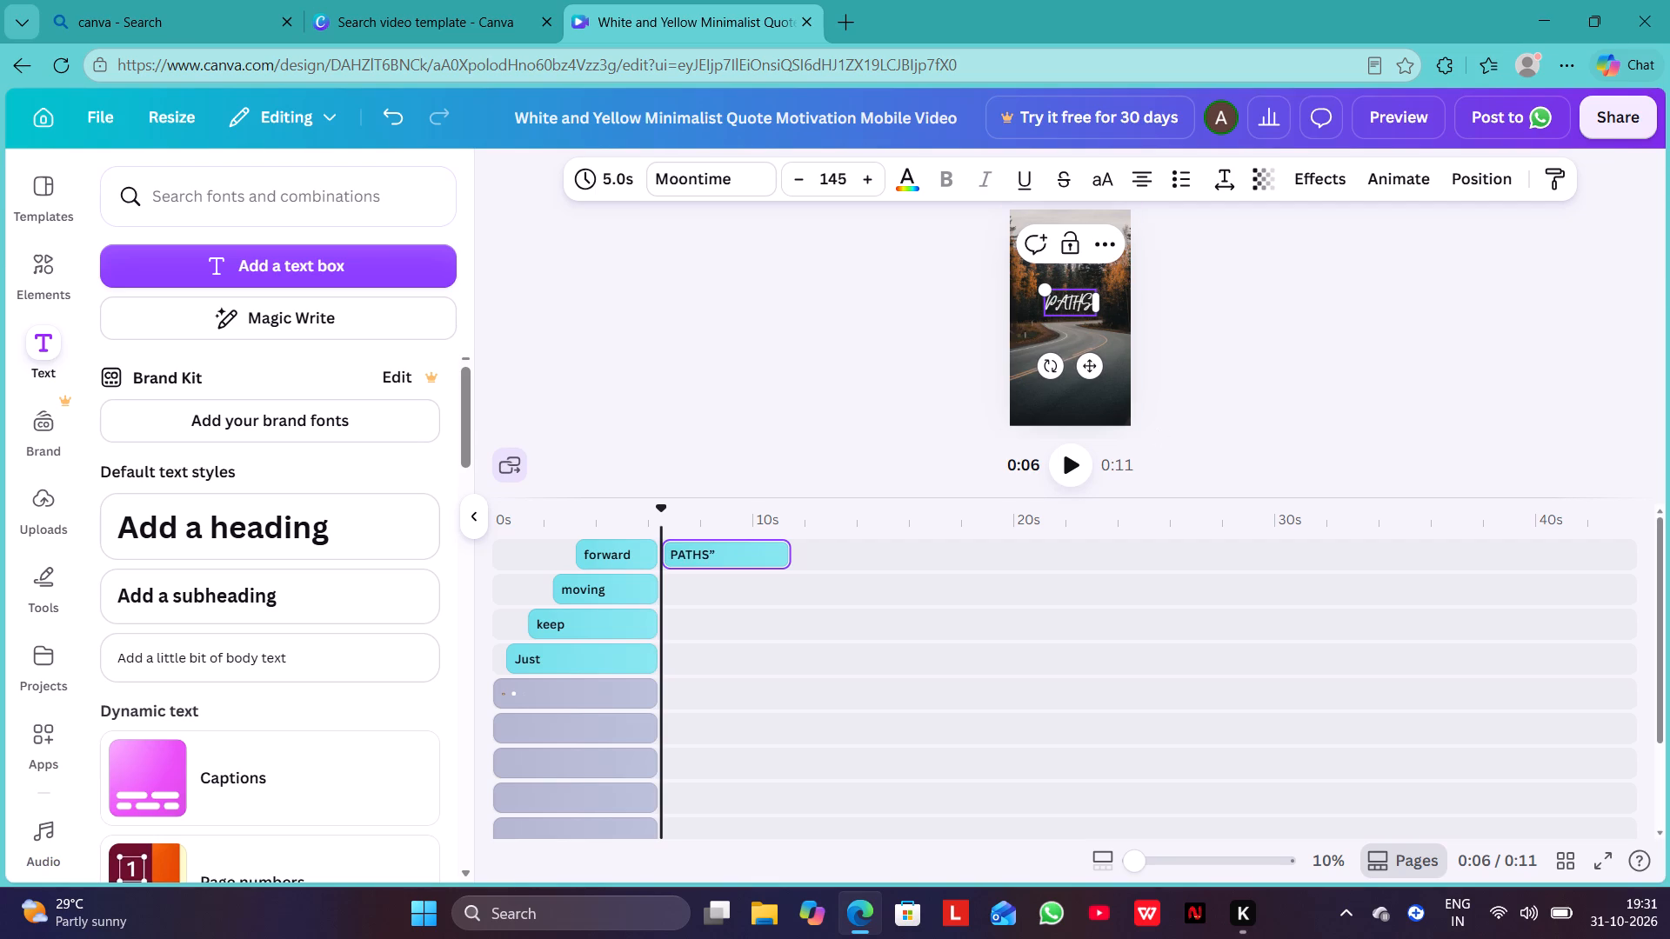
Move the PATHS” text on the timeline to start at about 9.5 s.
{"action": "left_click_drag", "start_coordinate": [752, 551], "coordinate": [790, 547]}
{"action": "left_click_drag", "start_coordinate": [716, 560], "coordinate": [784, 558]}
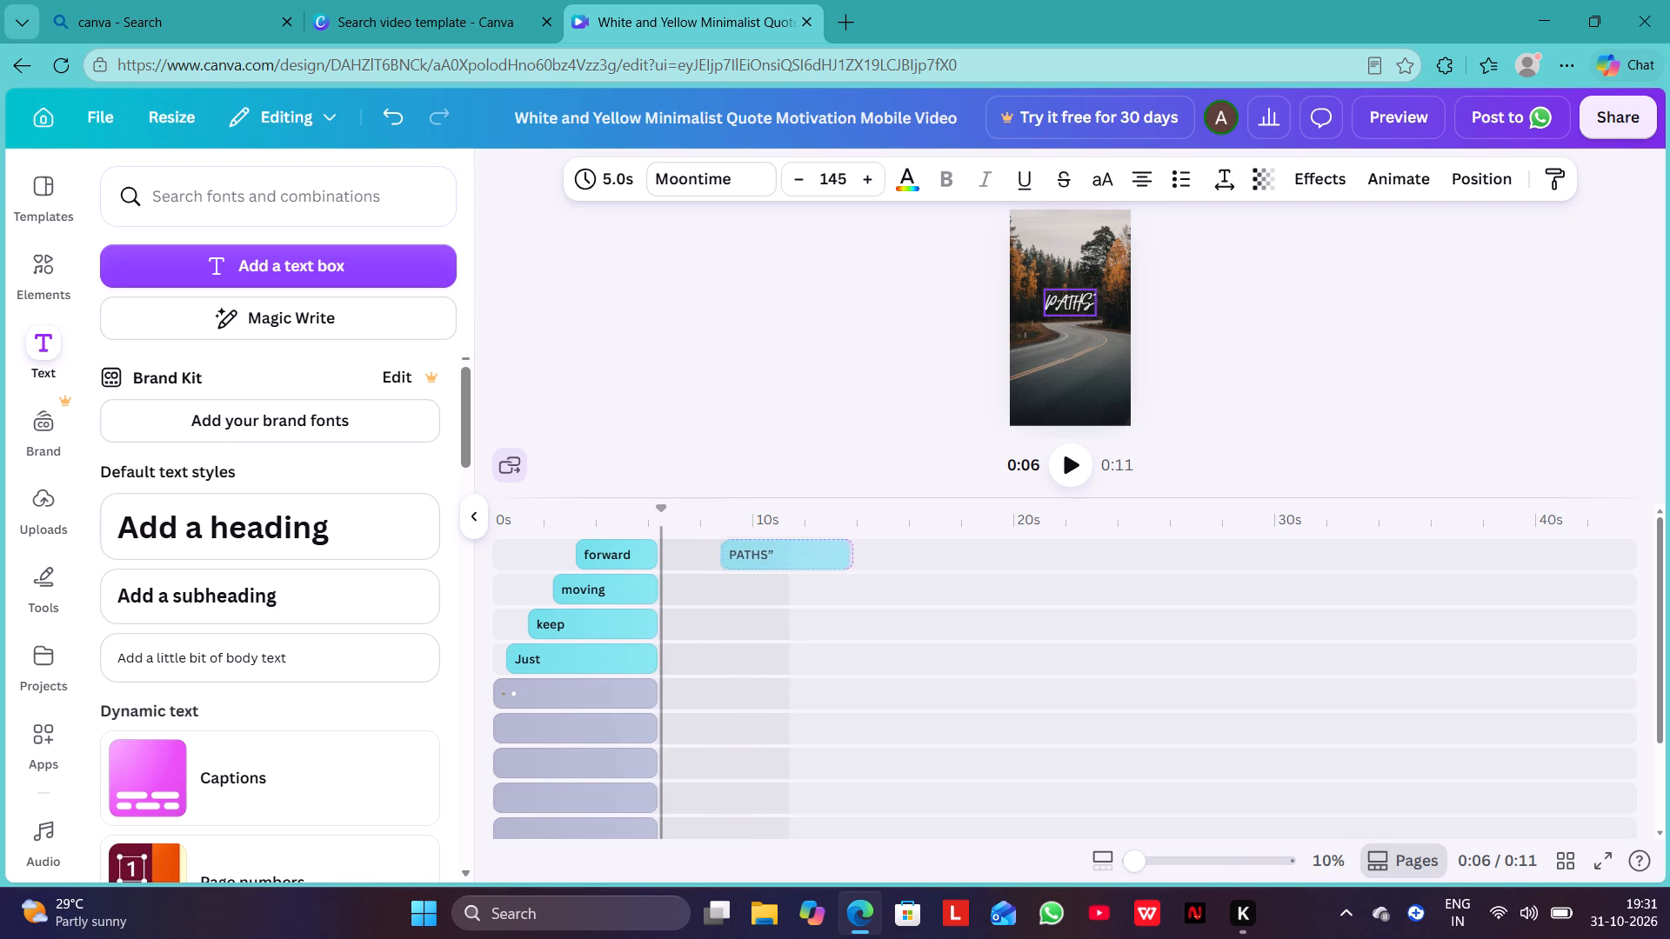
{"action": "left_click_drag", "start_coordinate": [784, 558], "coordinate": [826, 560]}
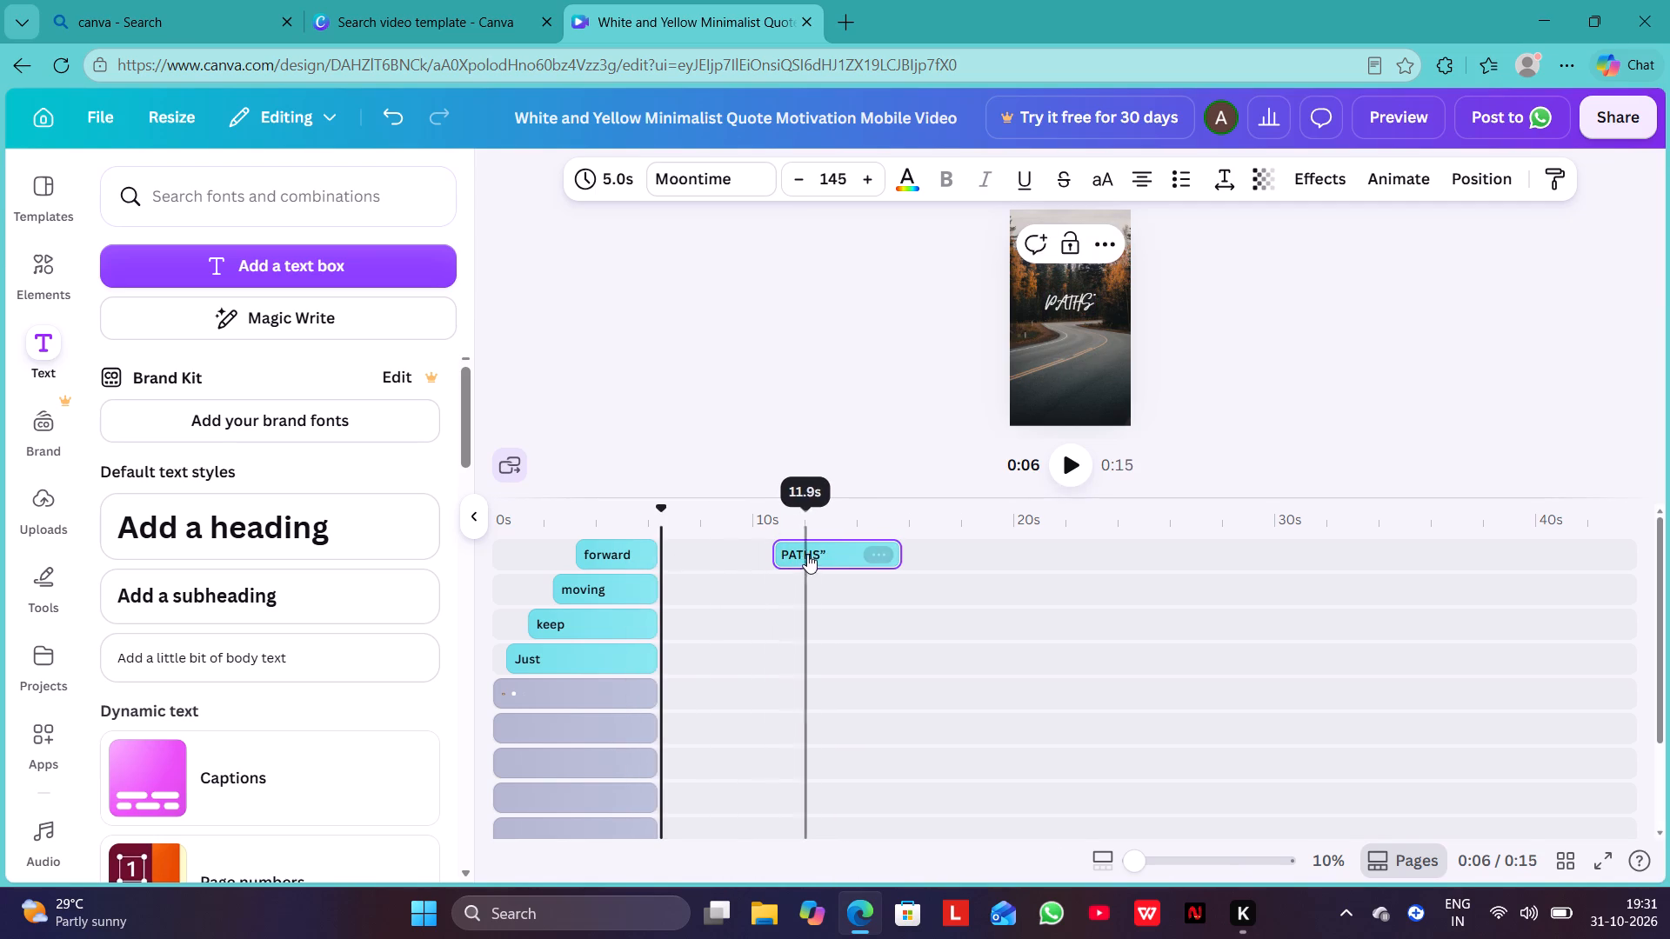
{"action": "left_click_drag", "start_coordinate": [830, 549], "coordinate": [799, 552]}
{"action": "left_click", "coordinate": [725, 390]}
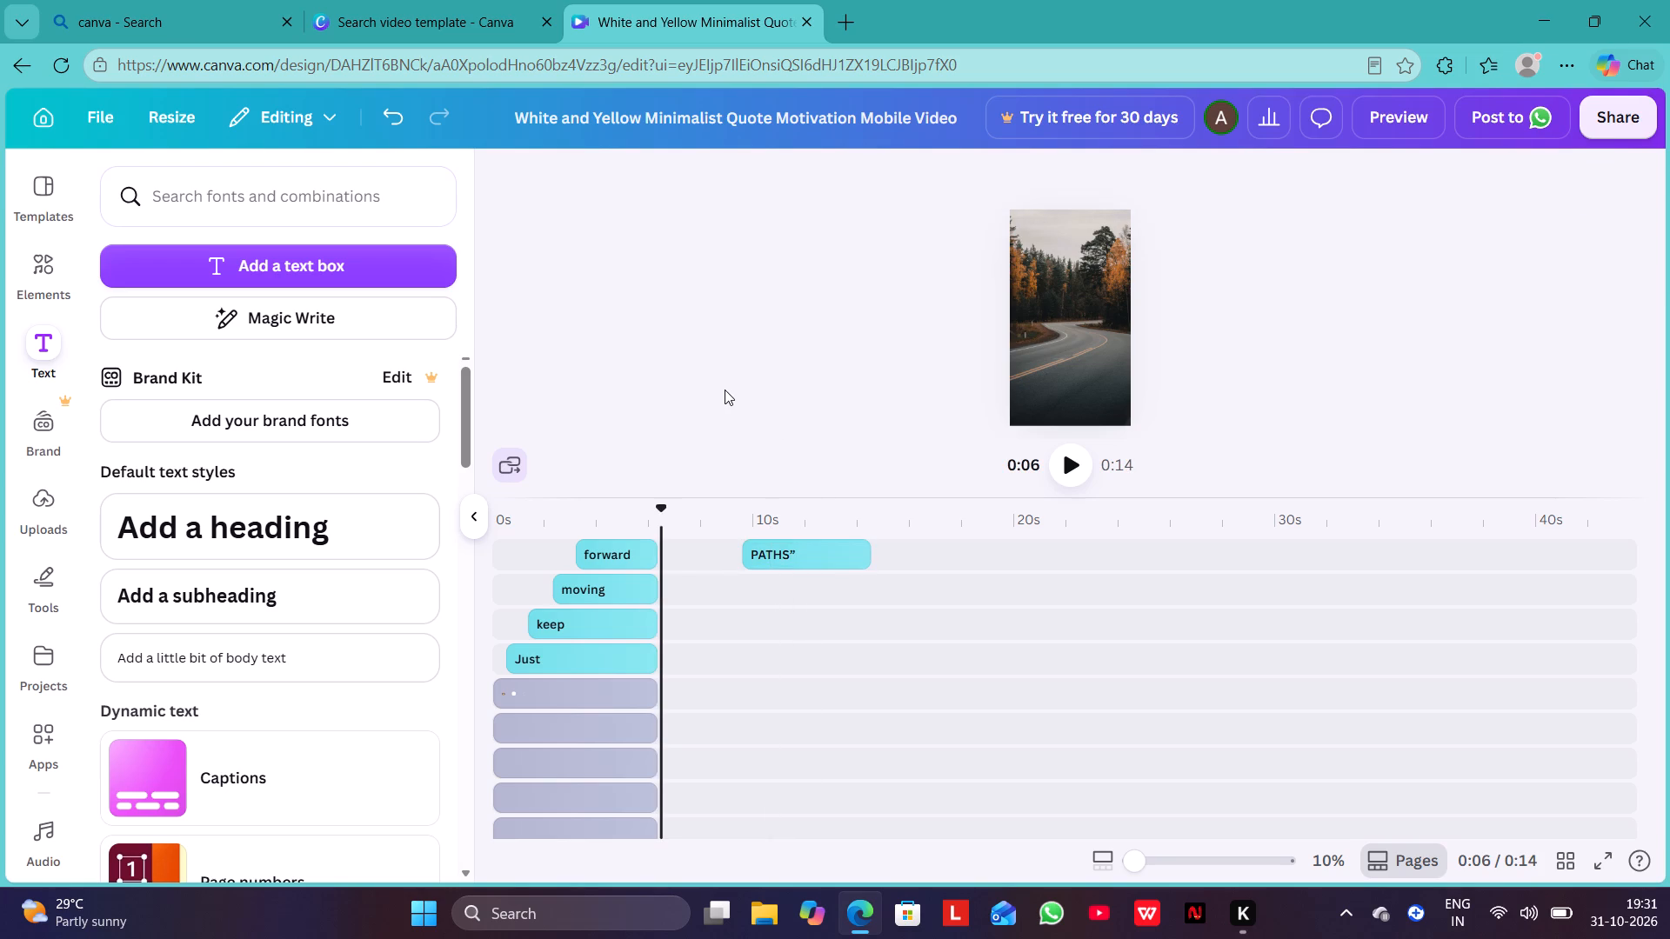
Add a text box at the start of the forest road clip and replace its placeholder with THE.
{"action": "left_click", "coordinate": [364, 265]}
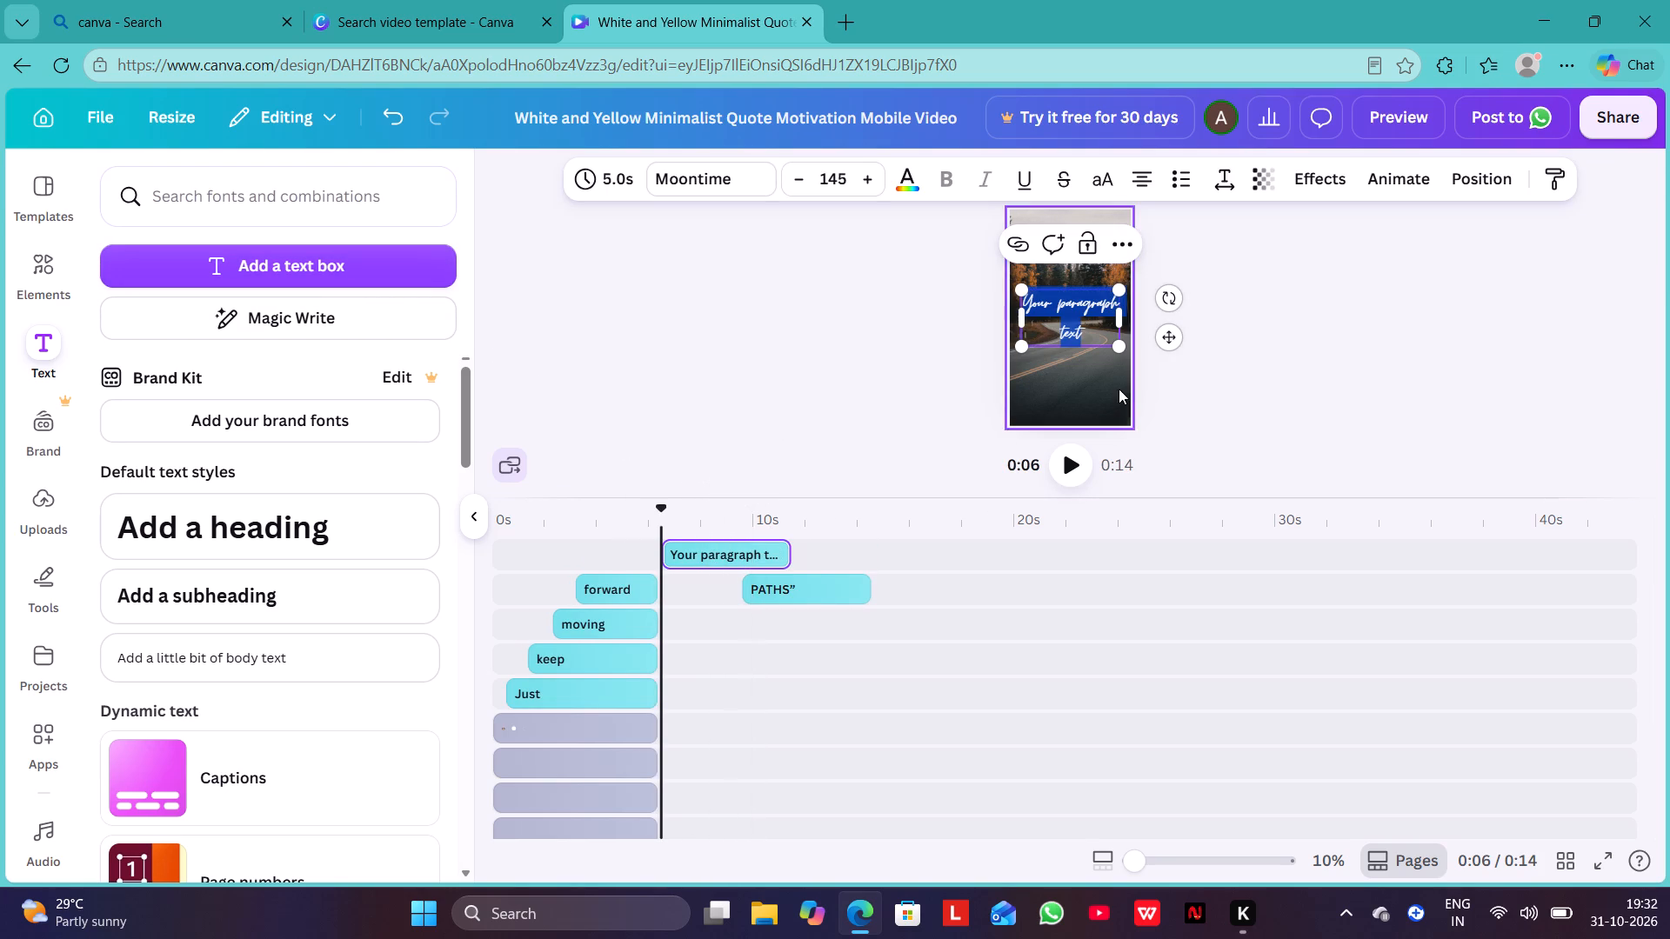
{"action": "left_click", "coordinate": [1096, 336]}
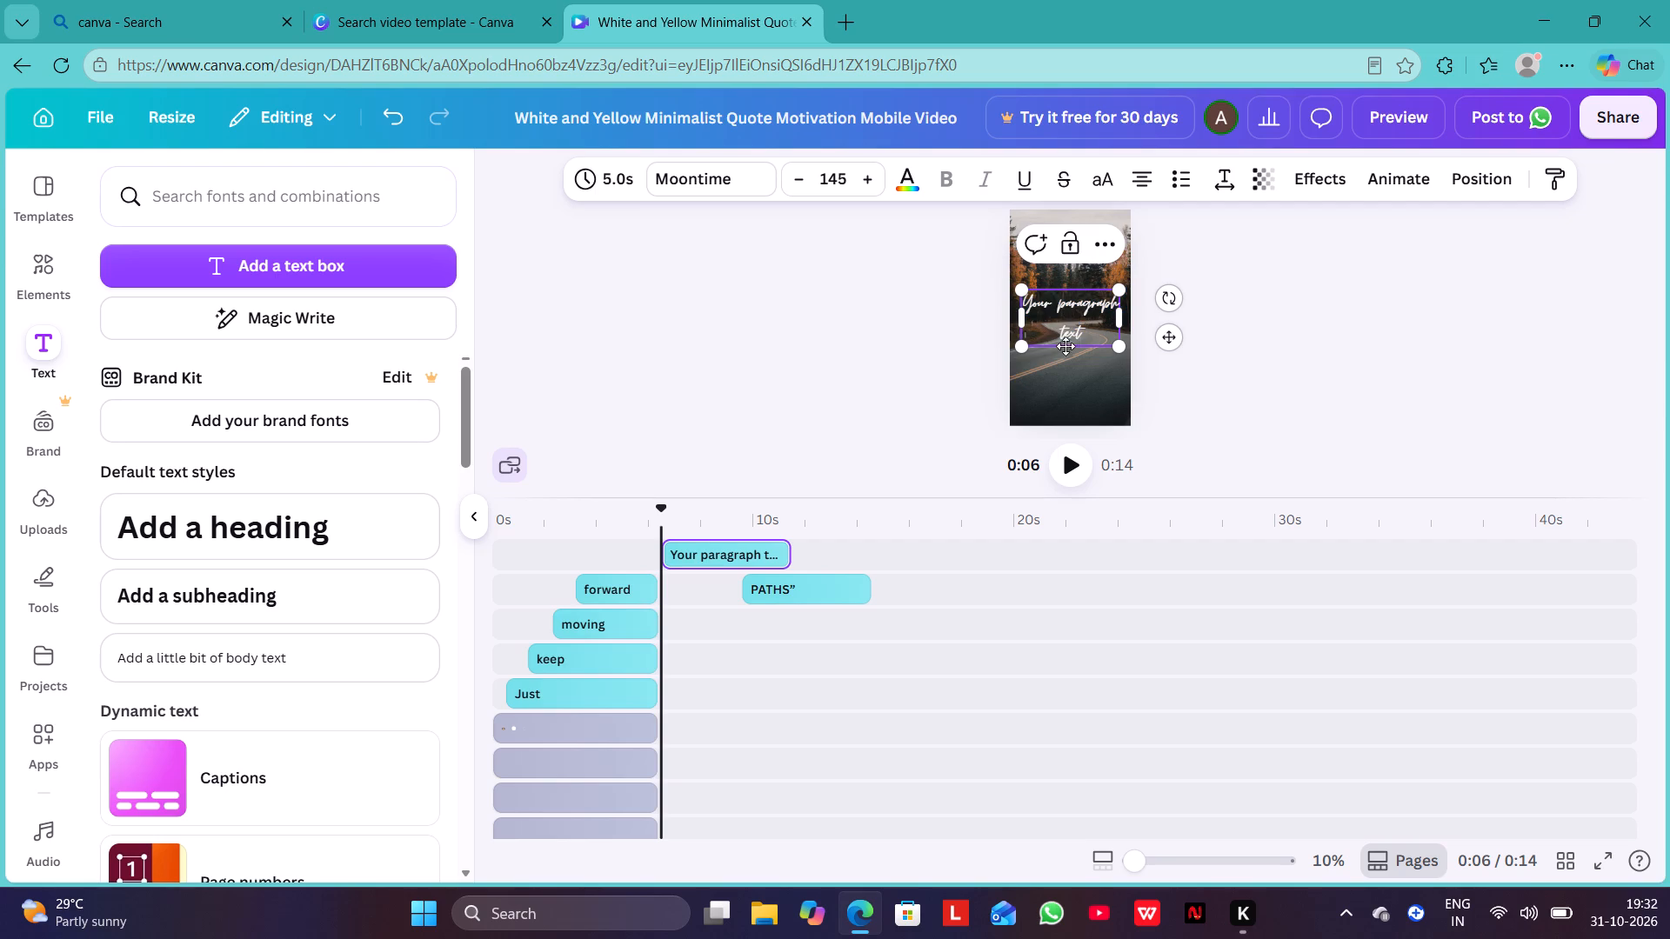
{"action": "key", "text": "BackSpace"}
{"action": "key", "text": "BackSpace"}
{"action": "key", "text": "BackSpace"}
{"action": "key", "text": "BackSpace"}
{"action": "key", "text": "BackSpace"}
{"action": "key", "text": "BackSpace"}
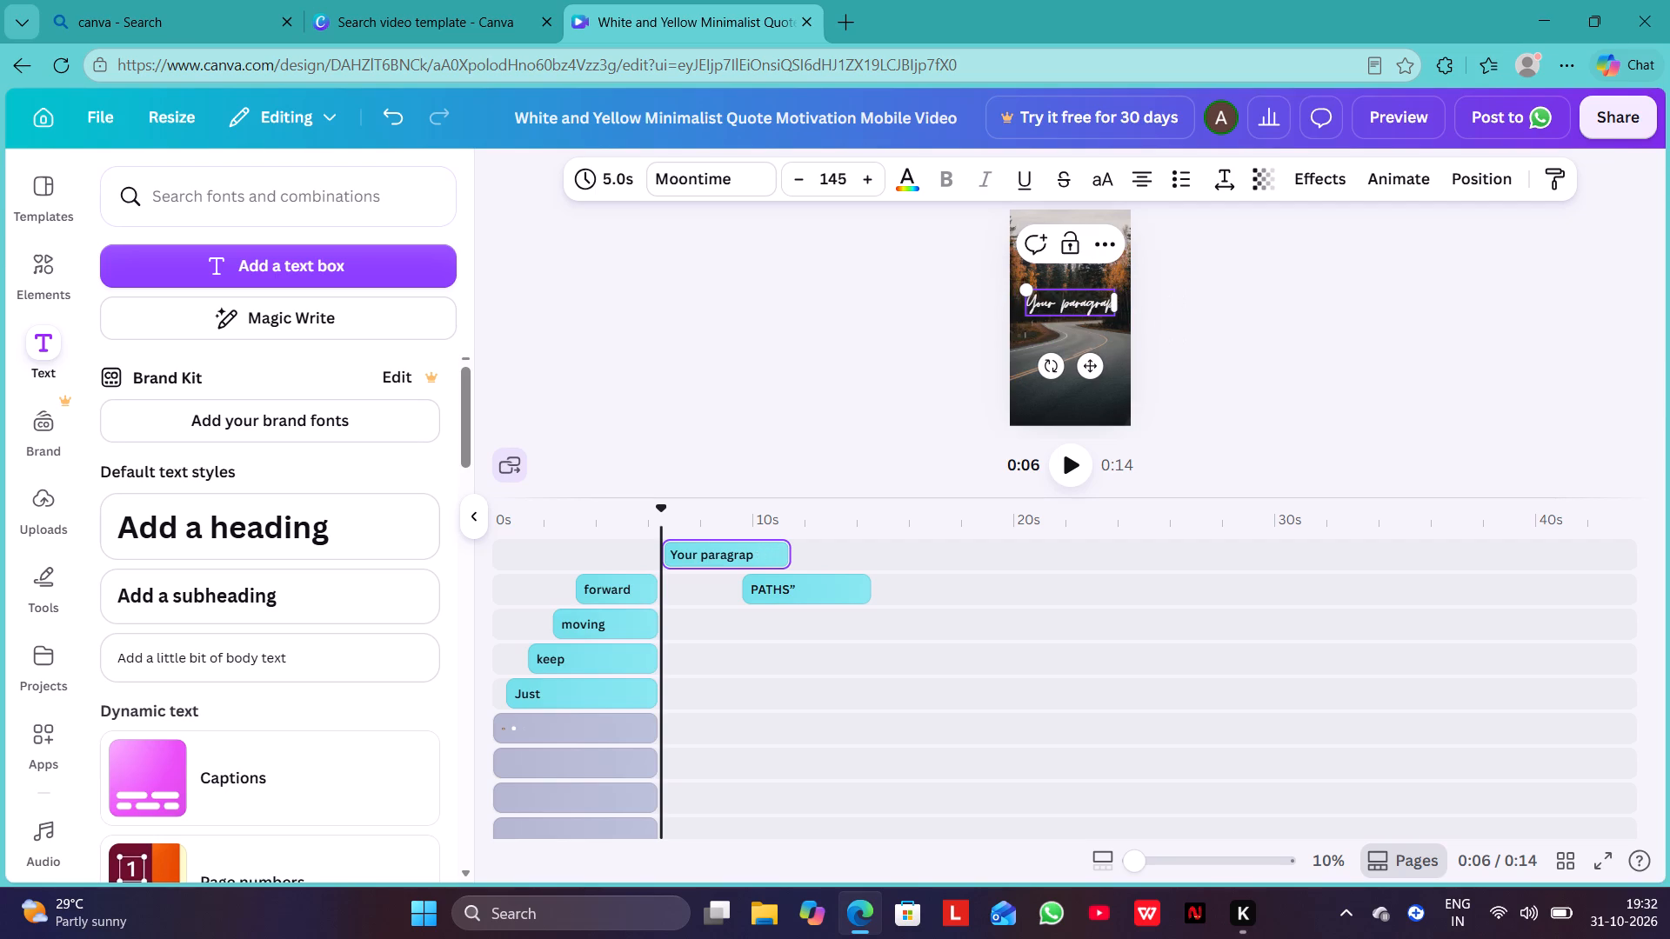
{"action": "key", "text": "BackSpace"}
{"action": "key", "text": "BackSpace"}
{"action": "key", "text": "BackSpace"}
{"action": "key", "text": "BackSpace"}
{"action": "key", "text": "BackSpace"}
{"action": "key", "text": "BackSpace"}
{"action": "key", "text": "BackSpace"}
{"action": "key", "text": "BackSpace"}
{"action": "key", "text": "BackSpace"}
{"action": "key", "text": "BackSpace"}
{"action": "key", "text": "BackSpace"}
{"action": "key", "text": "BackSpace"}
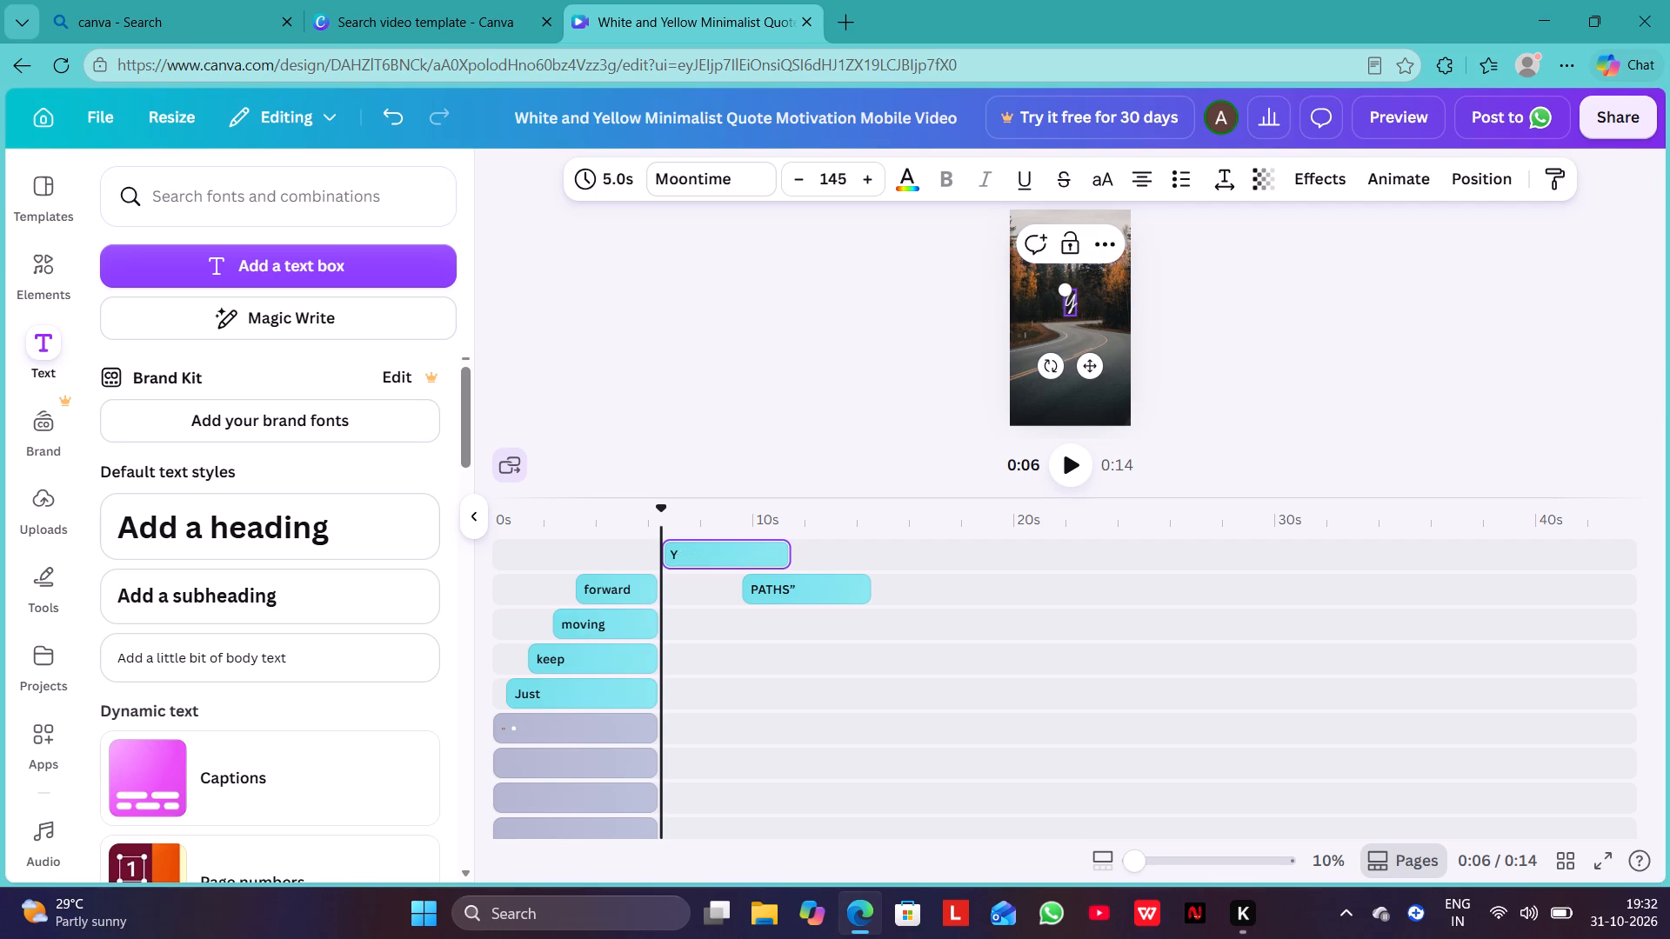
{"action": "key", "text": "BackSpace"}
{"action": "type", "text": "THE"}
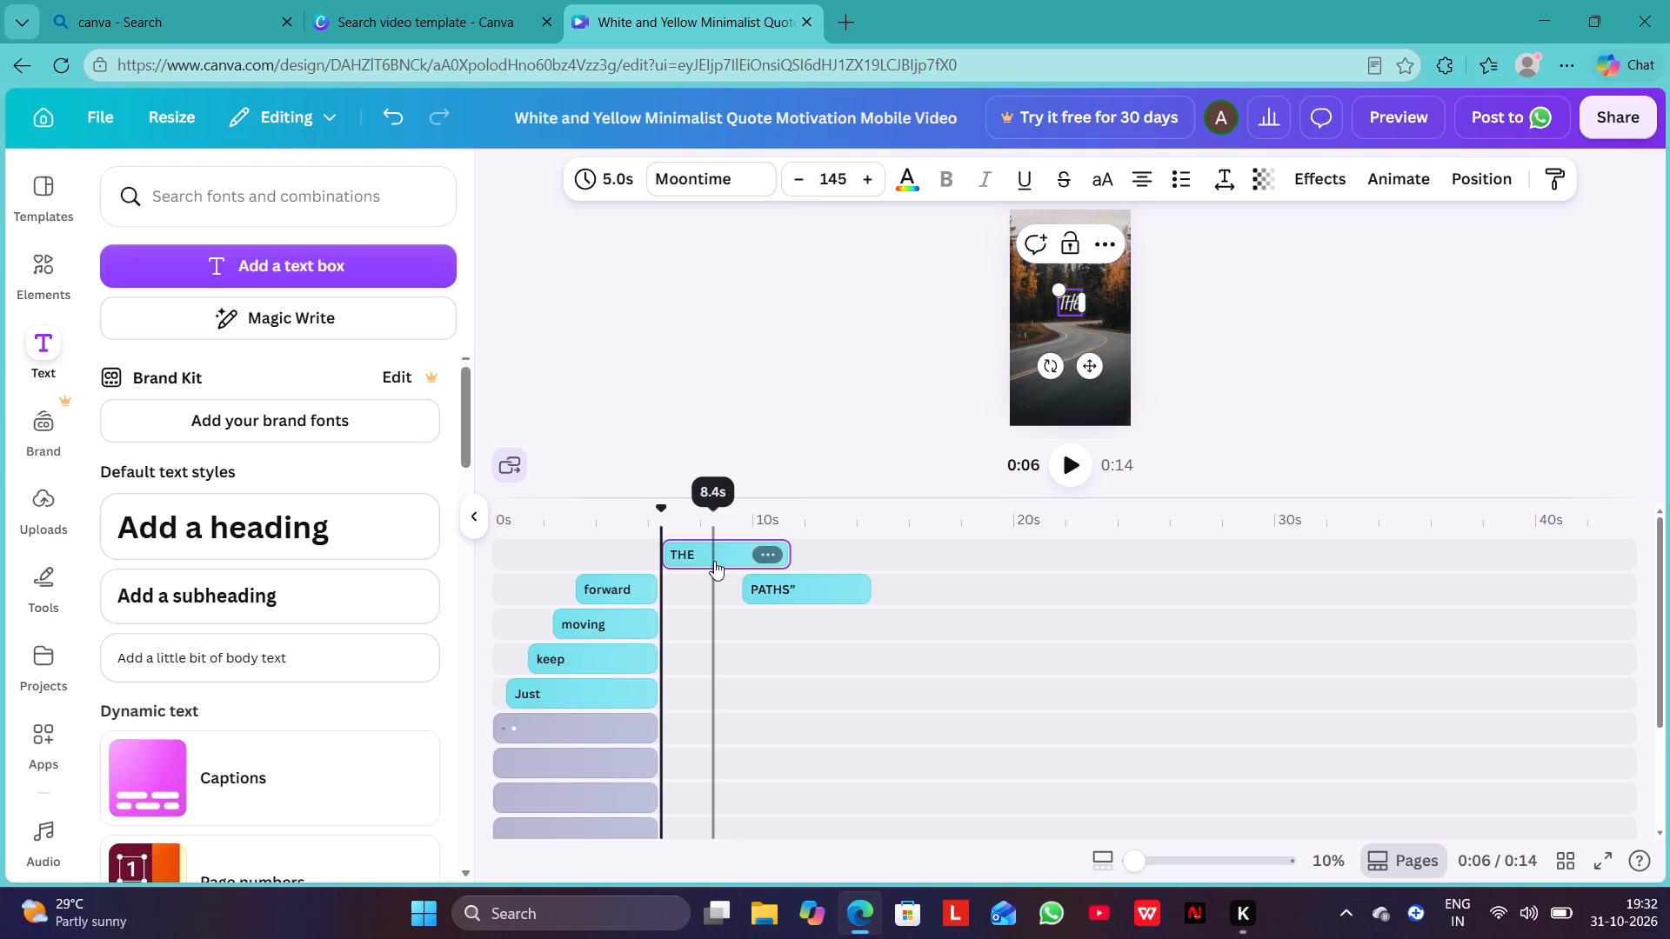
Move the THE text to the track below PATHS” on the timeline, starting at about 8 s.
{"action": "left_click_drag", "start_coordinate": [714, 561], "coordinate": [752, 633]}
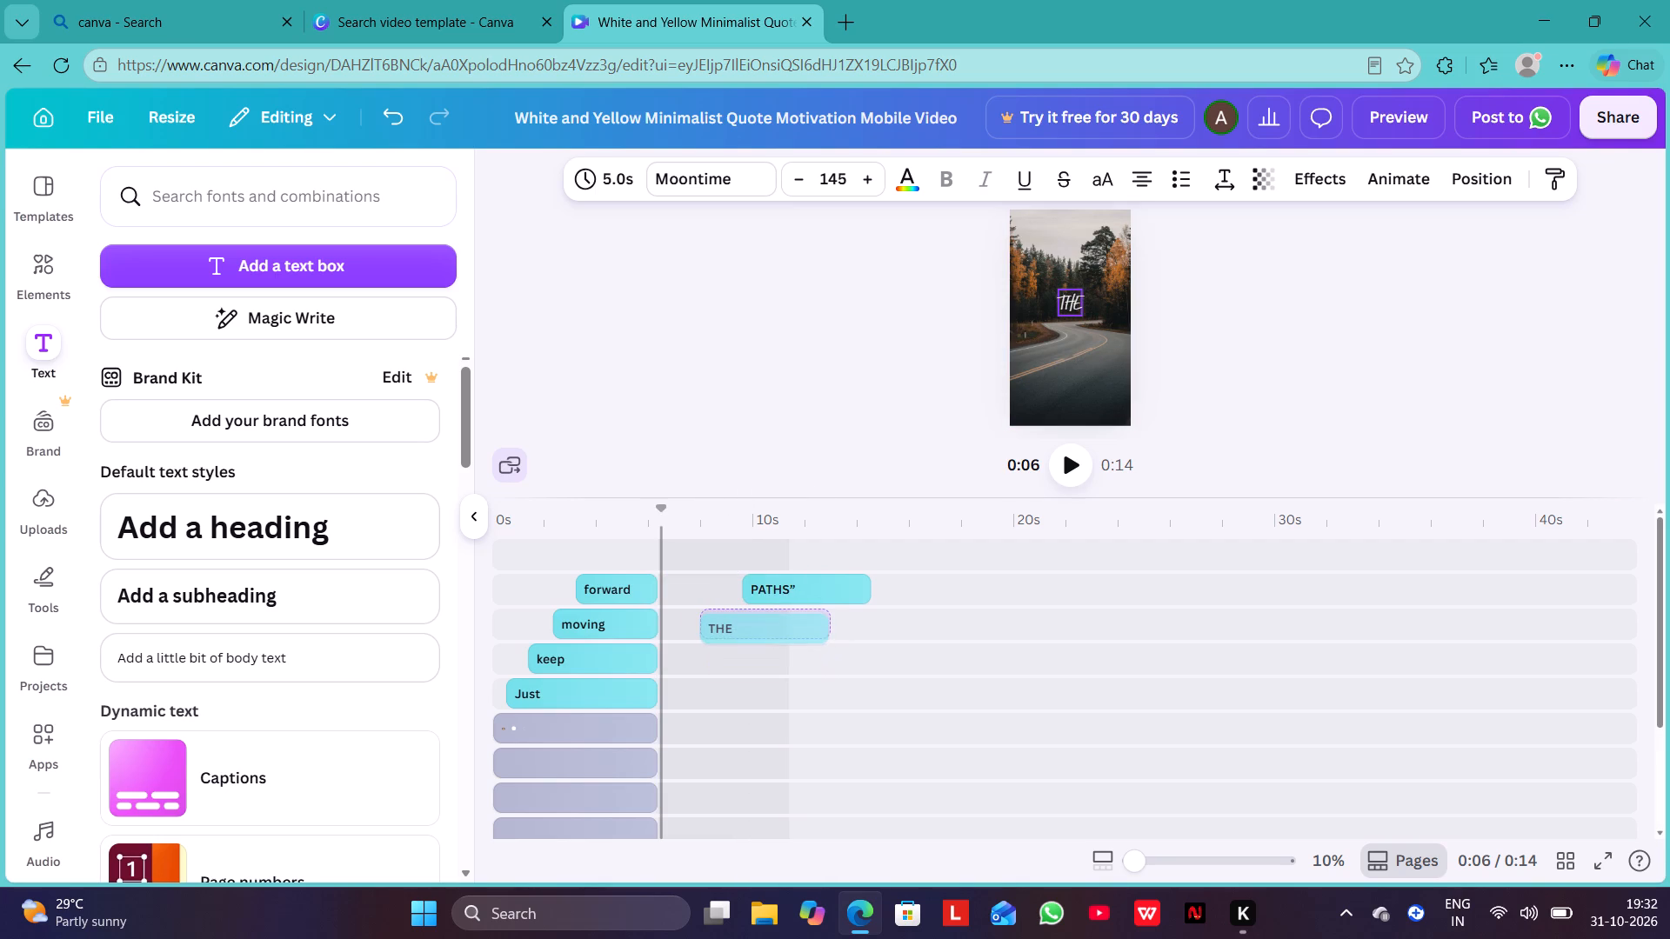
{"action": "left_click_drag", "start_coordinate": [752, 633], "coordinate": [753, 633]}
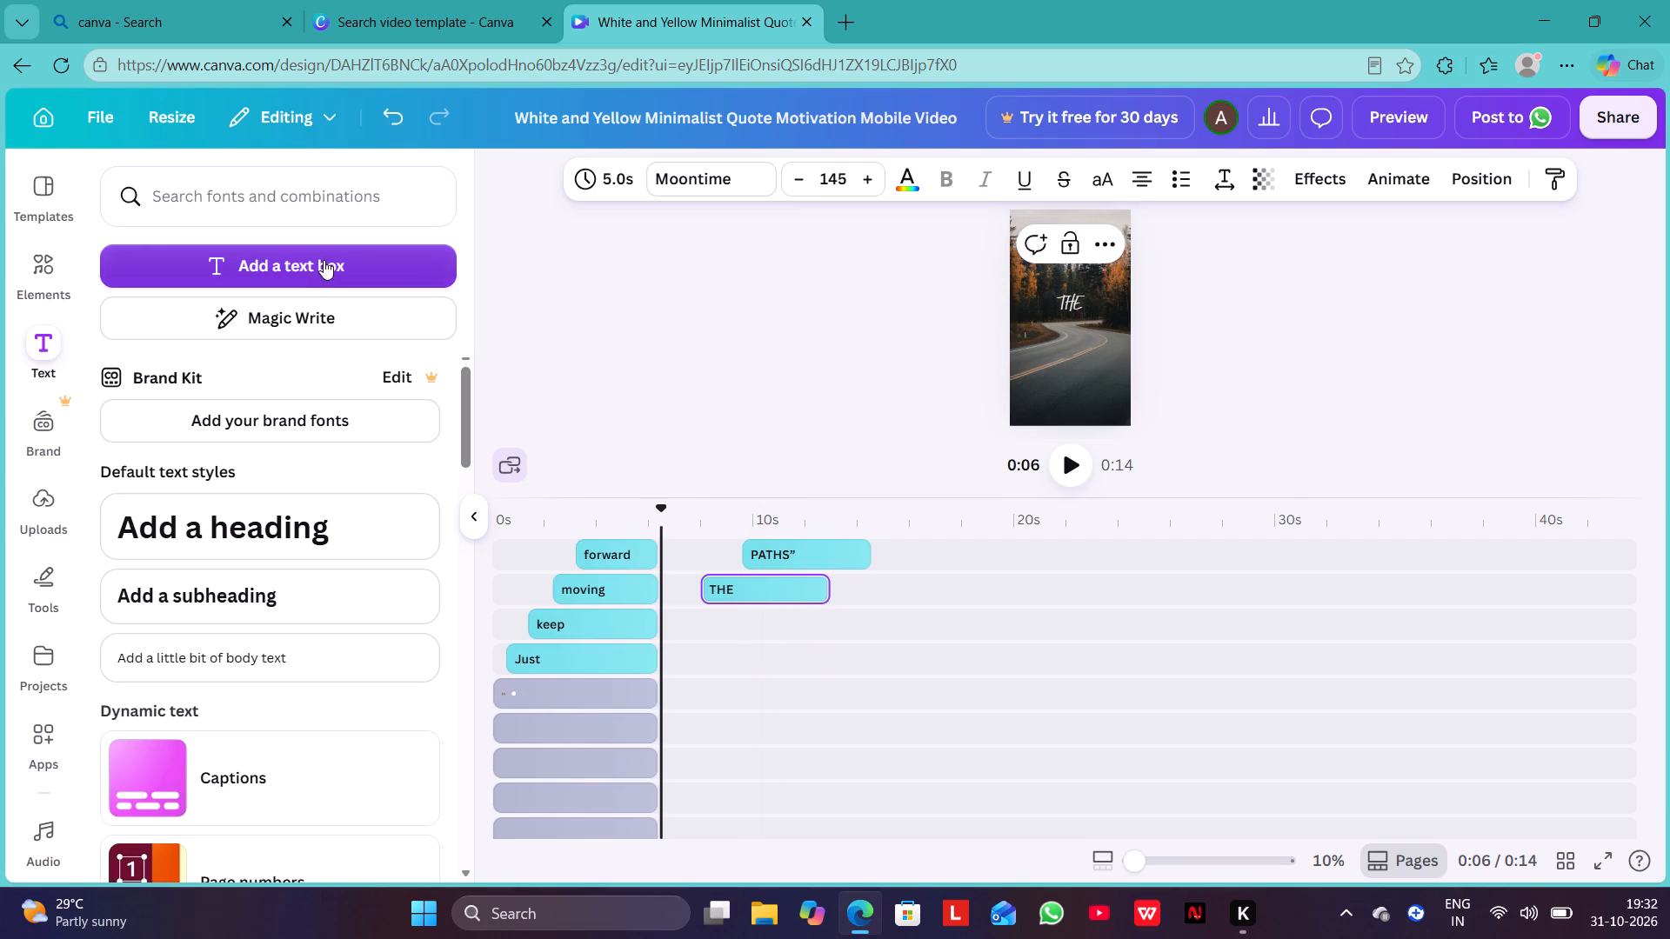
Add another text box over the forest road clip and replace its placeholder with “TRUST, including the opening quotation mark.
{"action": "left_click", "coordinate": [324, 268]}
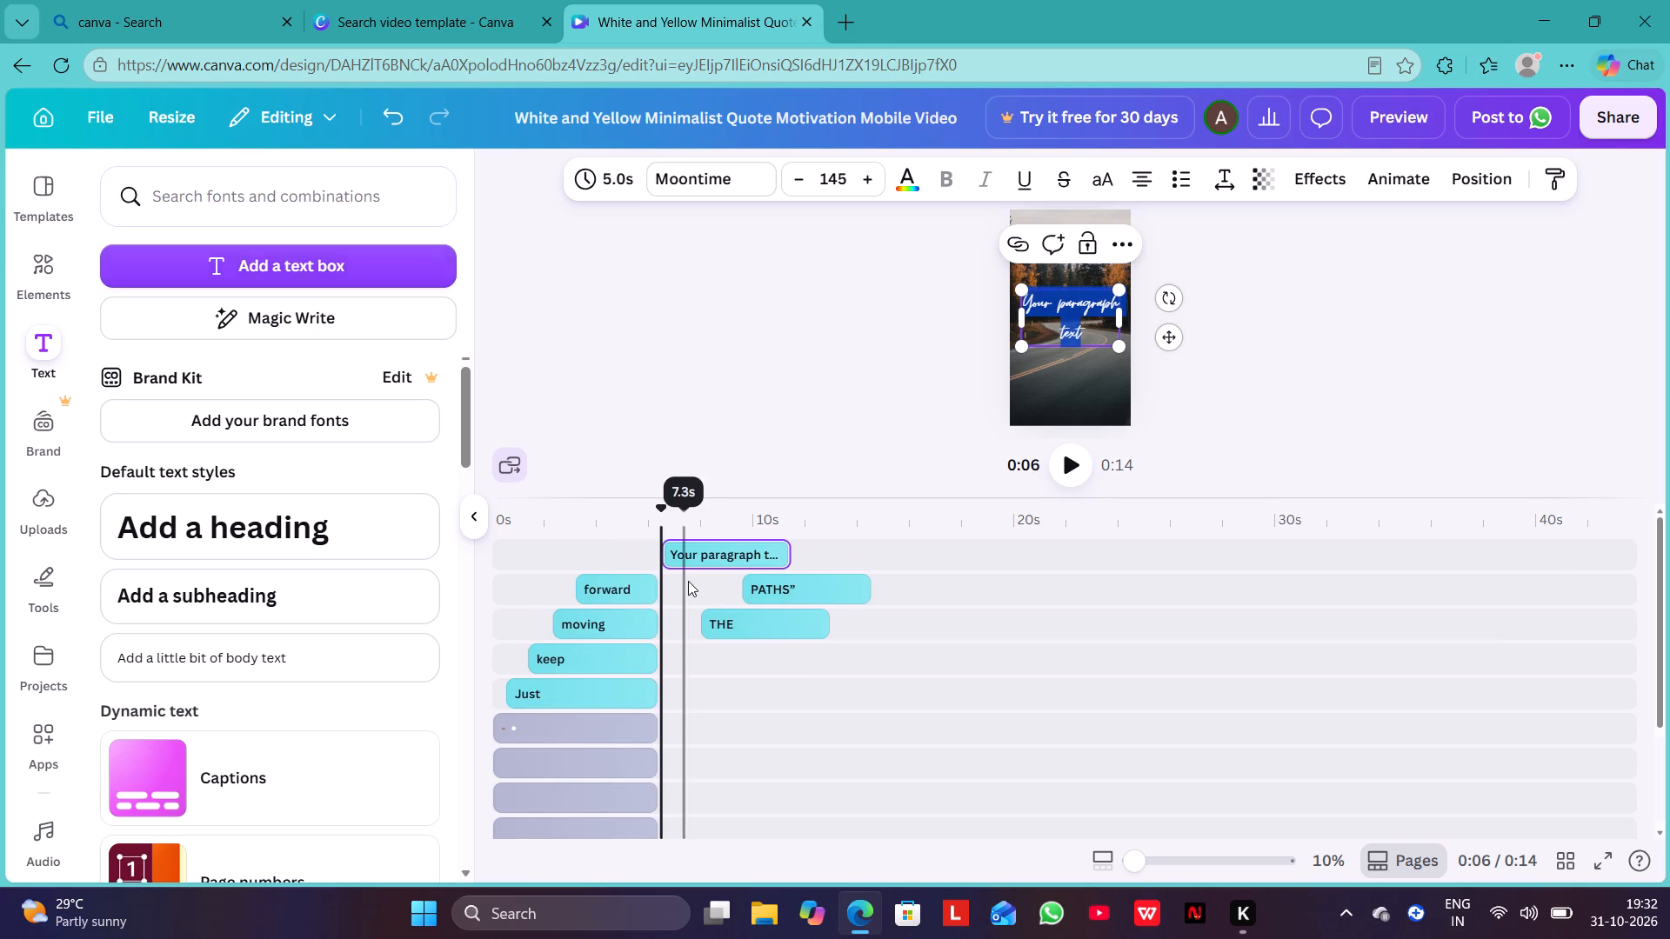
{"action": "left_click_drag", "start_coordinate": [751, 559], "coordinate": [757, 620]}
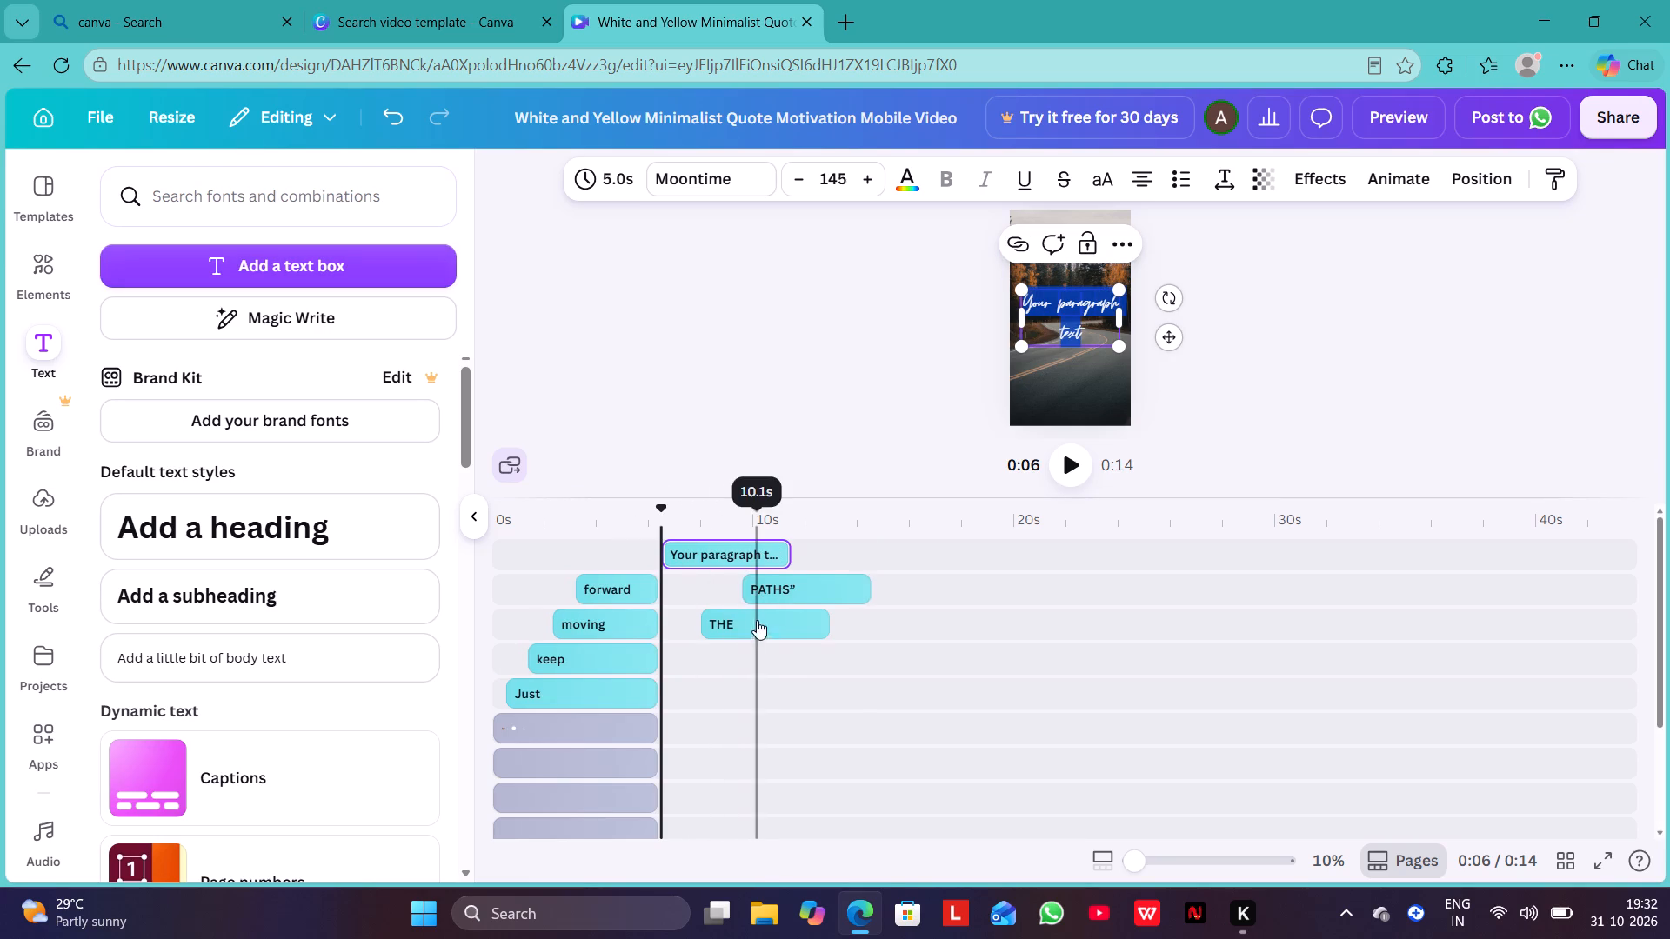
{"action": "left_click_drag", "start_coordinate": [757, 620], "coordinate": [747, 576]}
{"action": "left_click", "coordinate": [1091, 335]}
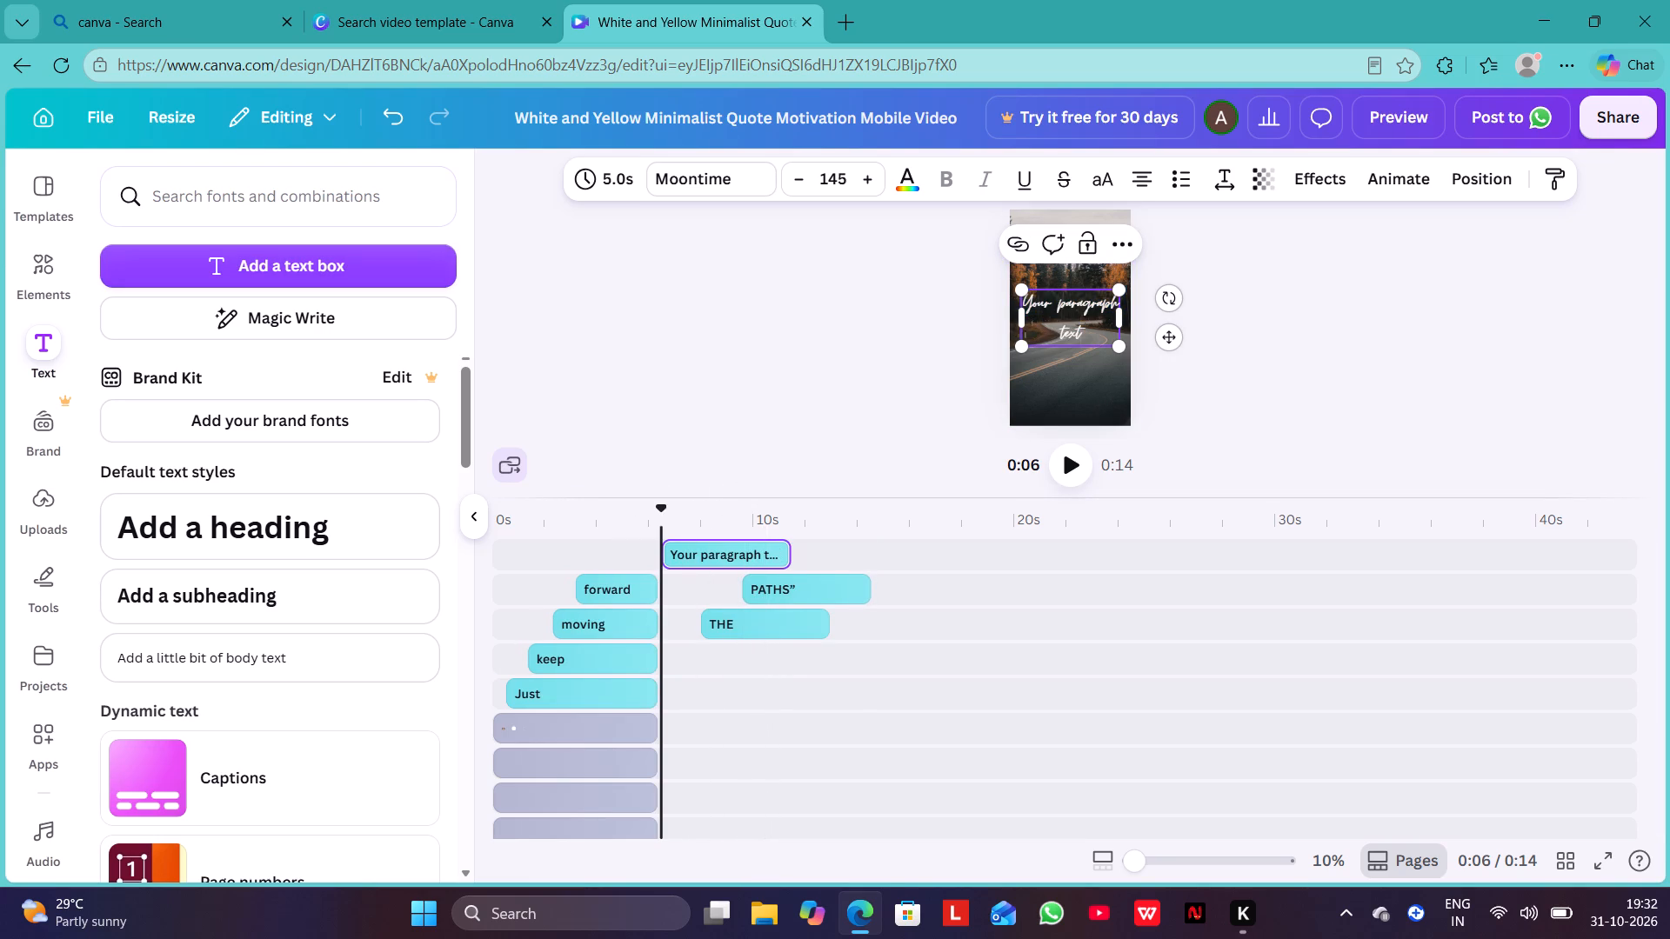
{"action": "key", "text": "BackSpace"}
{"action": "key", "text": "BackSpace"}
{"action": "key", "text": "BackSpace"}
{"action": "key", "text": "BackSpace"}
{"action": "key", "text": "BackSpace"}
{"action": "key", "text": "BackSpace"}
{"action": "key", "text": "BackSpace"}
{"action": "key", "text": "BackSpace"}
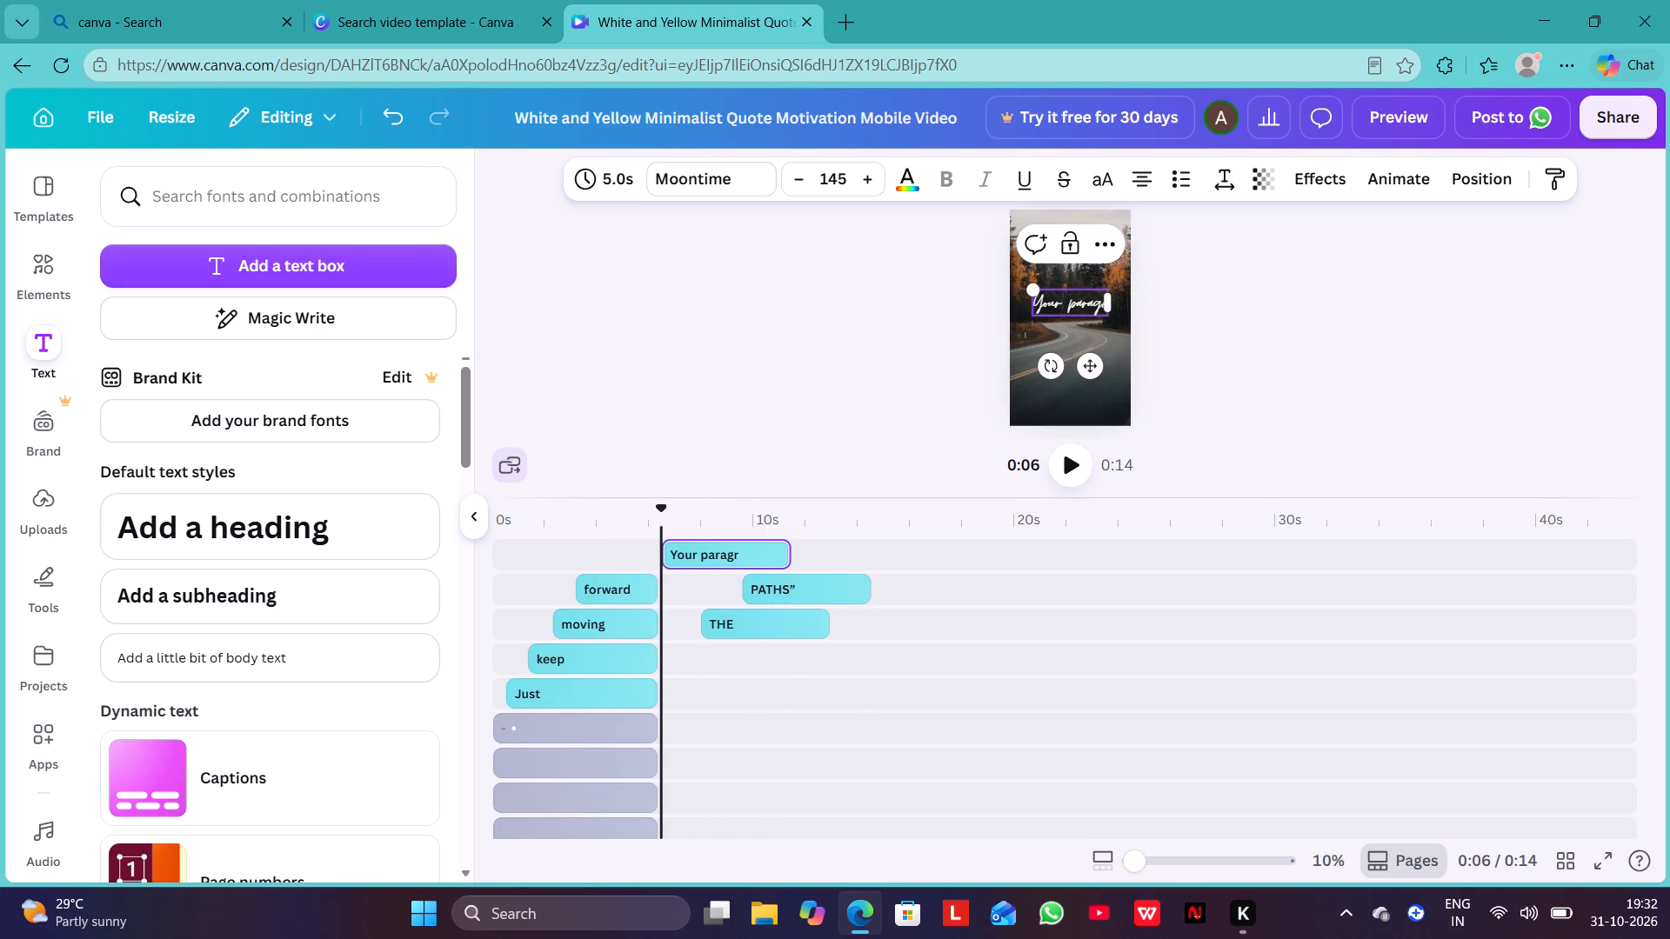
{"action": "key", "text": "BackSpace"}
{"action": "key", "text": "BackSpace"}
{"action": "key", "text": "BackSpace"}
{"action": "key", "text": "BackSpace"}
{"action": "key", "text": "BackSpace"}
{"action": "key", "text": "BackSpace"}
{"action": "key", "text": "BackSpace"}
{"action": "key", "text": "BackSpace"}
{"action": "key", "text": "BackSpace"}
{"action": "key", "text": "BackSpace"}
{"action": "key", "text": "BackSpace"}
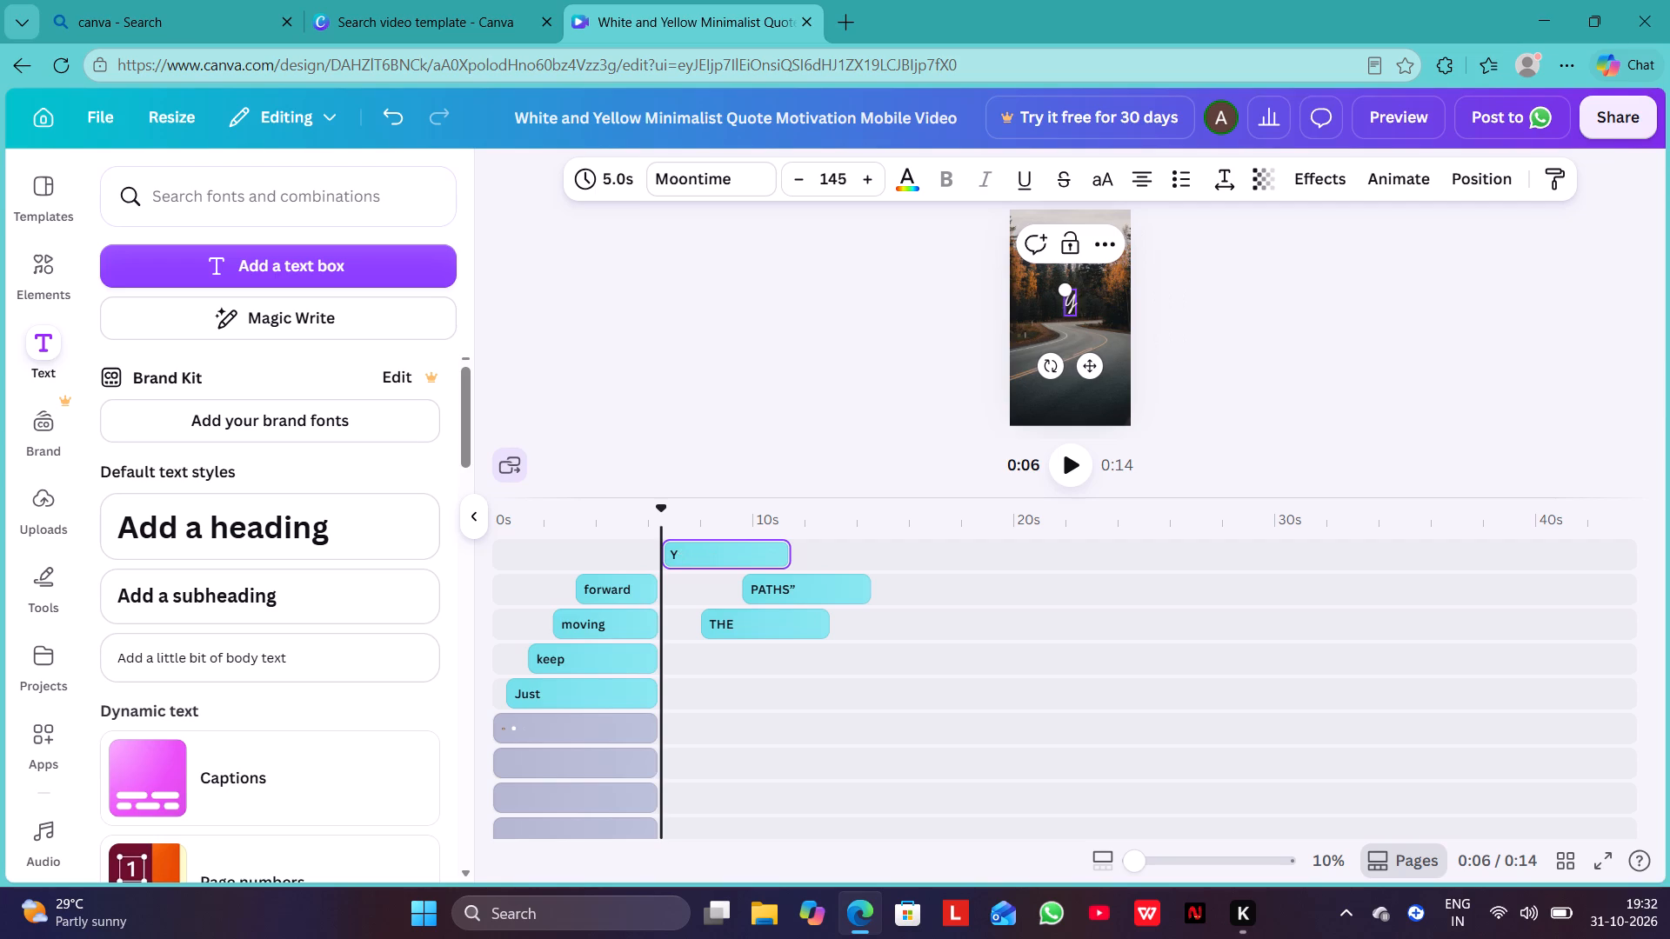
{"action": "key", "text": "shift+quotedbl"}
{"action": "type", "text": "TRUST"}
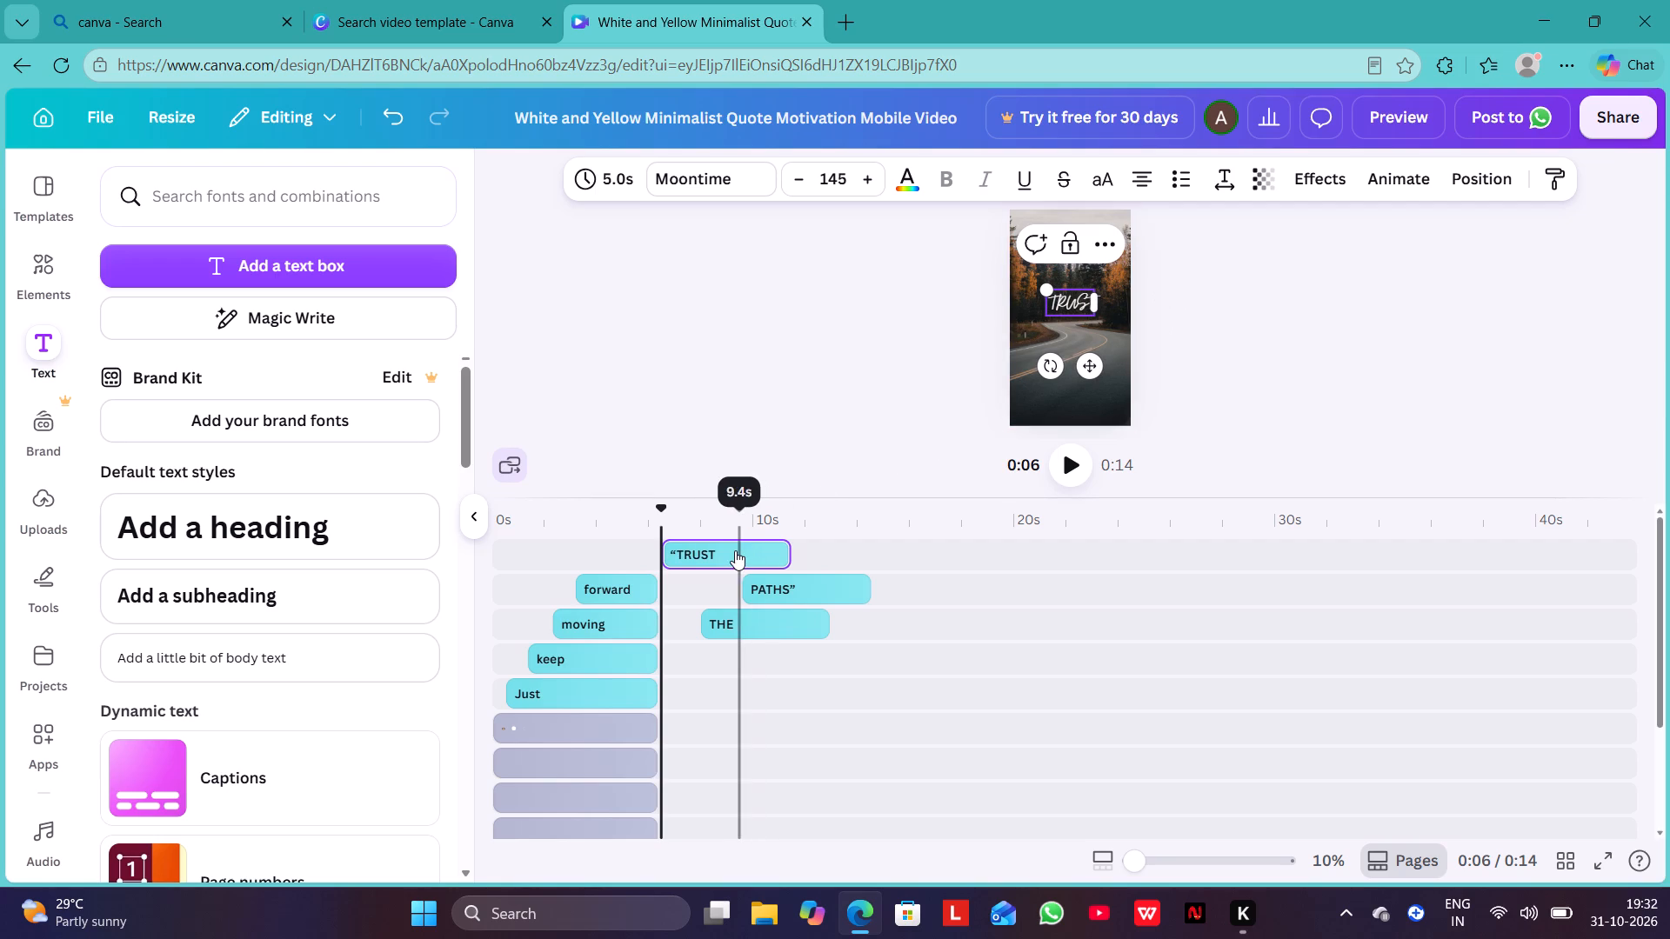
Move the “TRUST text to the track below THE, starting where the forest road clip begins.
{"action": "left_click_drag", "start_coordinate": [734, 551], "coordinate": [728, 663]}
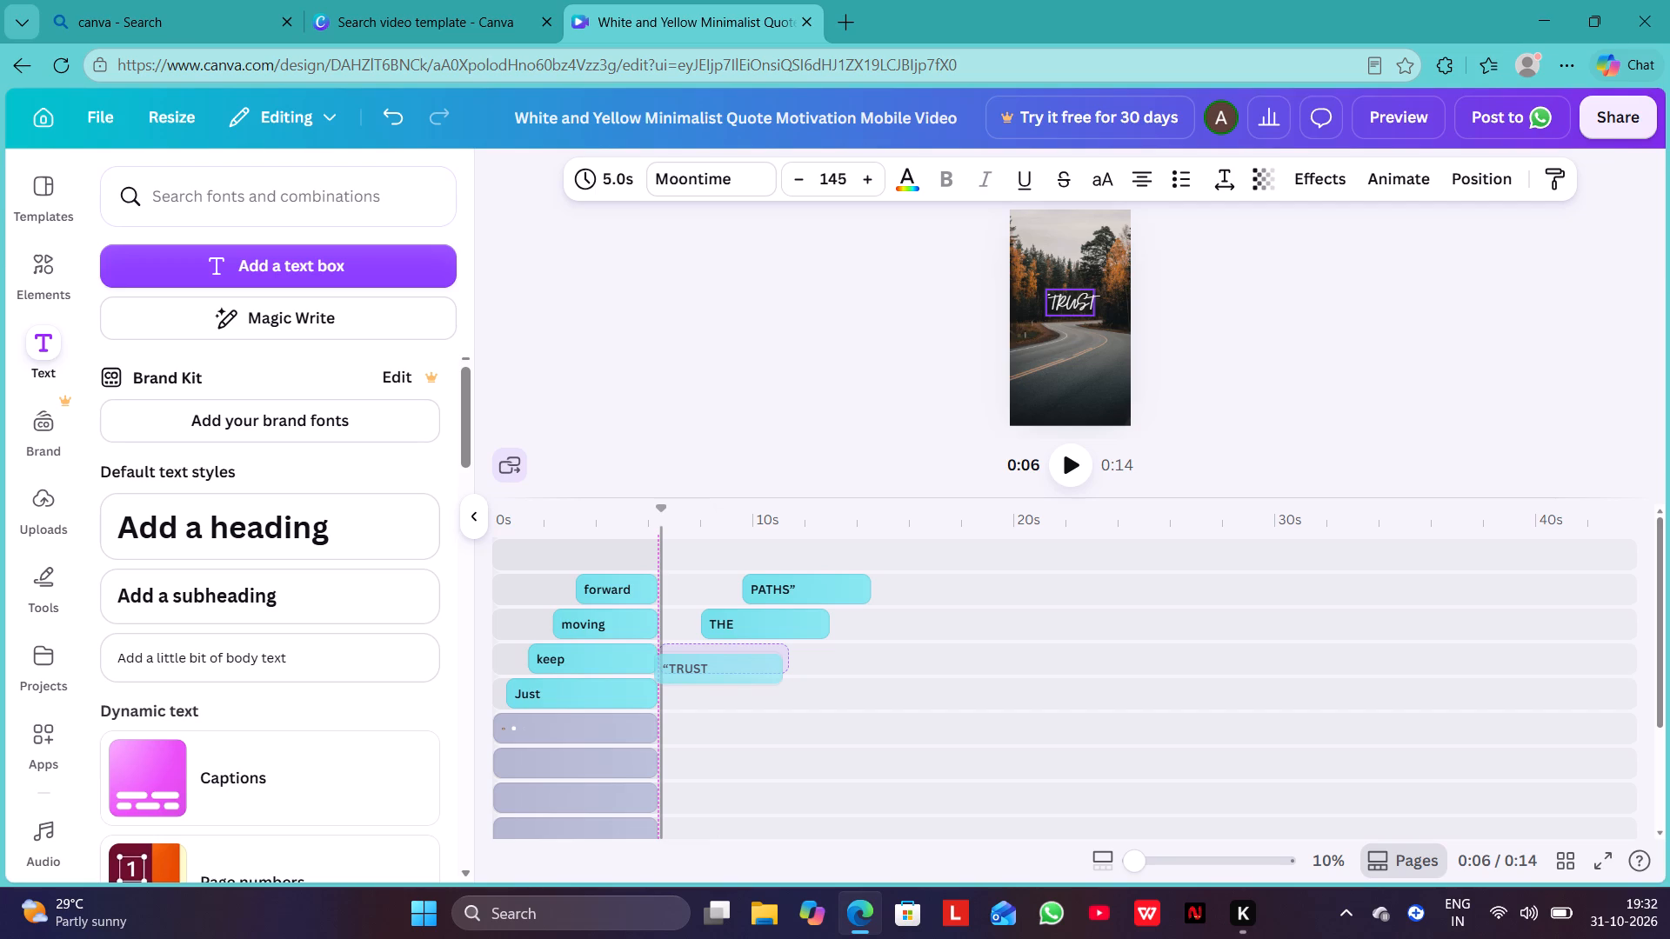
{"action": "left_click_drag", "start_coordinate": [728, 663], "coordinate": [737, 656]}
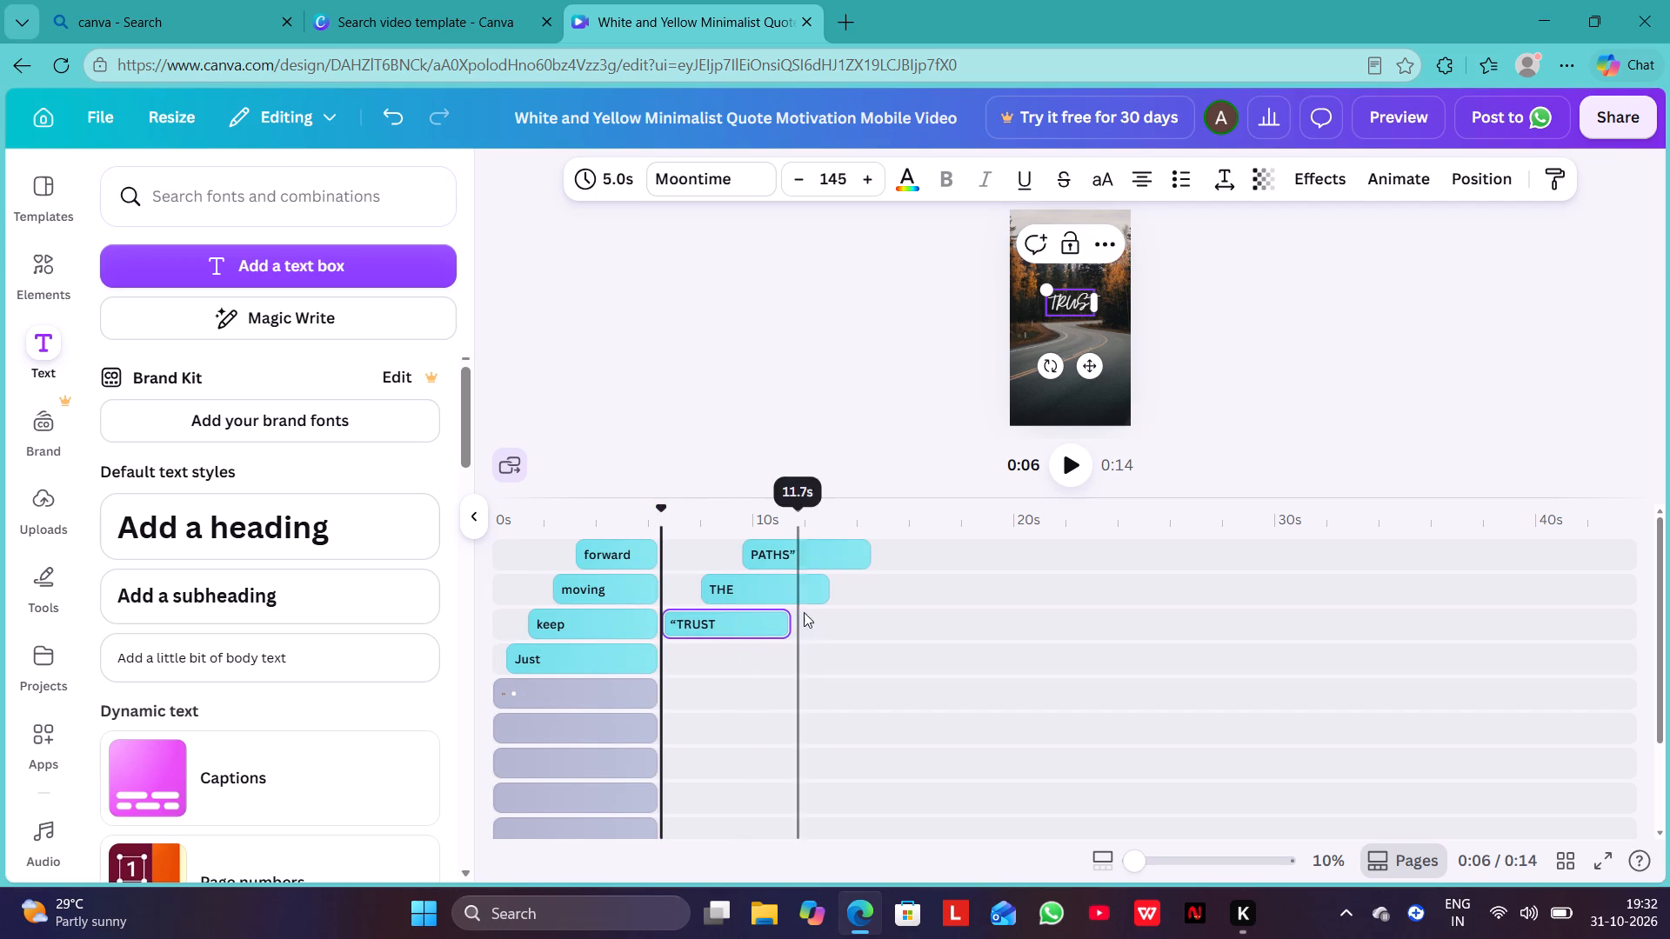
Trim the ends of the THE and PATHS” texts to match the end of the “TRUST text.
{"action": "left_click_drag", "start_coordinate": [823, 583], "coordinate": [820, 584]}
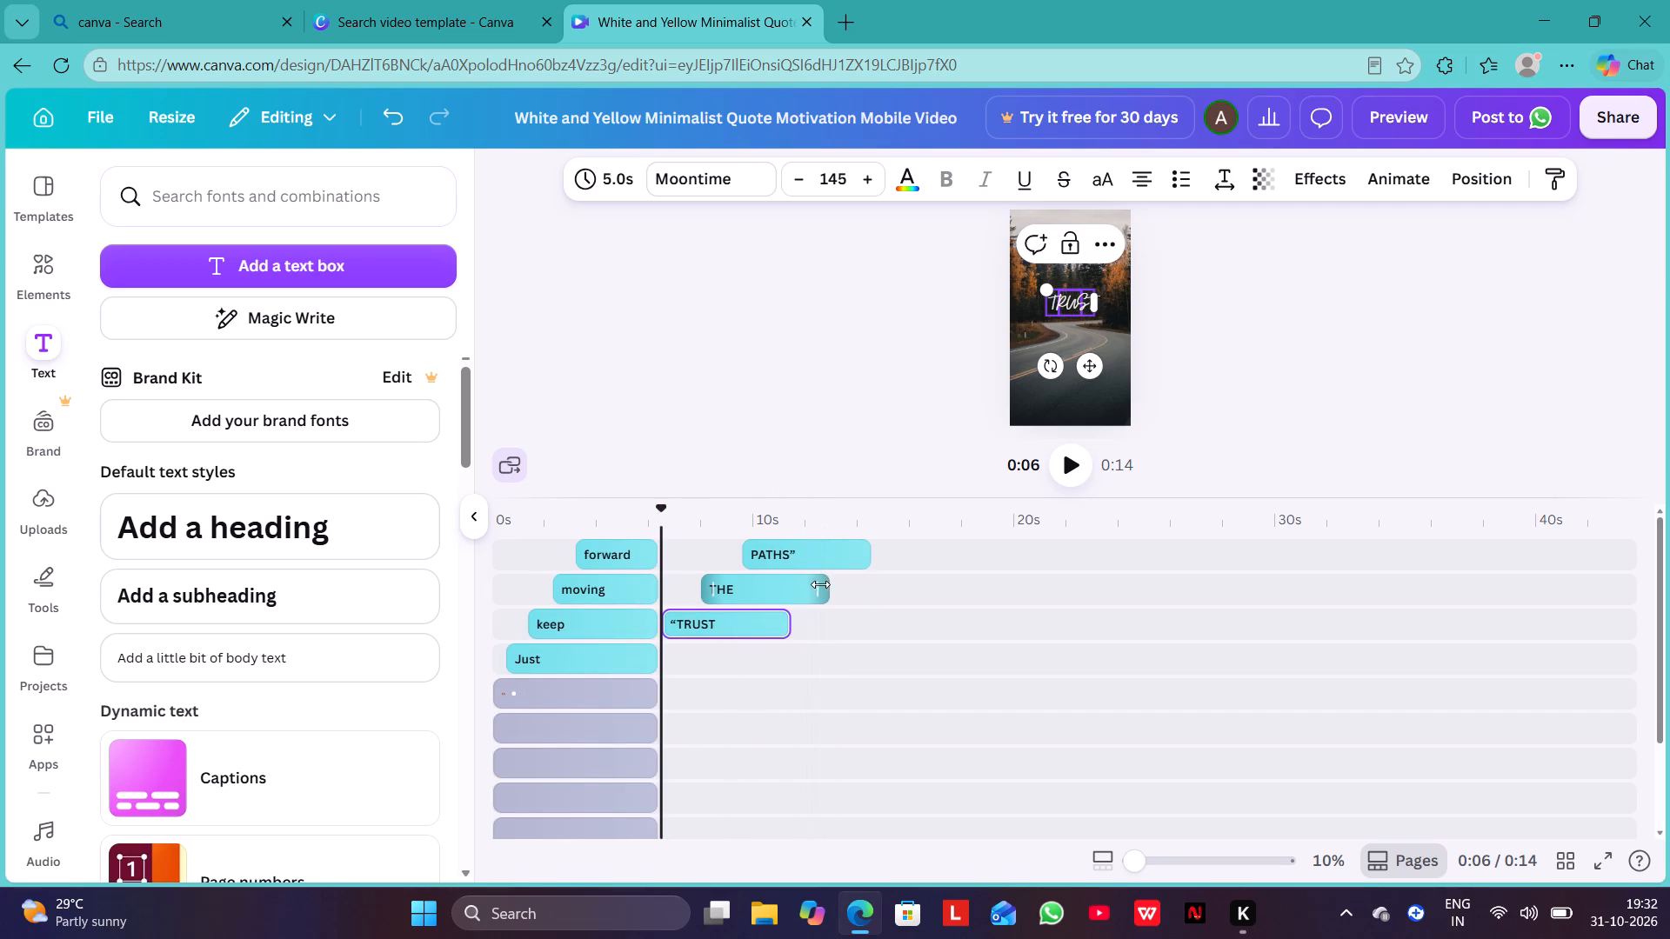
{"action": "left_click_drag", "start_coordinate": [820, 584], "coordinate": [792, 591]}
{"action": "left_click_drag", "start_coordinate": [858, 554], "coordinate": [784, 563]}
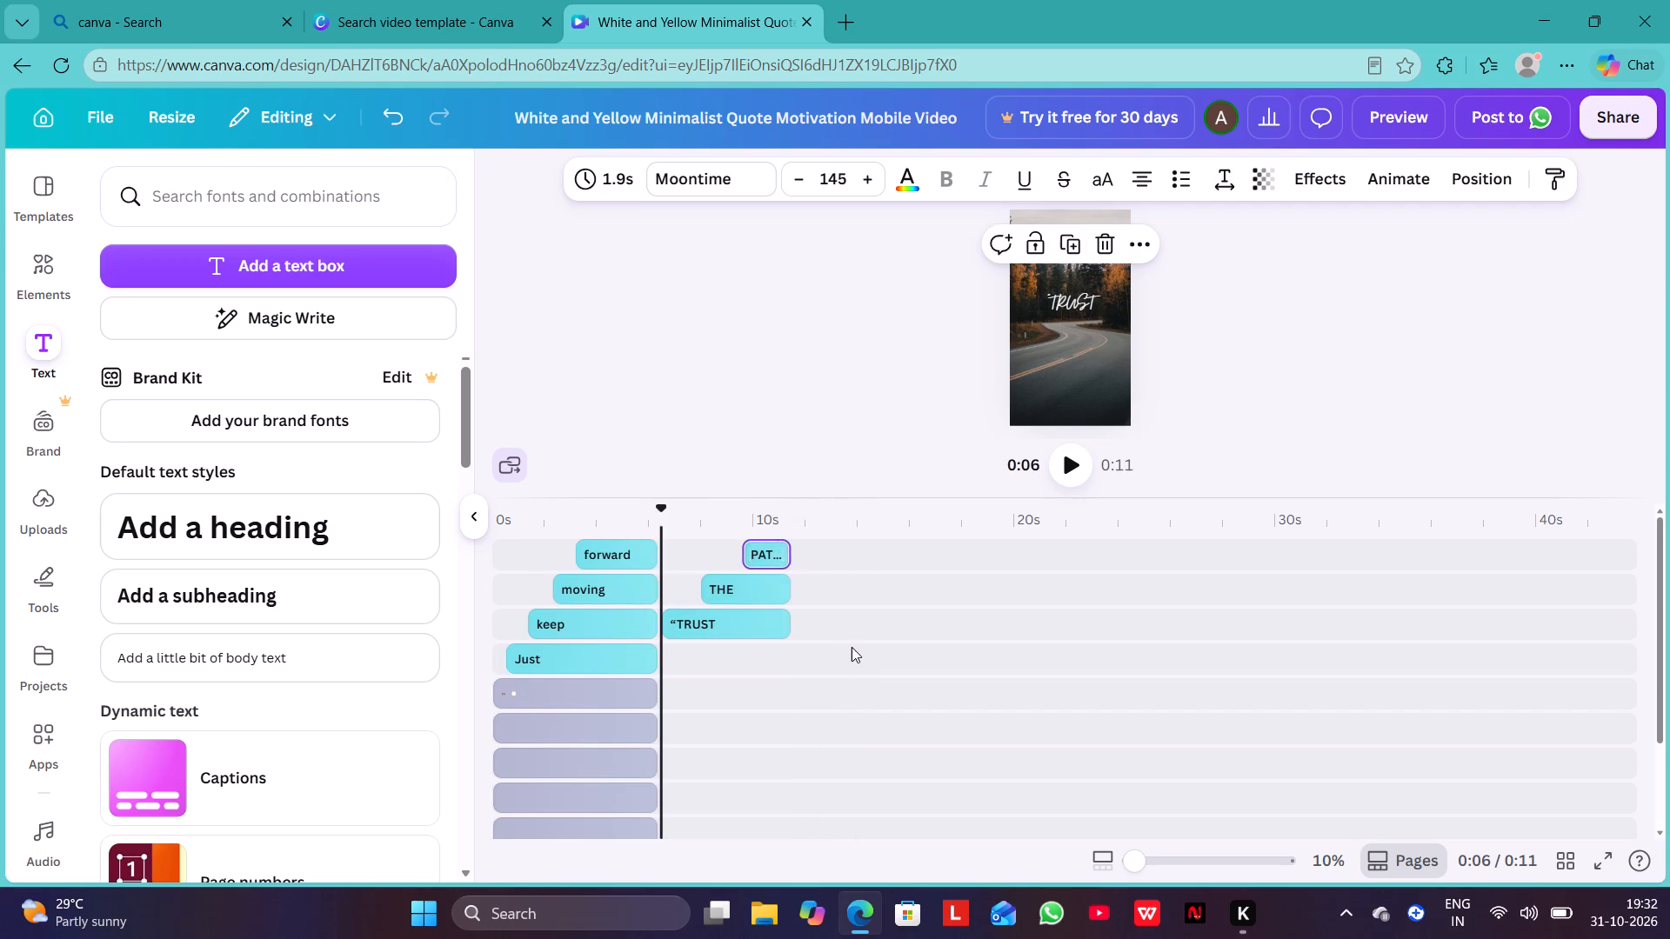
Extend the forest road clip to 6.4 s.
{"action": "scroll", "coordinate": [852, 647], "scroll_direction": "down", "scroll_amount": 2}
{"action": "scroll", "coordinate": [852, 647], "scroll_direction": "up", "scroll_amount": 1}
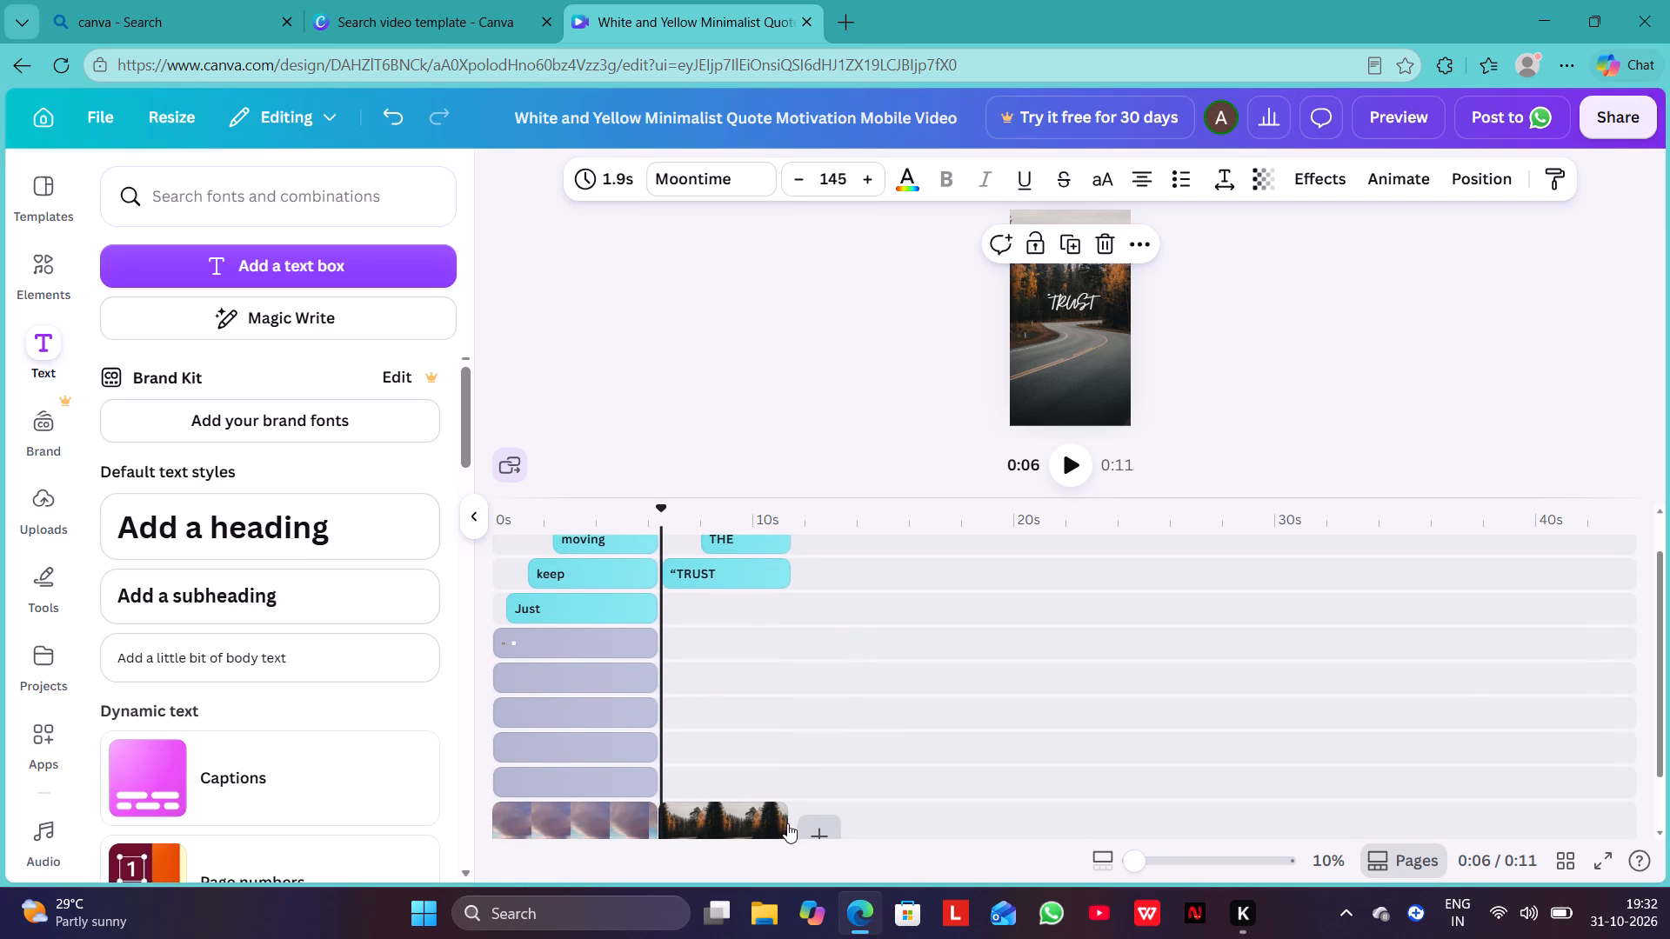
{"action": "left_click_drag", "start_coordinate": [786, 829], "coordinate": [818, 823]}
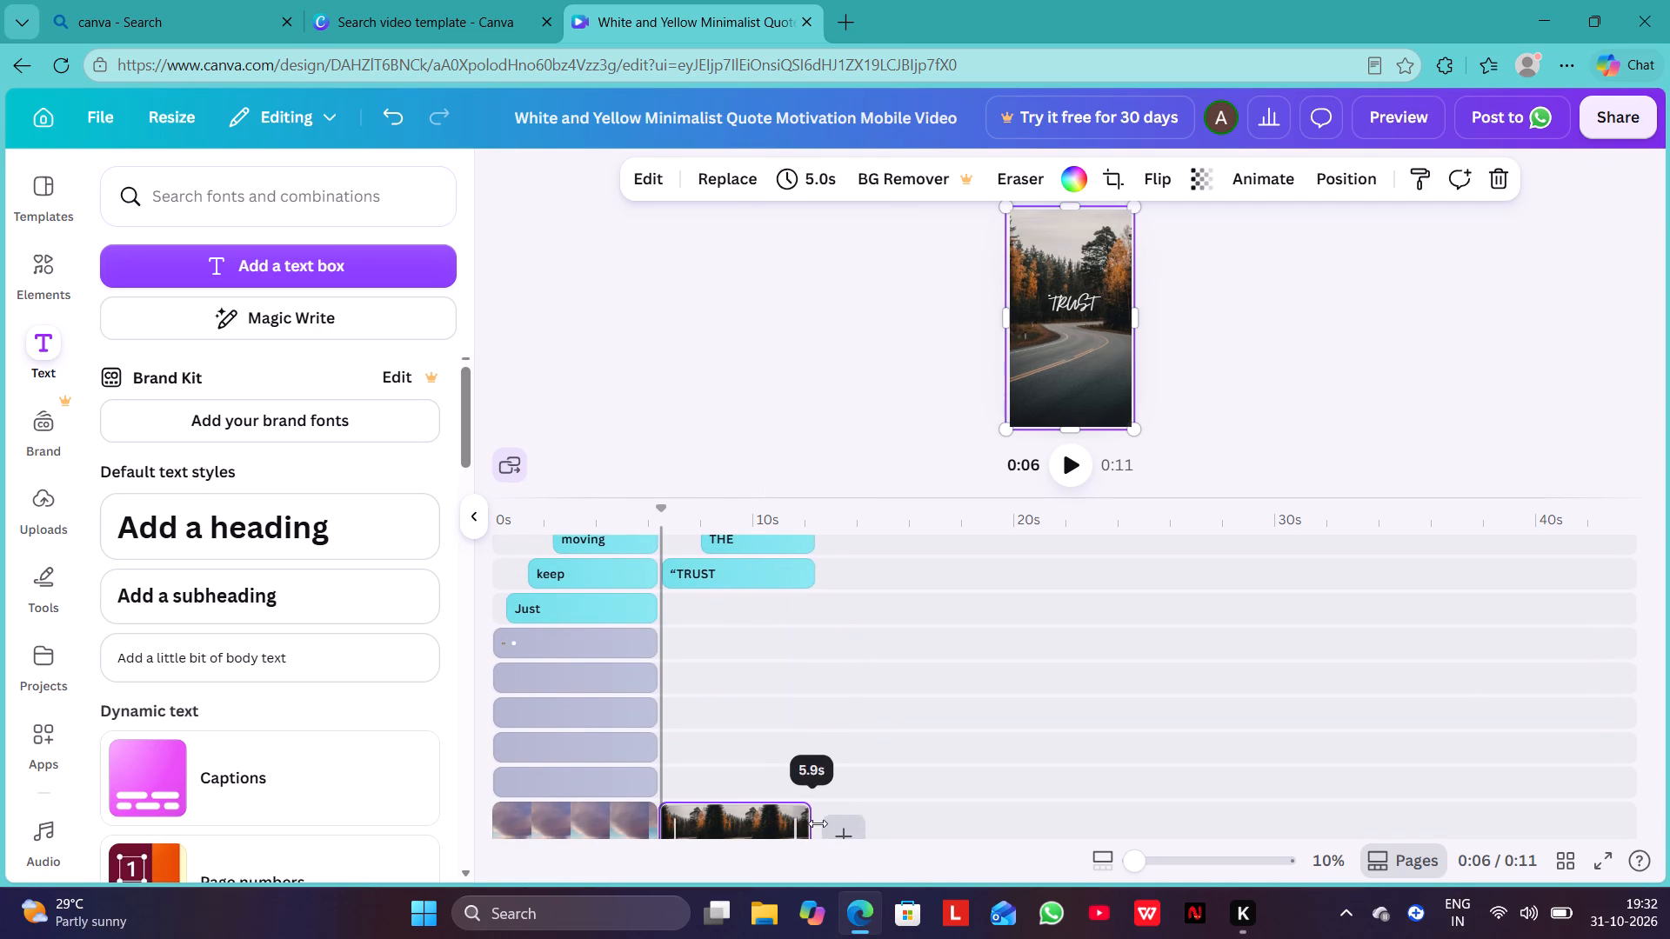
{"action": "left_click_drag", "start_coordinate": [818, 823], "coordinate": [824, 822]}
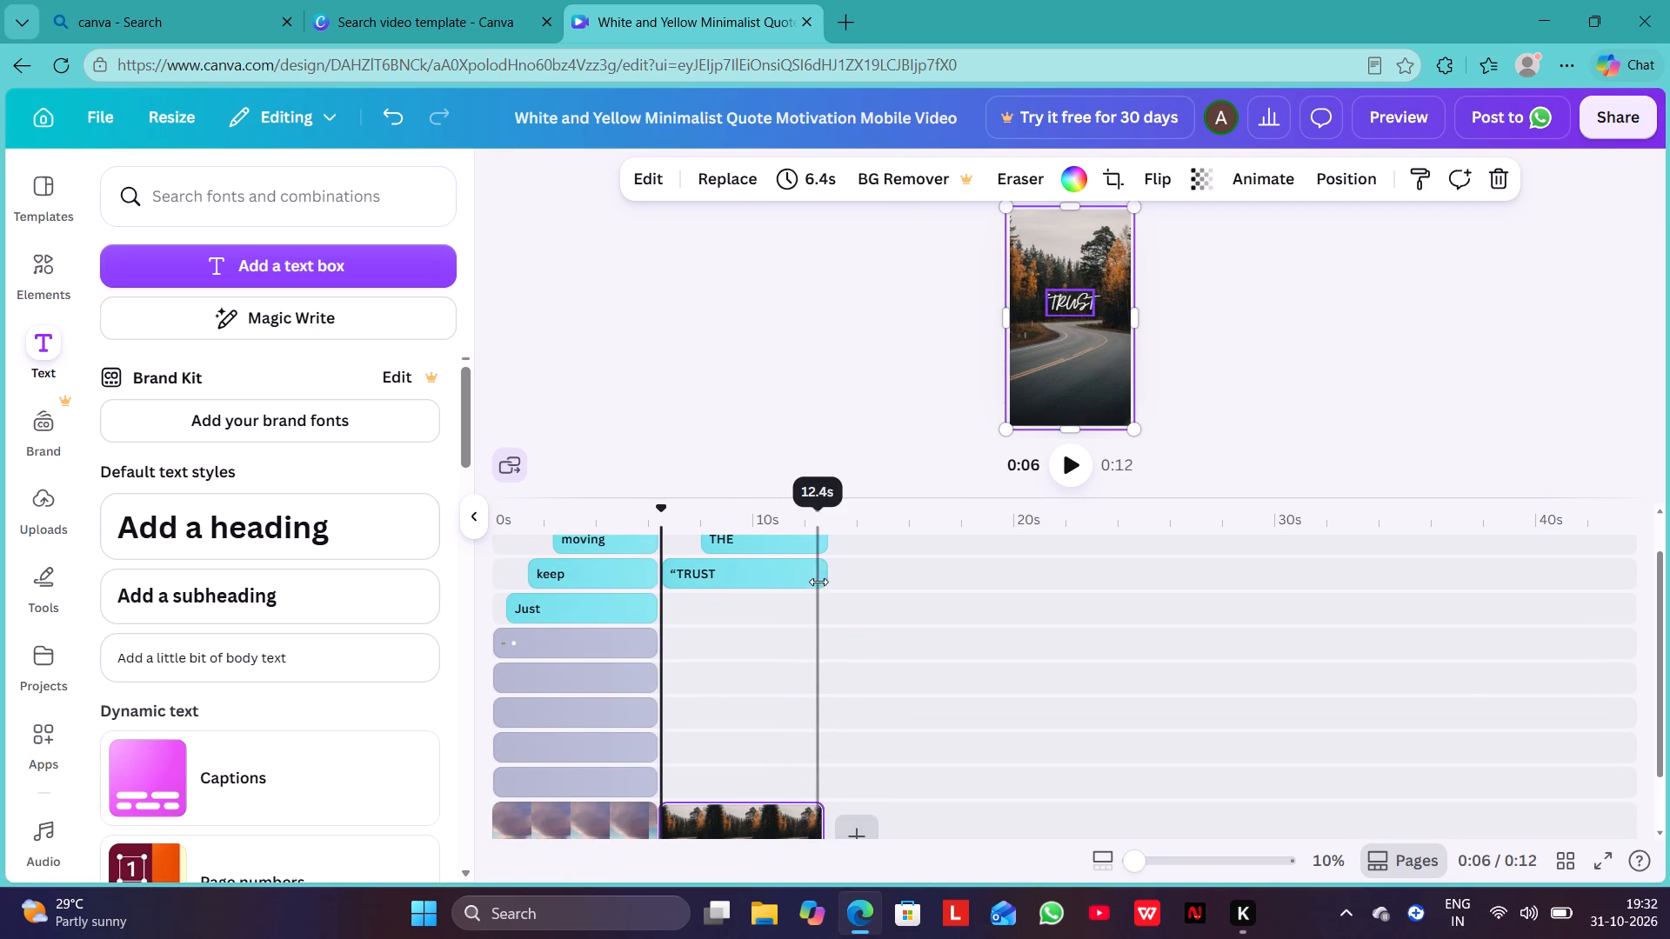
Trim the “TRUST text to 6.0 s and the THE text to 4.5 s so both end together.
{"action": "left_click_drag", "start_coordinate": [819, 579], "coordinate": [811, 580]}
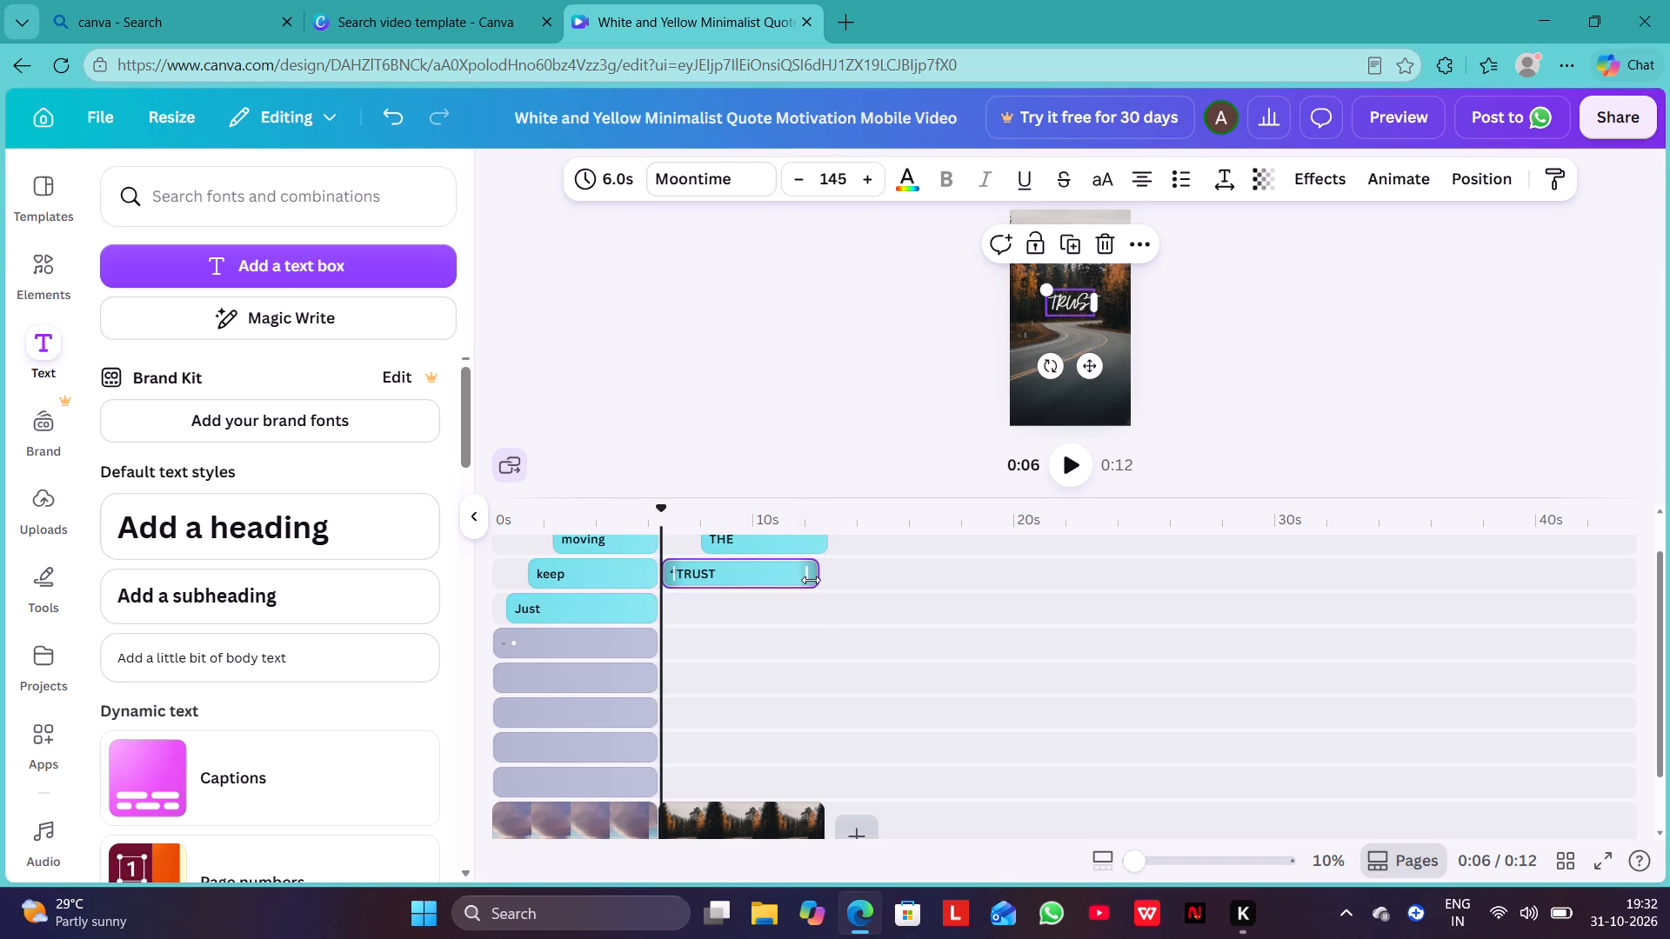
{"action": "scroll", "coordinate": [824, 549], "scroll_direction": "up", "scroll_amount": 1}
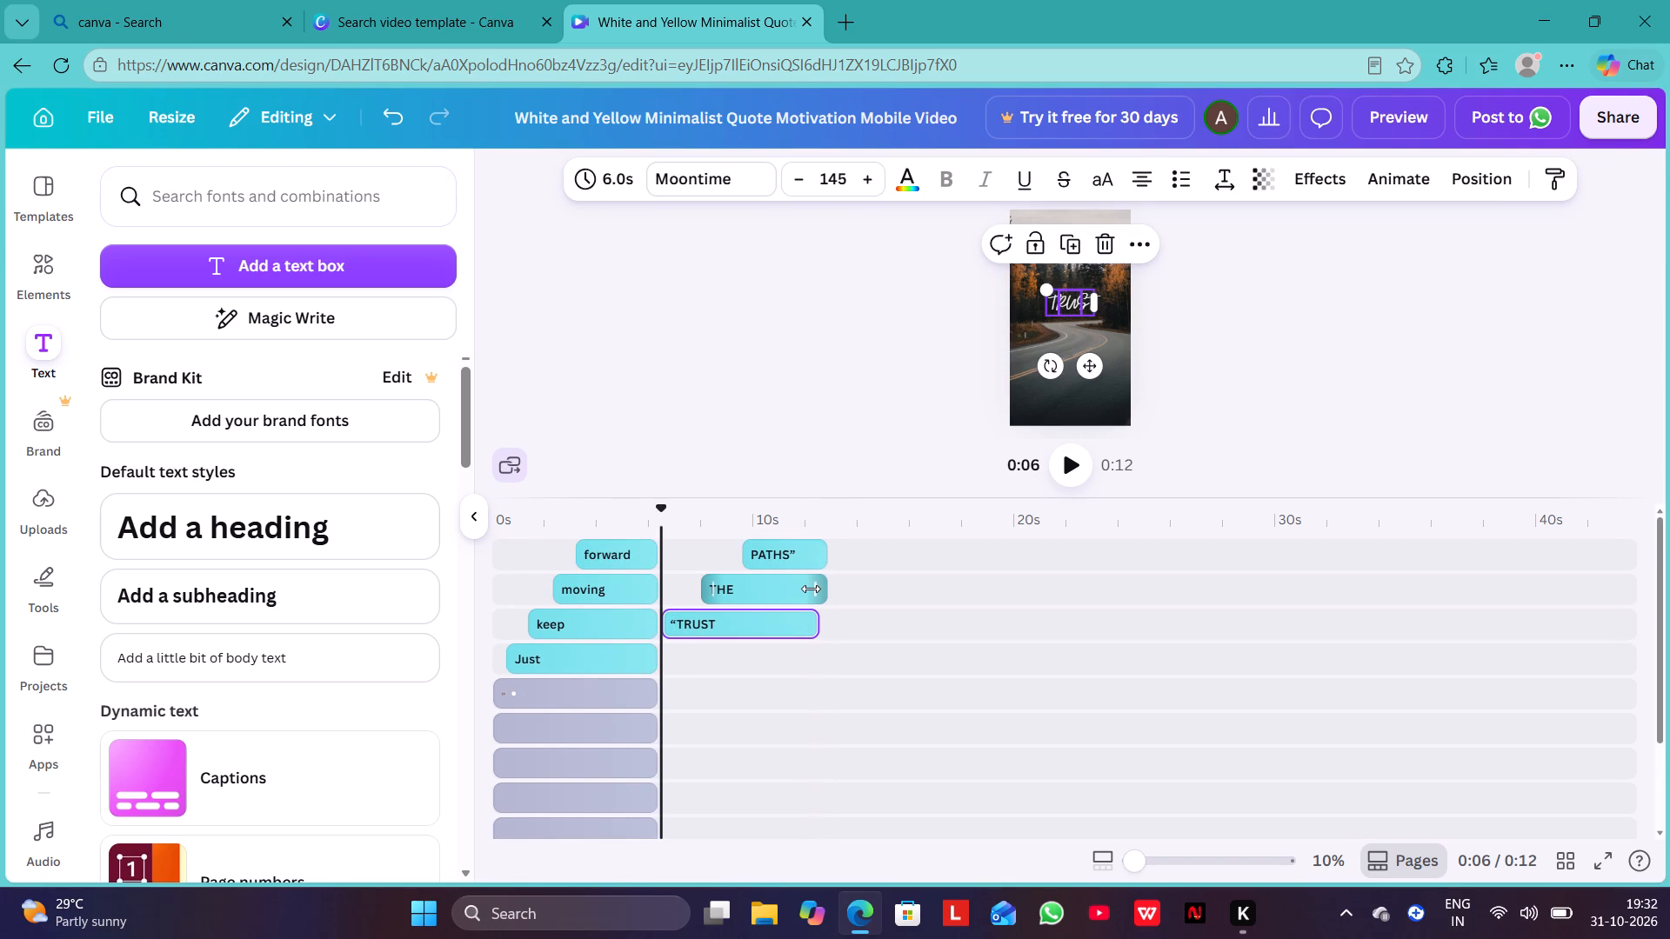
{"action": "left_click_drag", "start_coordinate": [811, 589], "coordinate": [801, 589]}
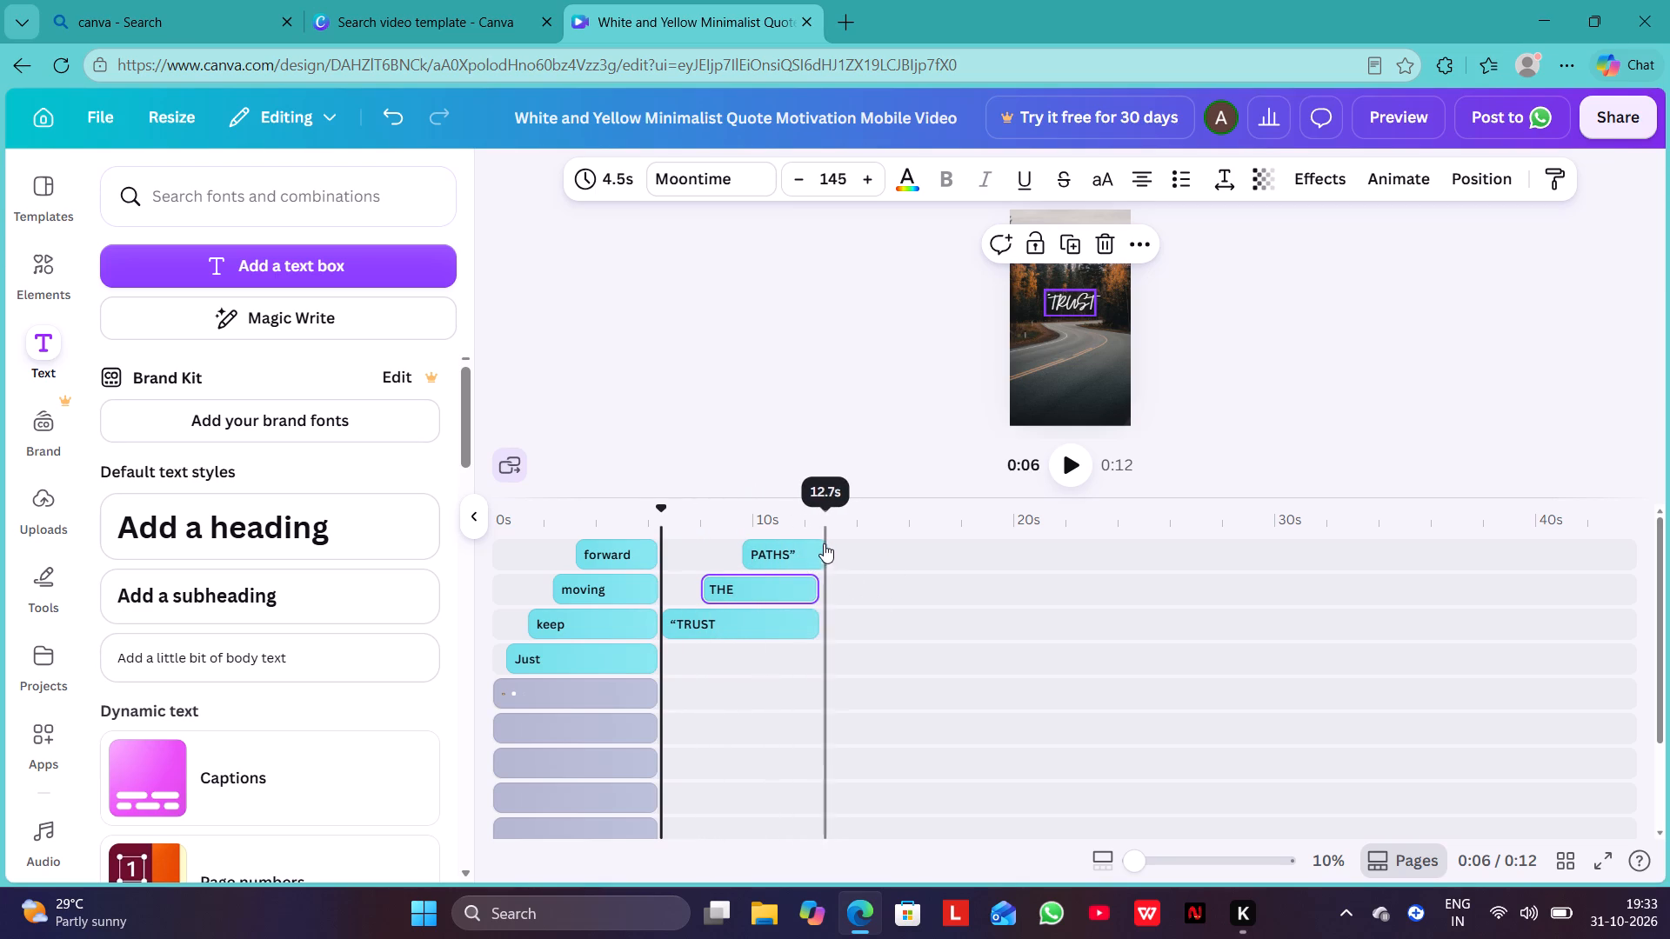
Move the PATHS” text slightly earlier on the timeline, starting at about 9 s.
{"action": "left_click_drag", "start_coordinate": [798, 550], "coordinate": [789, 552]}
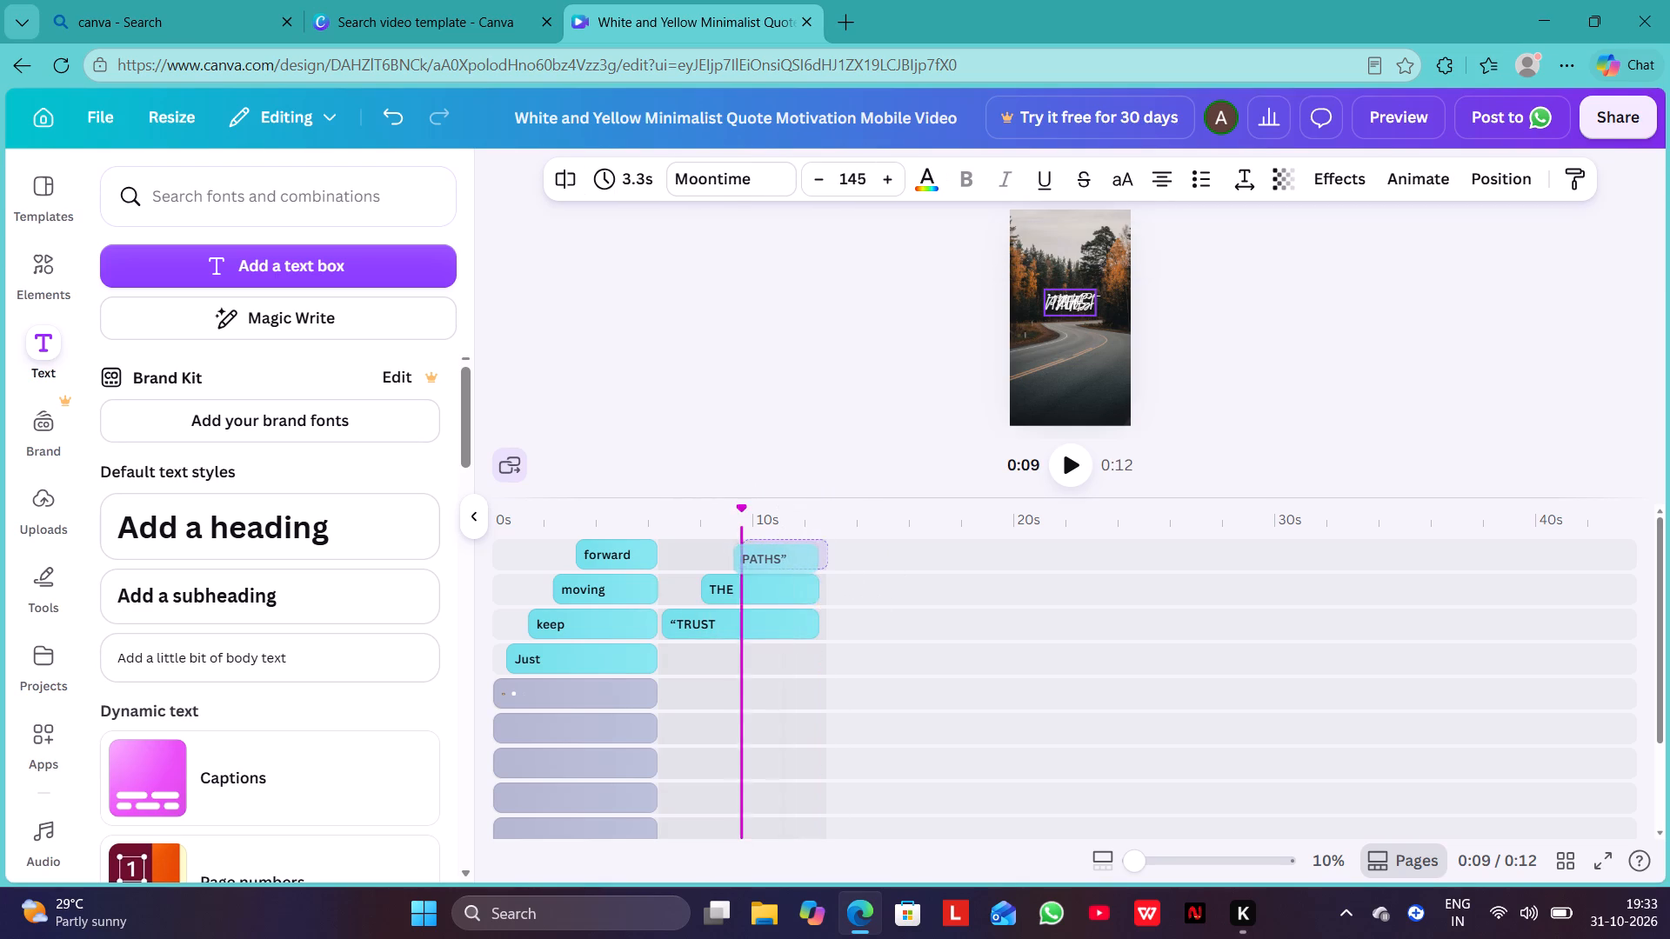
{"action": "left_click_drag", "start_coordinate": [789, 552], "coordinate": [784, 549]}
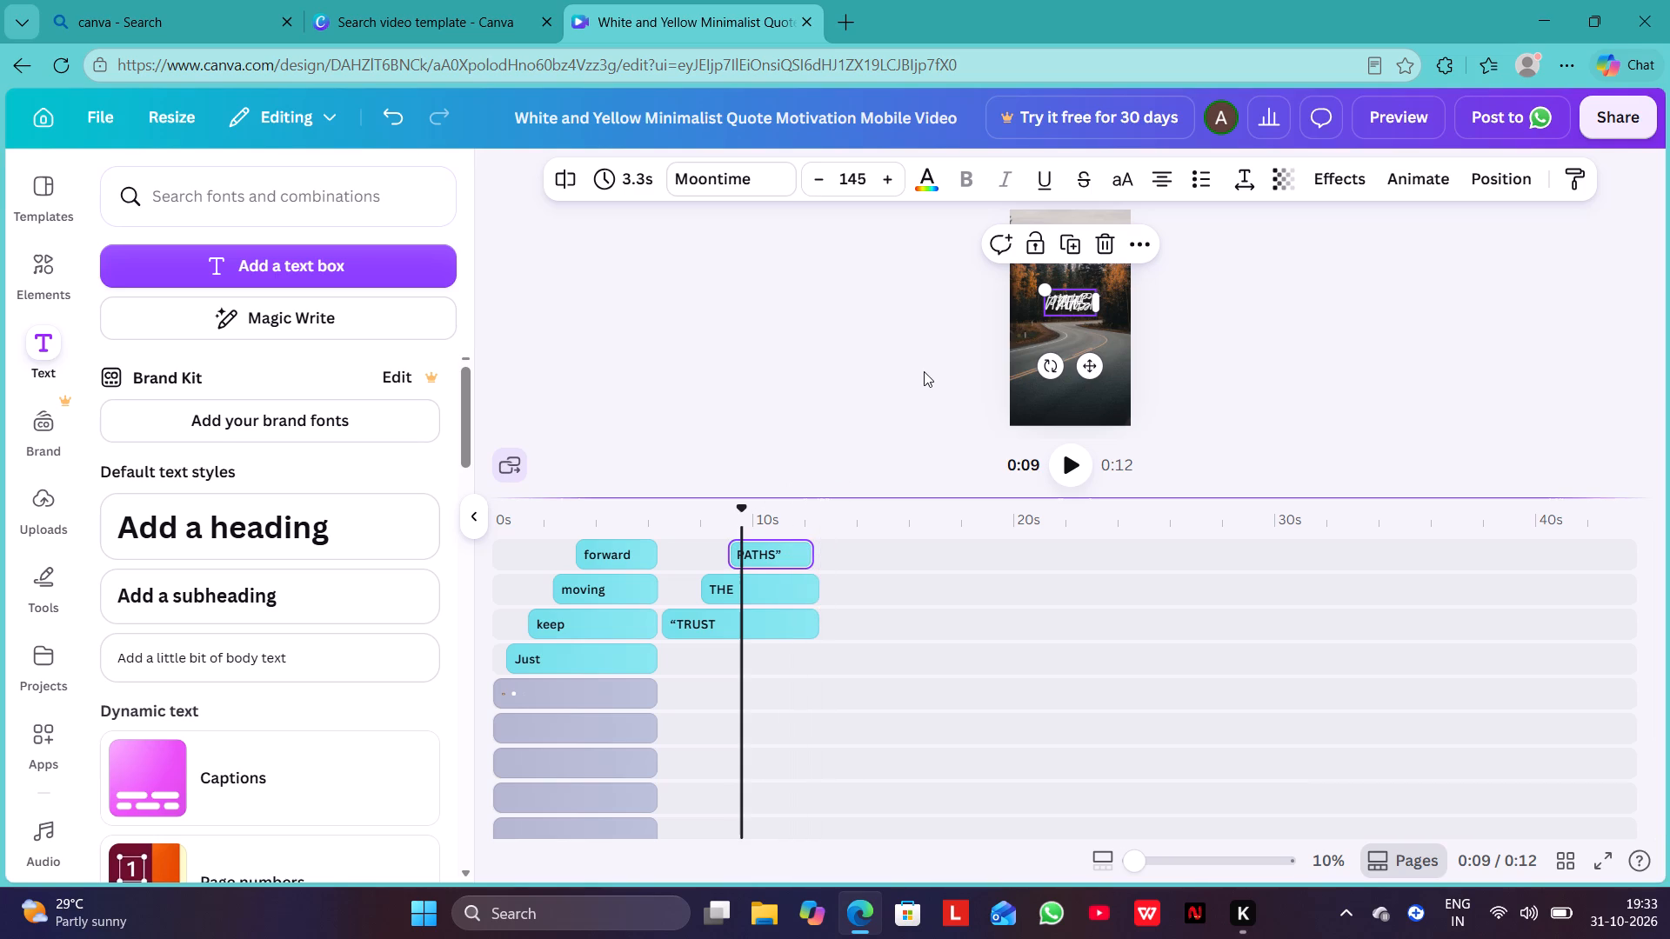
Search the audio library for "motivational songs".
{"action": "scroll", "coordinate": [1178, 388], "scroll_direction": "down", "scroll_amount": 4}
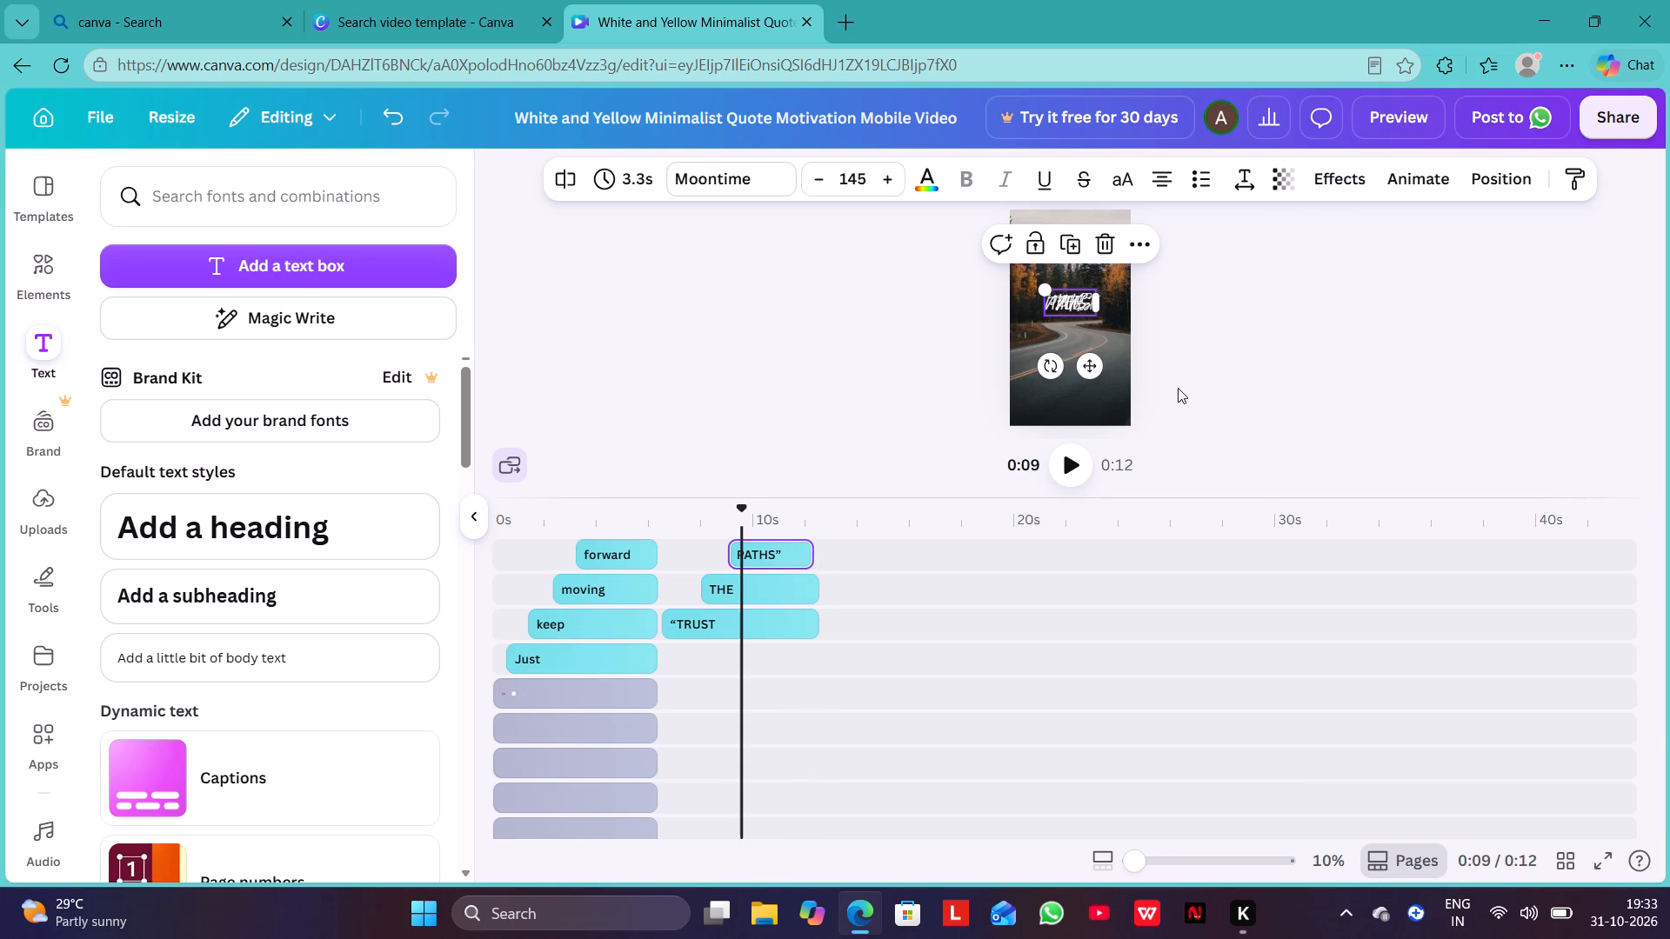
{"action": "scroll", "coordinate": [734, 664], "scroll_direction": "down", "scroll_amount": 6}
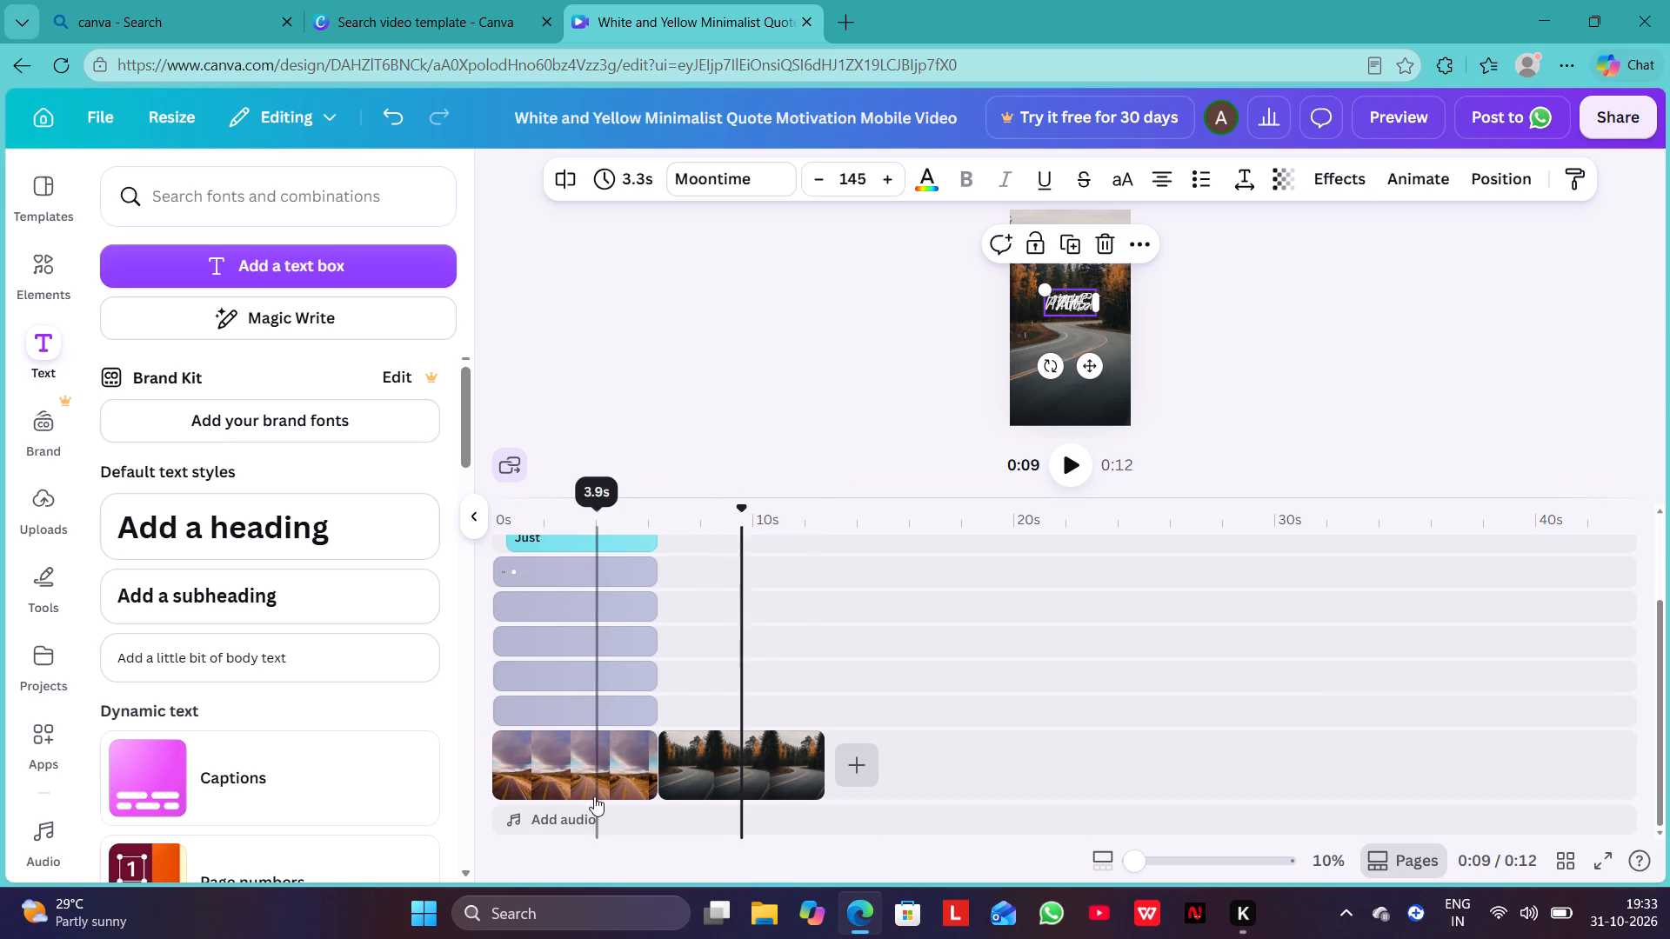
{"action": "left_click", "coordinate": [30, 822]}
{"action": "left_click", "coordinate": [268, 195]}
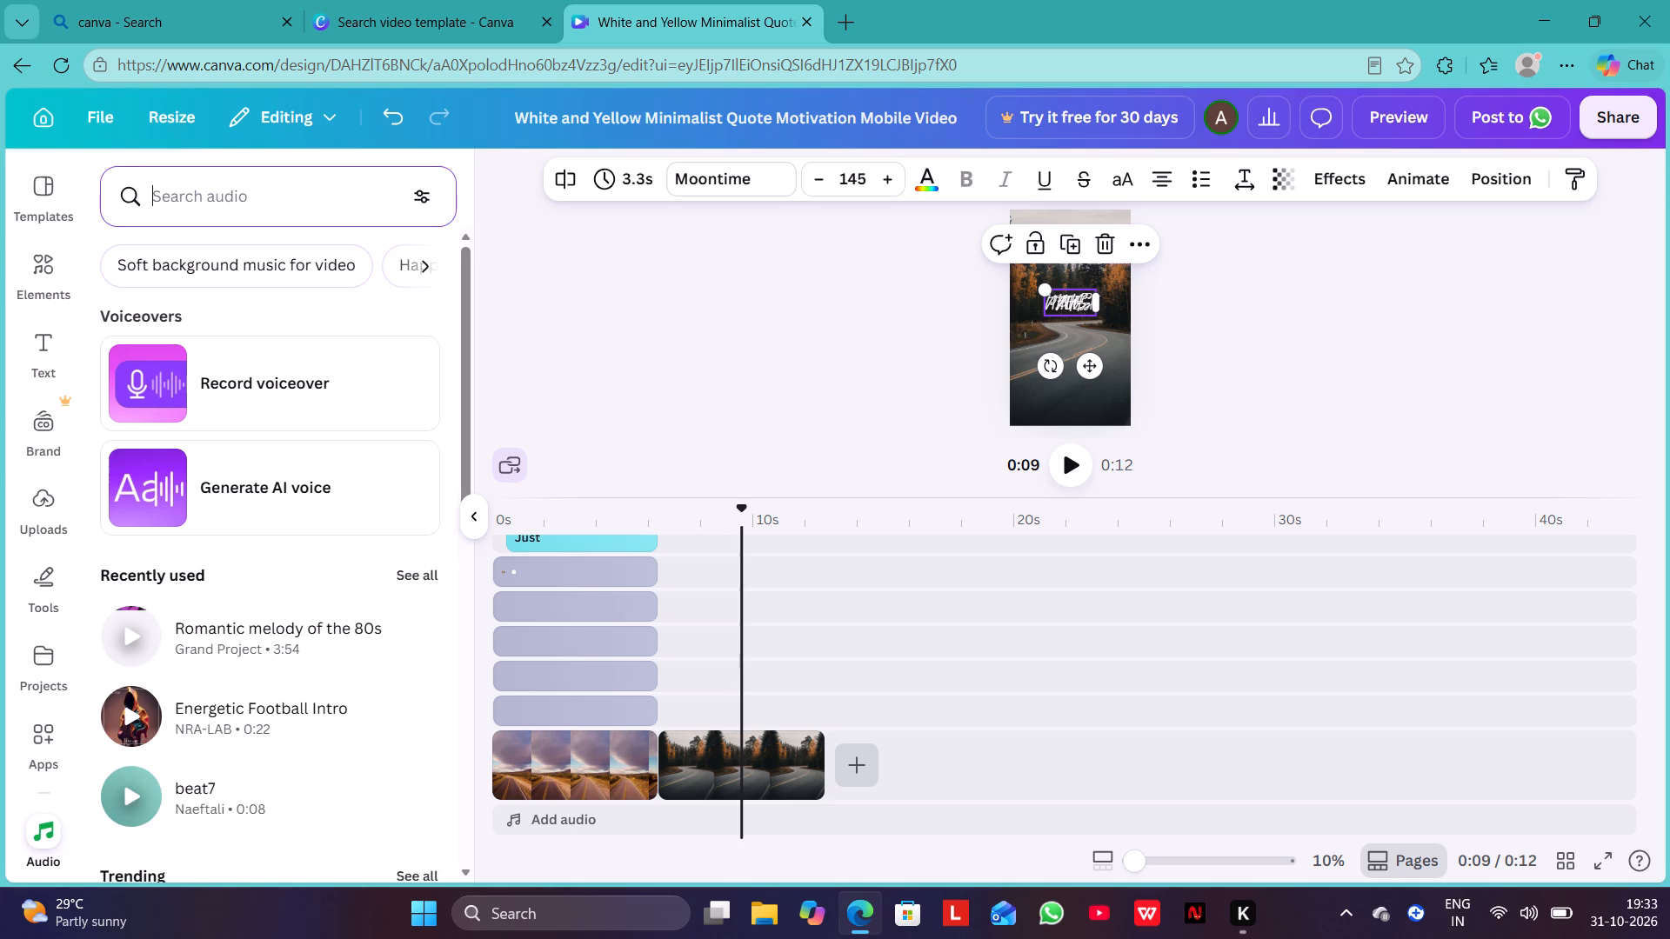
{"action": "type", "text": "motivational songs"}
{"action": "key", "text": "Return"}
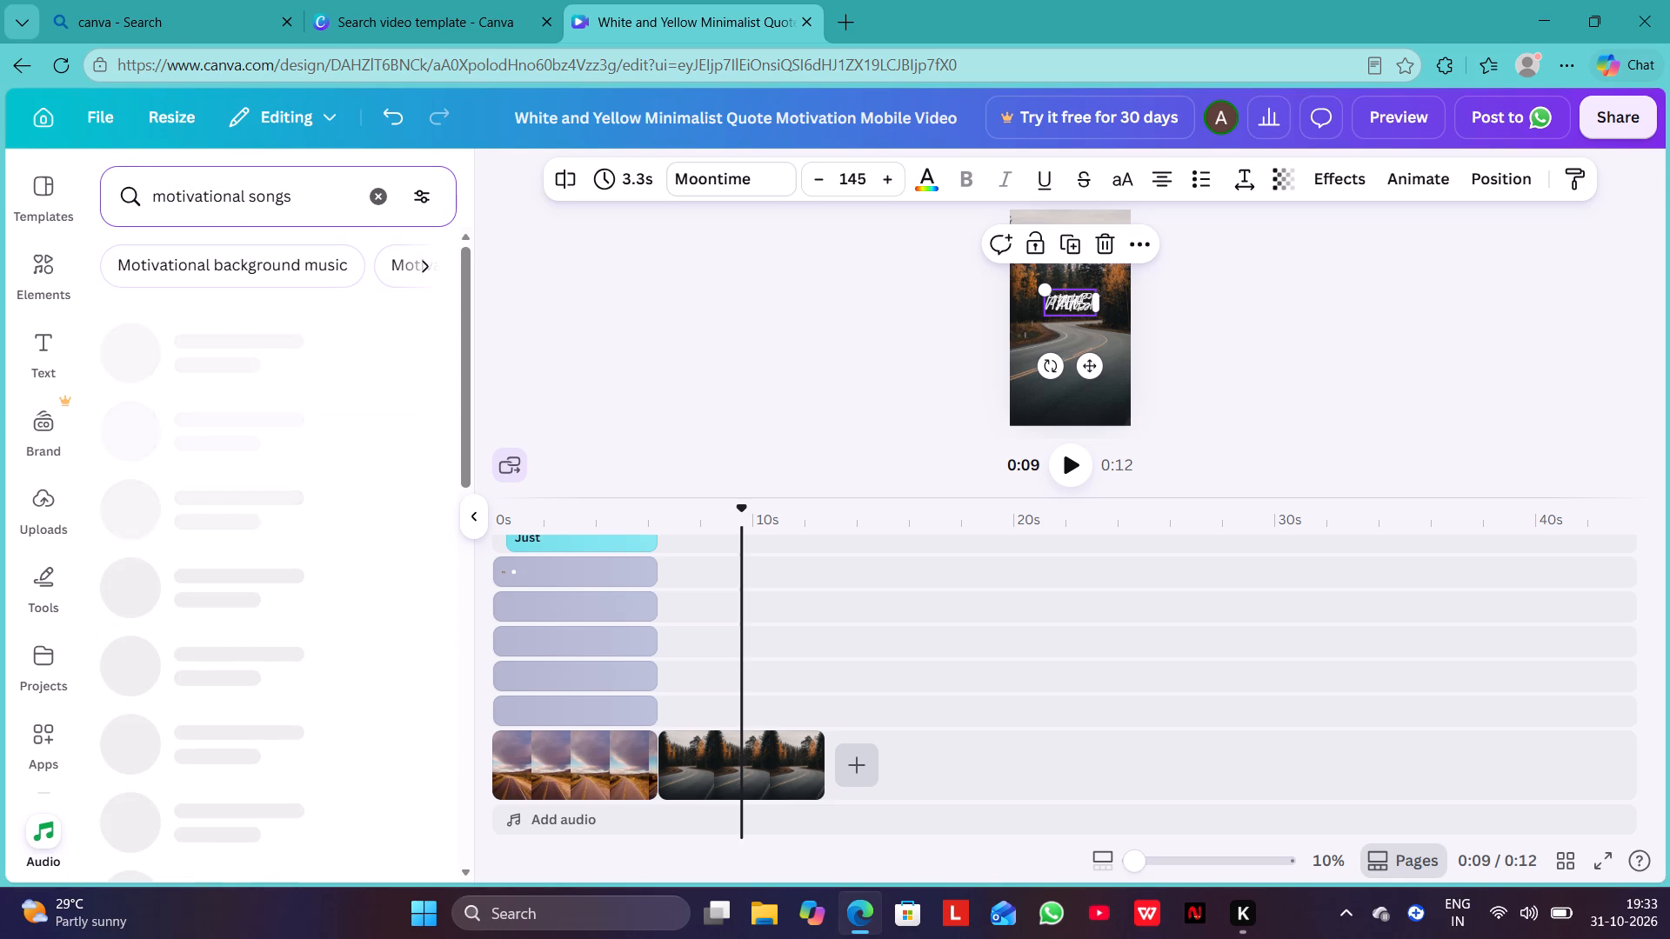
Audition several of the motivational tracks and place the 1:24 Motivational track by prettyjohn1 at the very start of the video's timeline.
{"action": "left_click", "coordinate": [154, 361]}
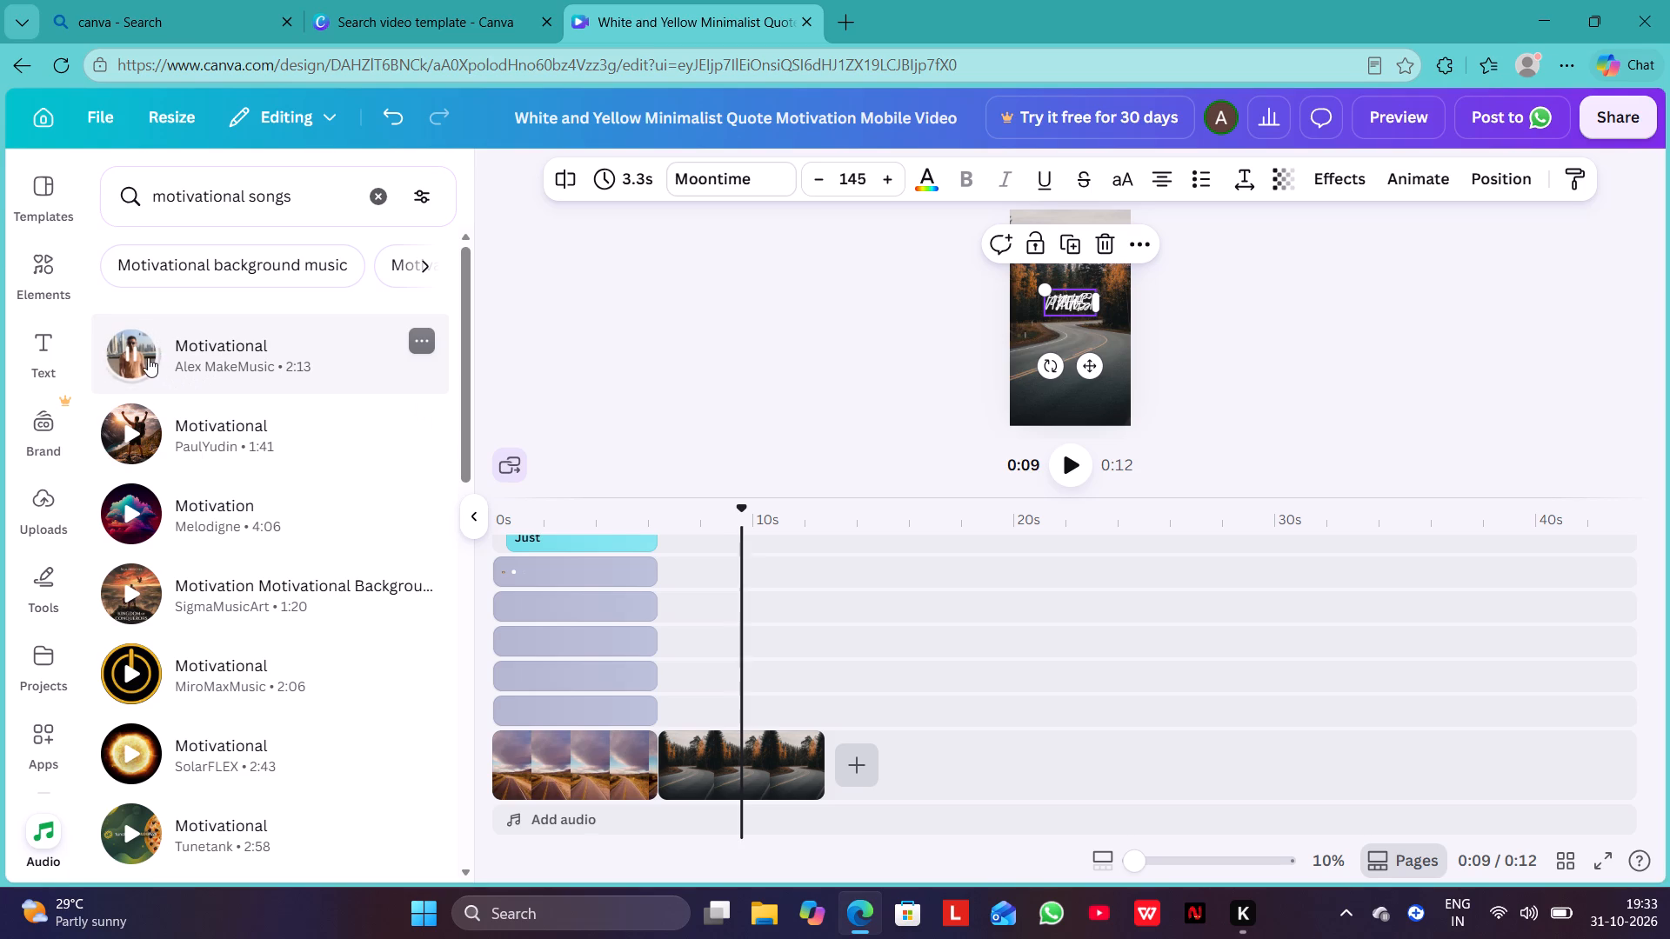
{"action": "left_click", "coordinate": [133, 416]}
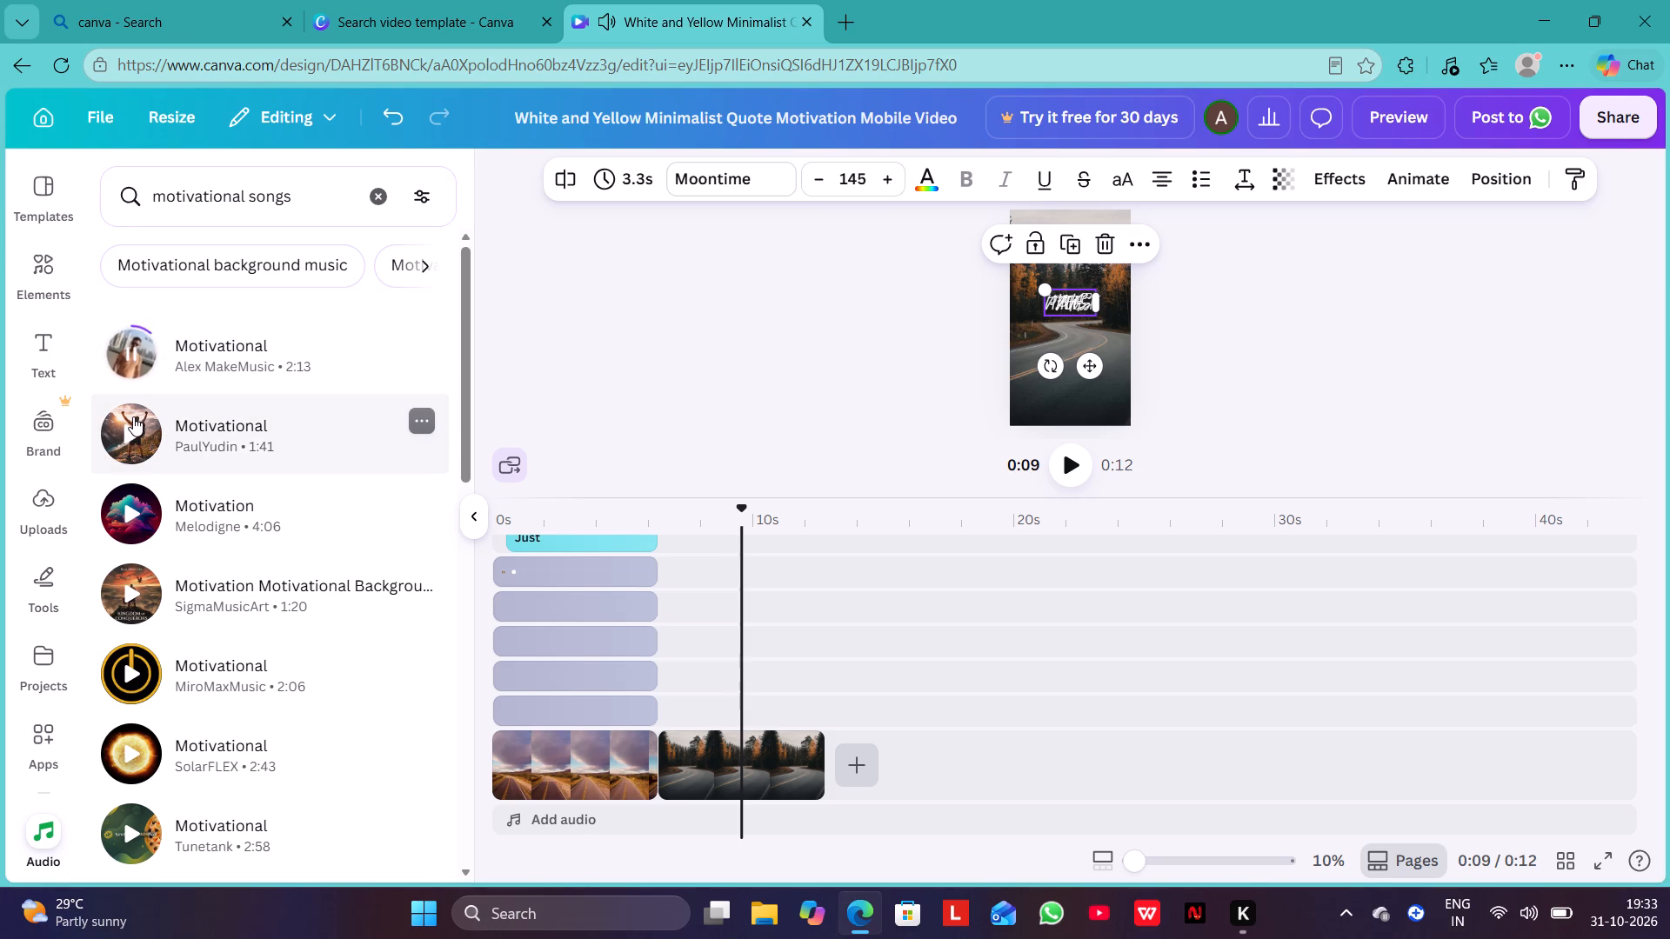
{"action": "left_click", "coordinate": [135, 503]}
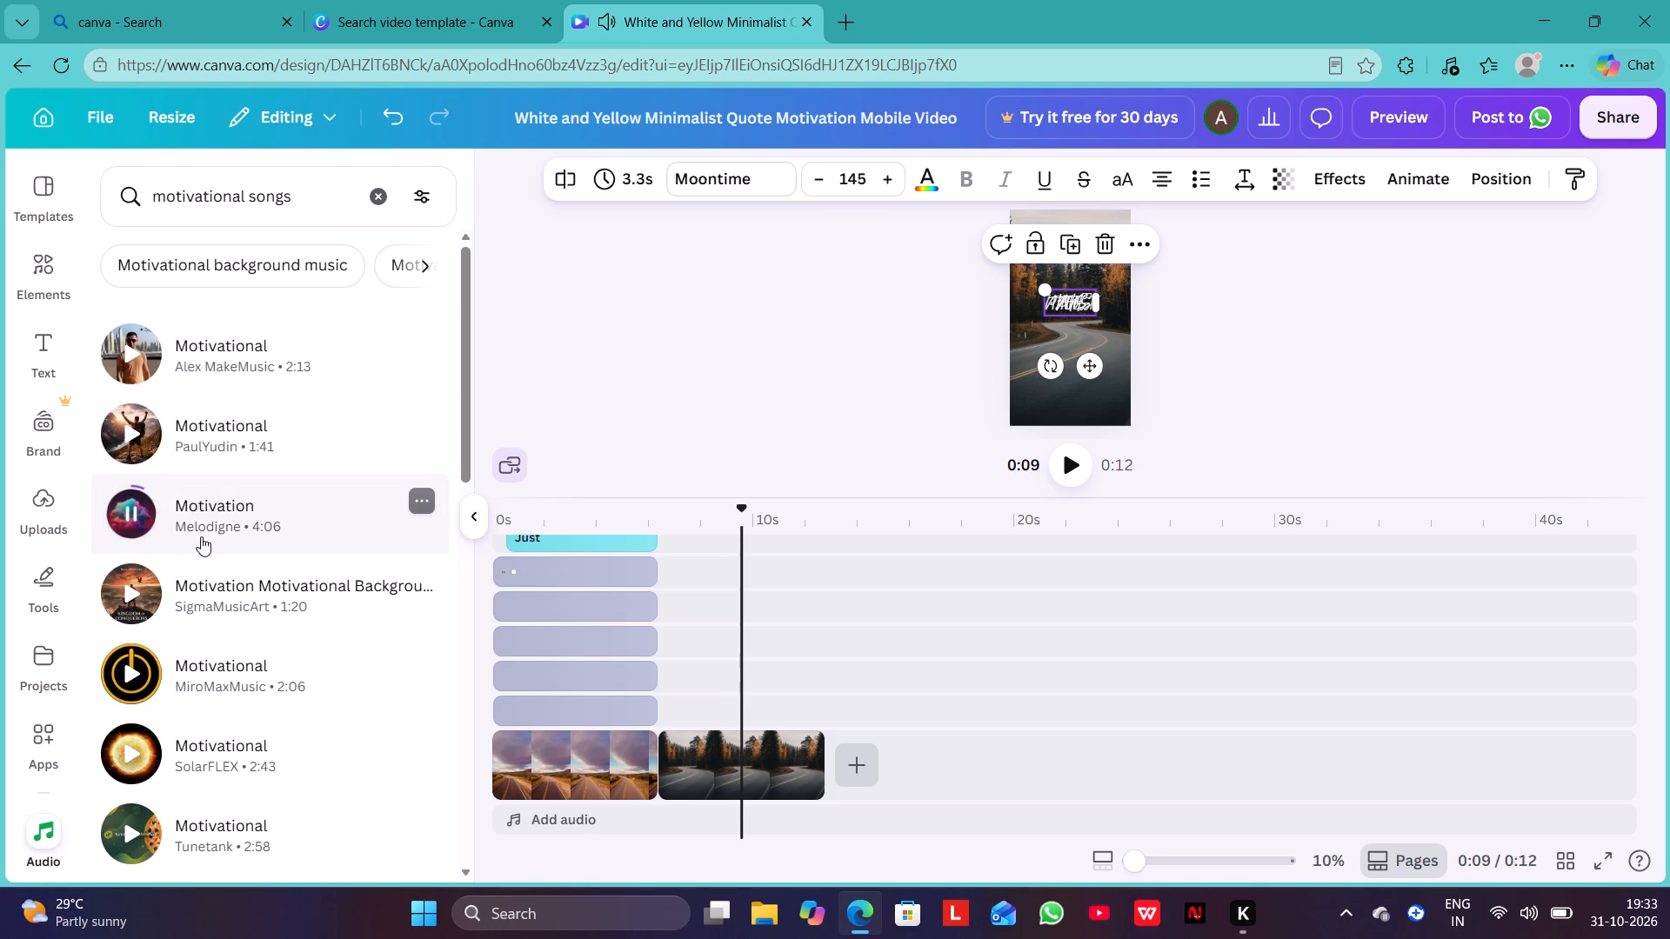
{"action": "scroll", "coordinate": [207, 557], "scroll_direction": "down", "scroll_amount": 2}
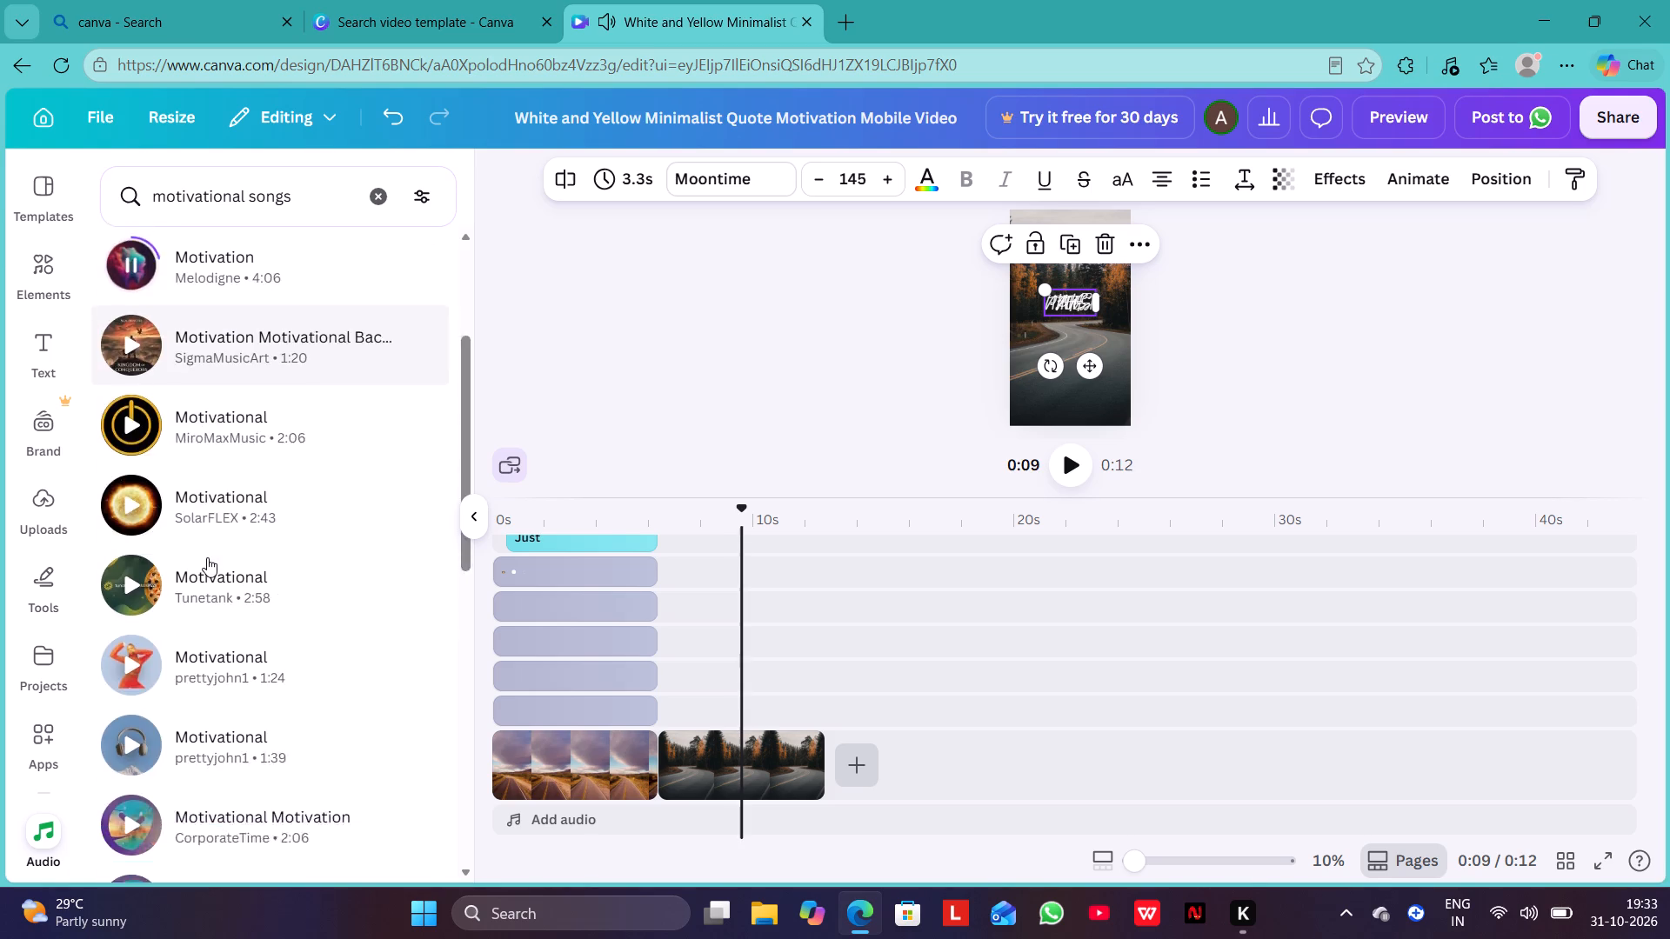
{"action": "left_click", "coordinate": [122, 564]}
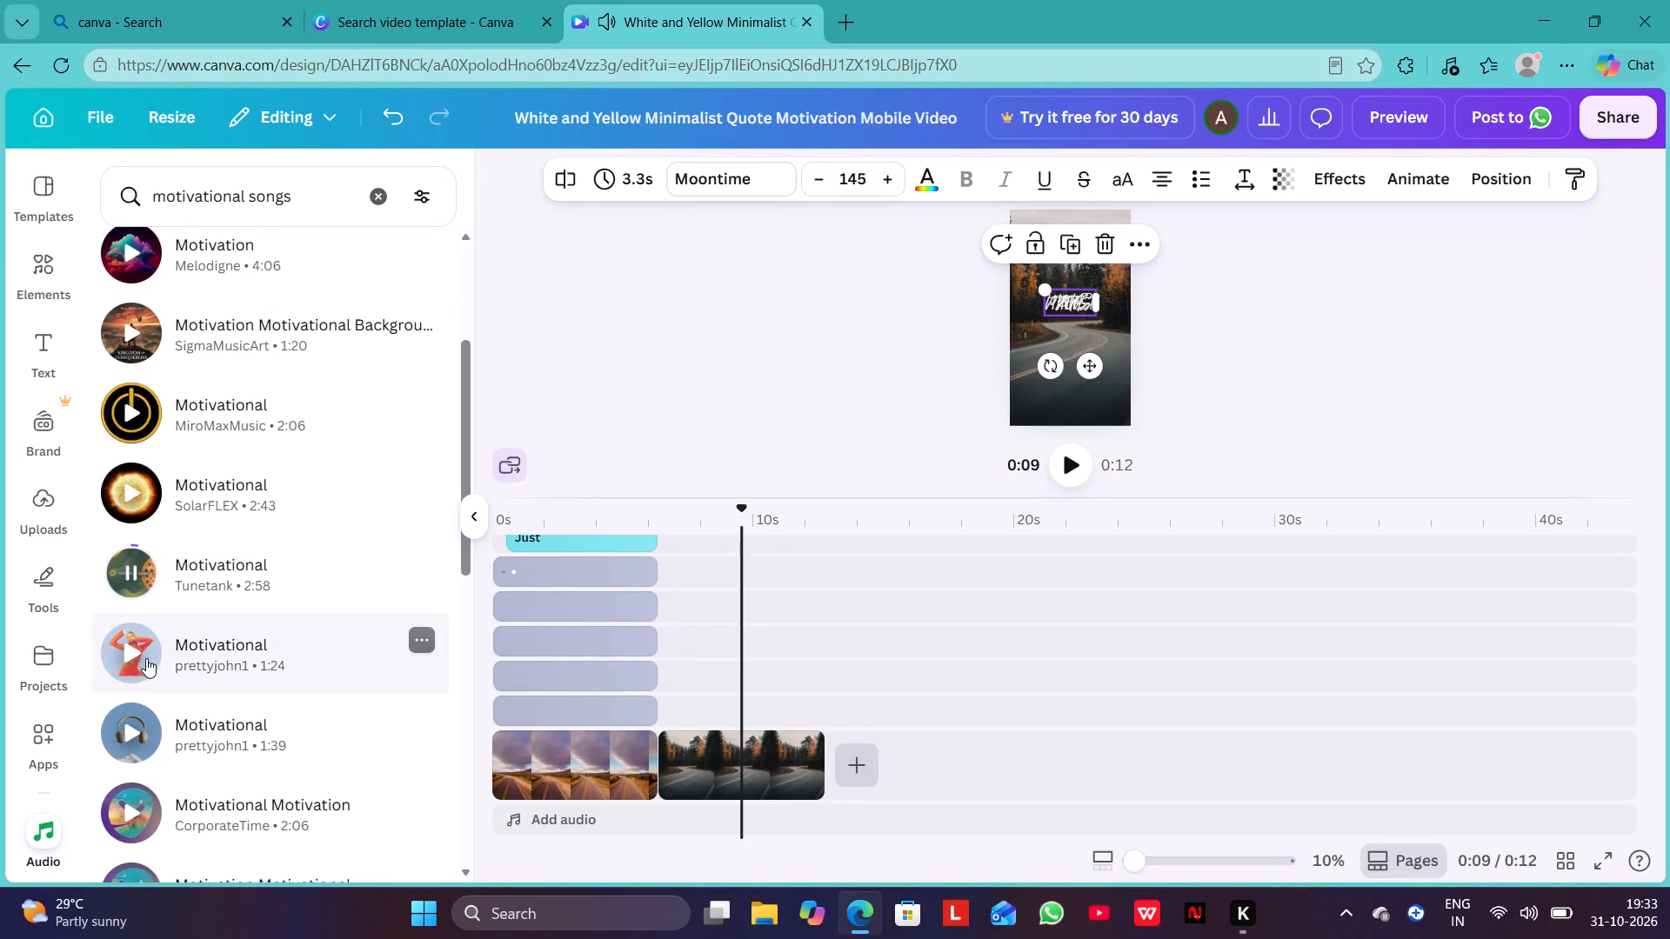
{"action": "left_click", "coordinate": [129, 649]}
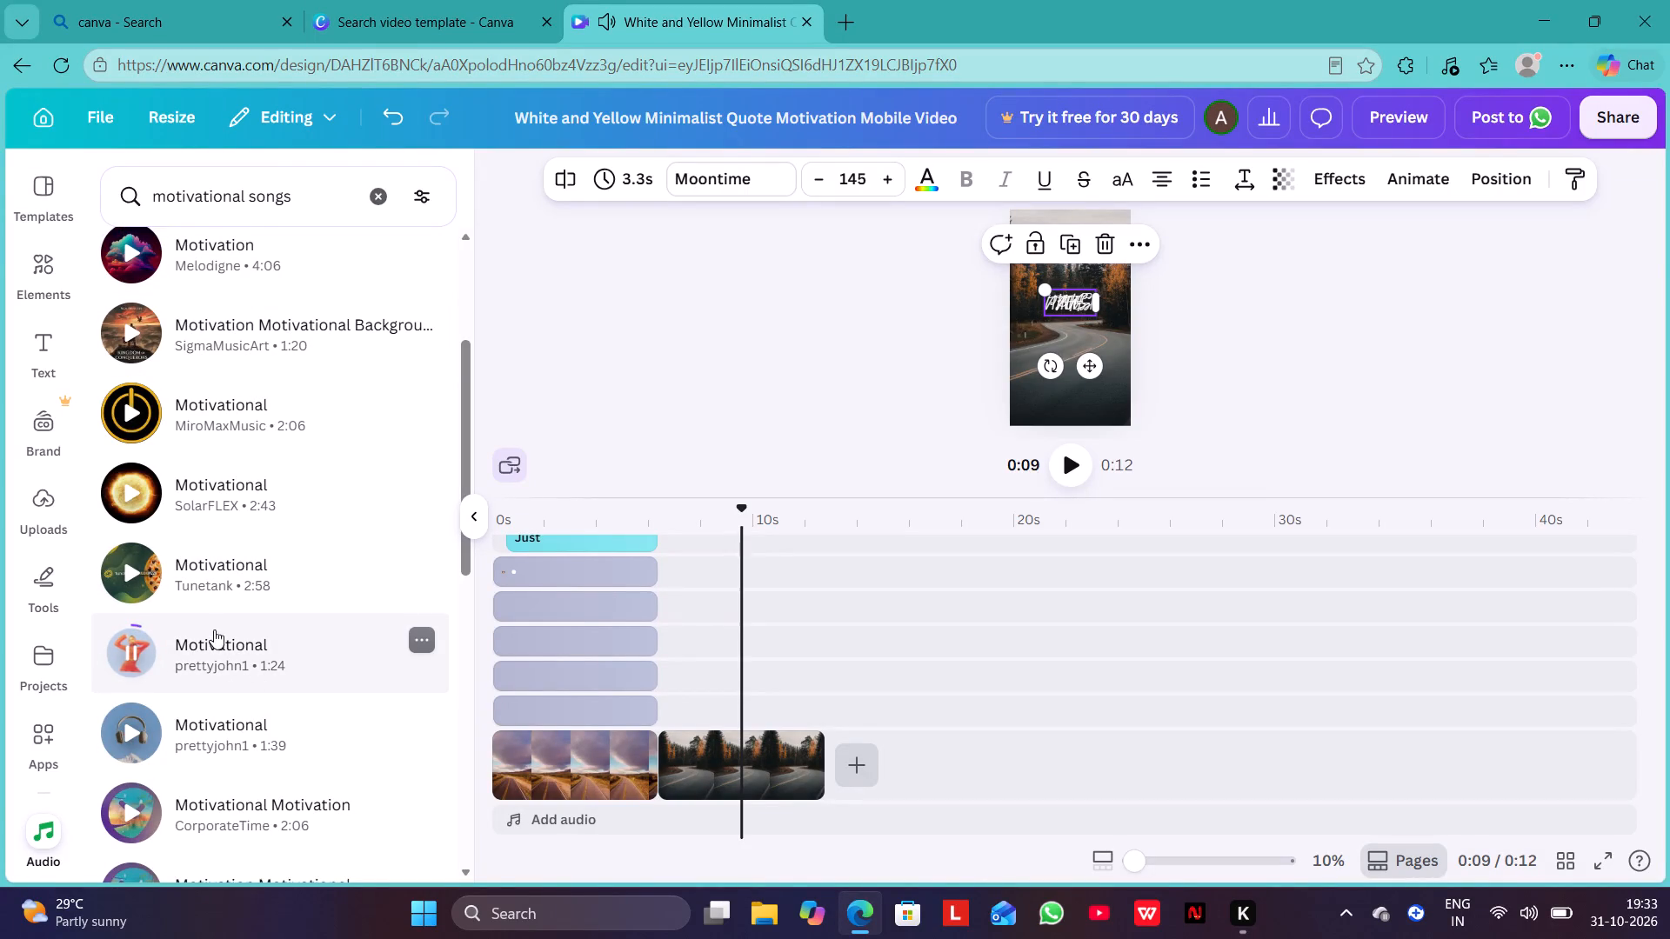
{"action": "left_click_drag", "start_coordinate": [214, 625], "coordinate": [597, 790]}
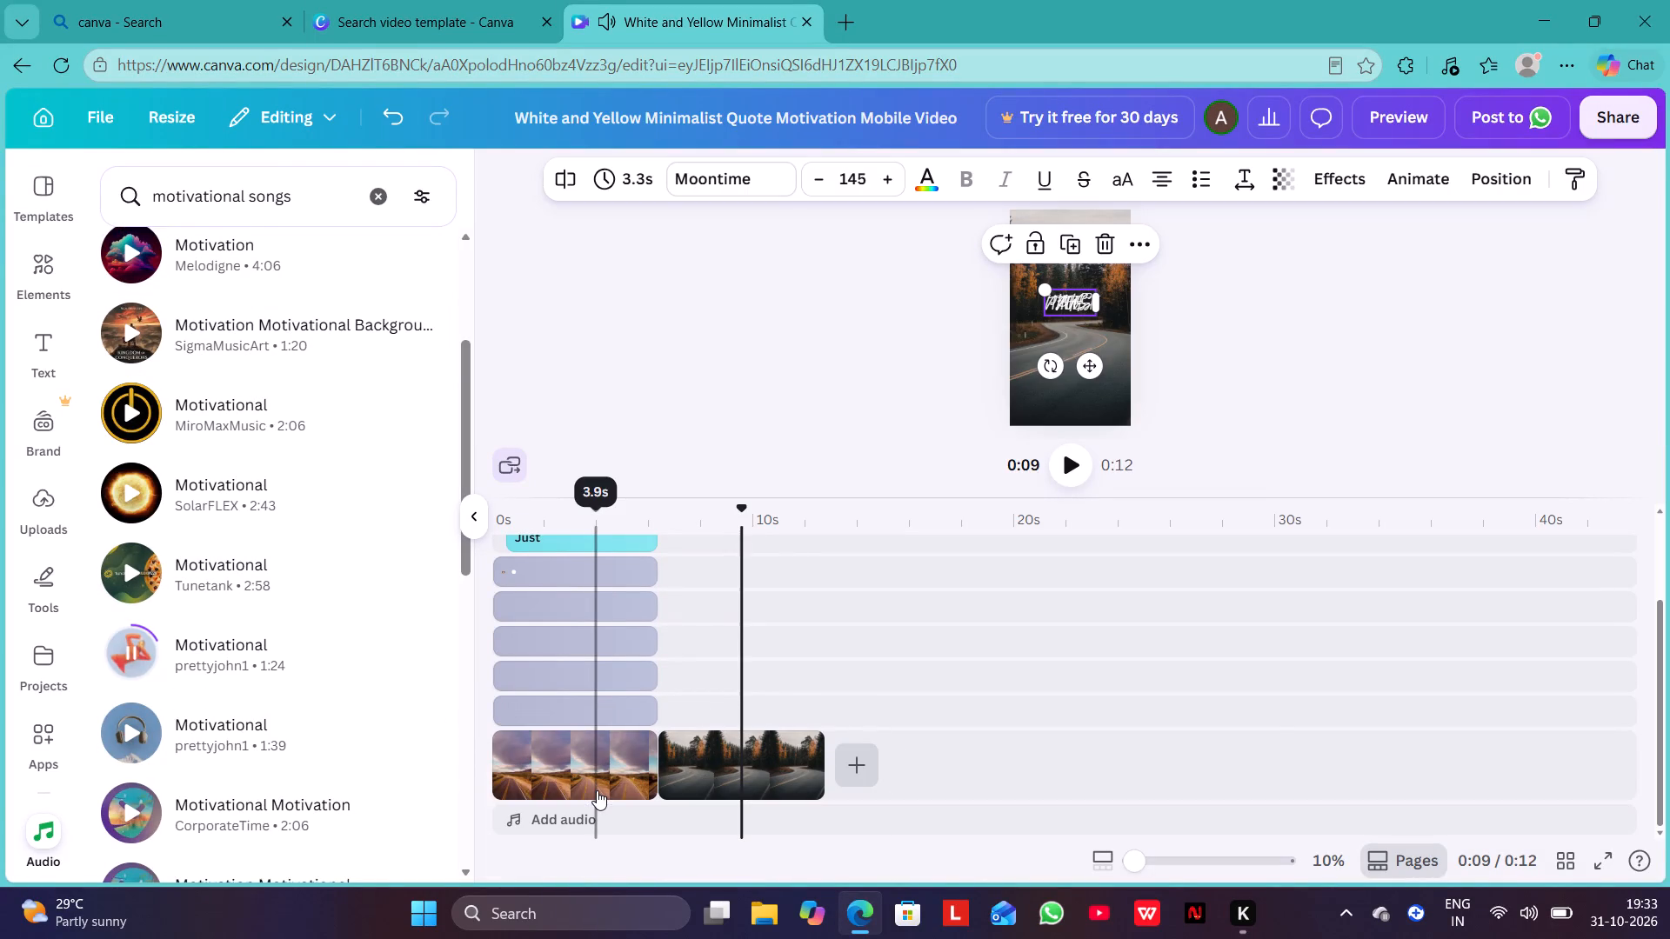
{"action": "left_click_drag", "start_coordinate": [223, 638], "coordinate": [345, 696]}
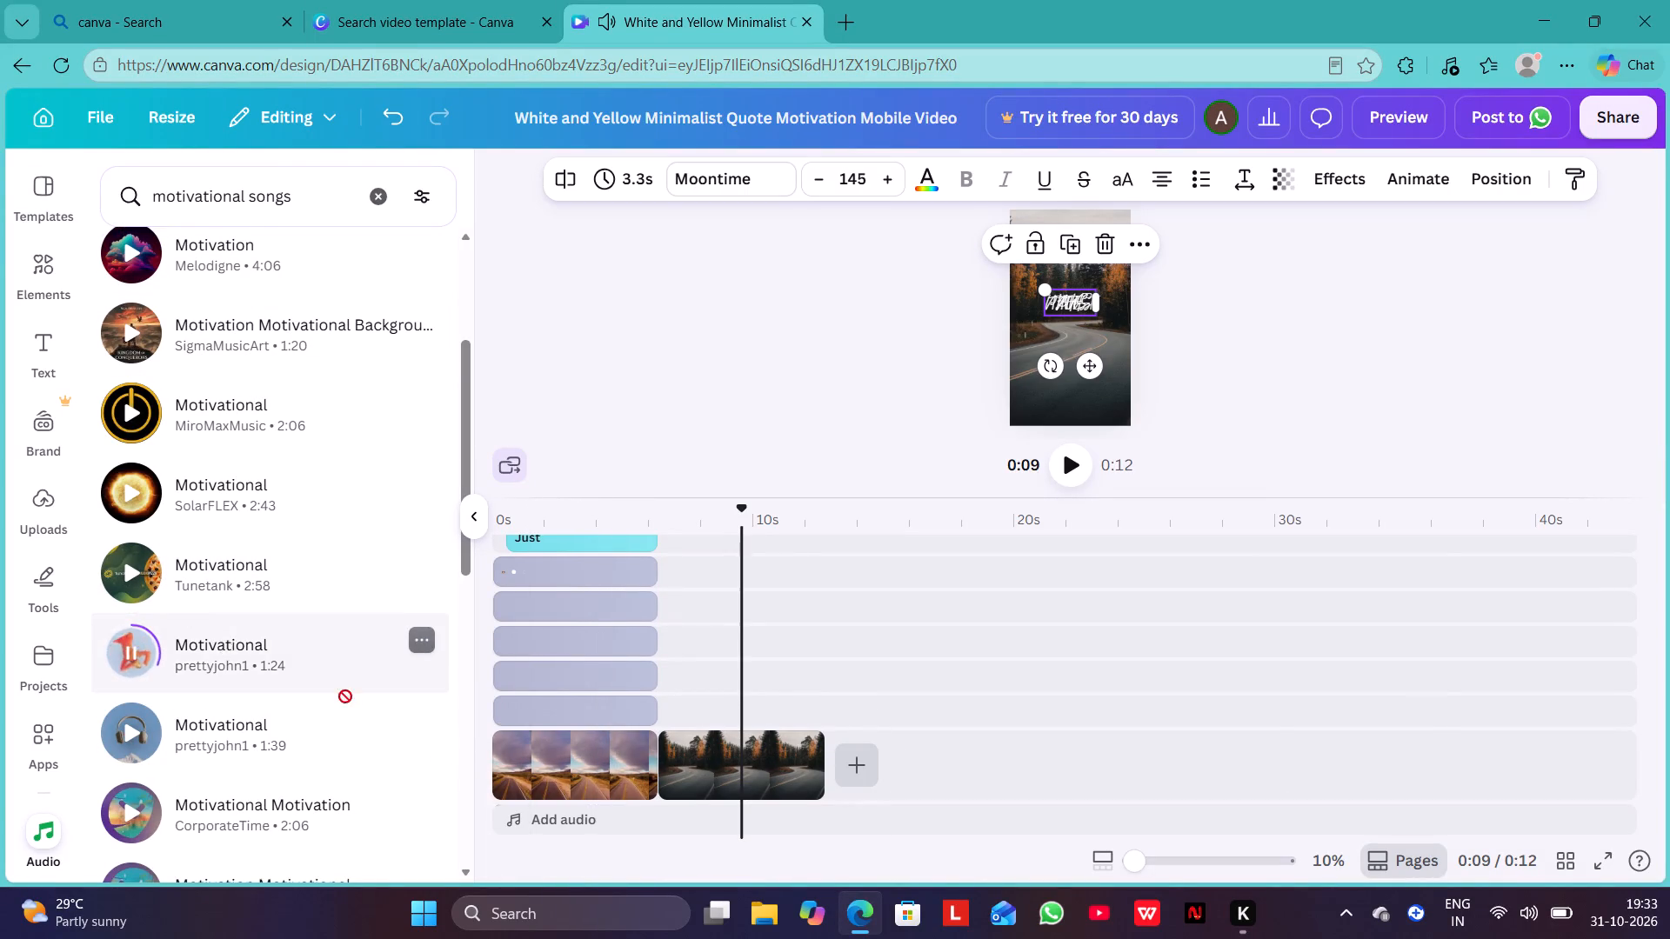
{"action": "left_click_drag", "start_coordinate": [345, 696], "coordinate": [572, 812]}
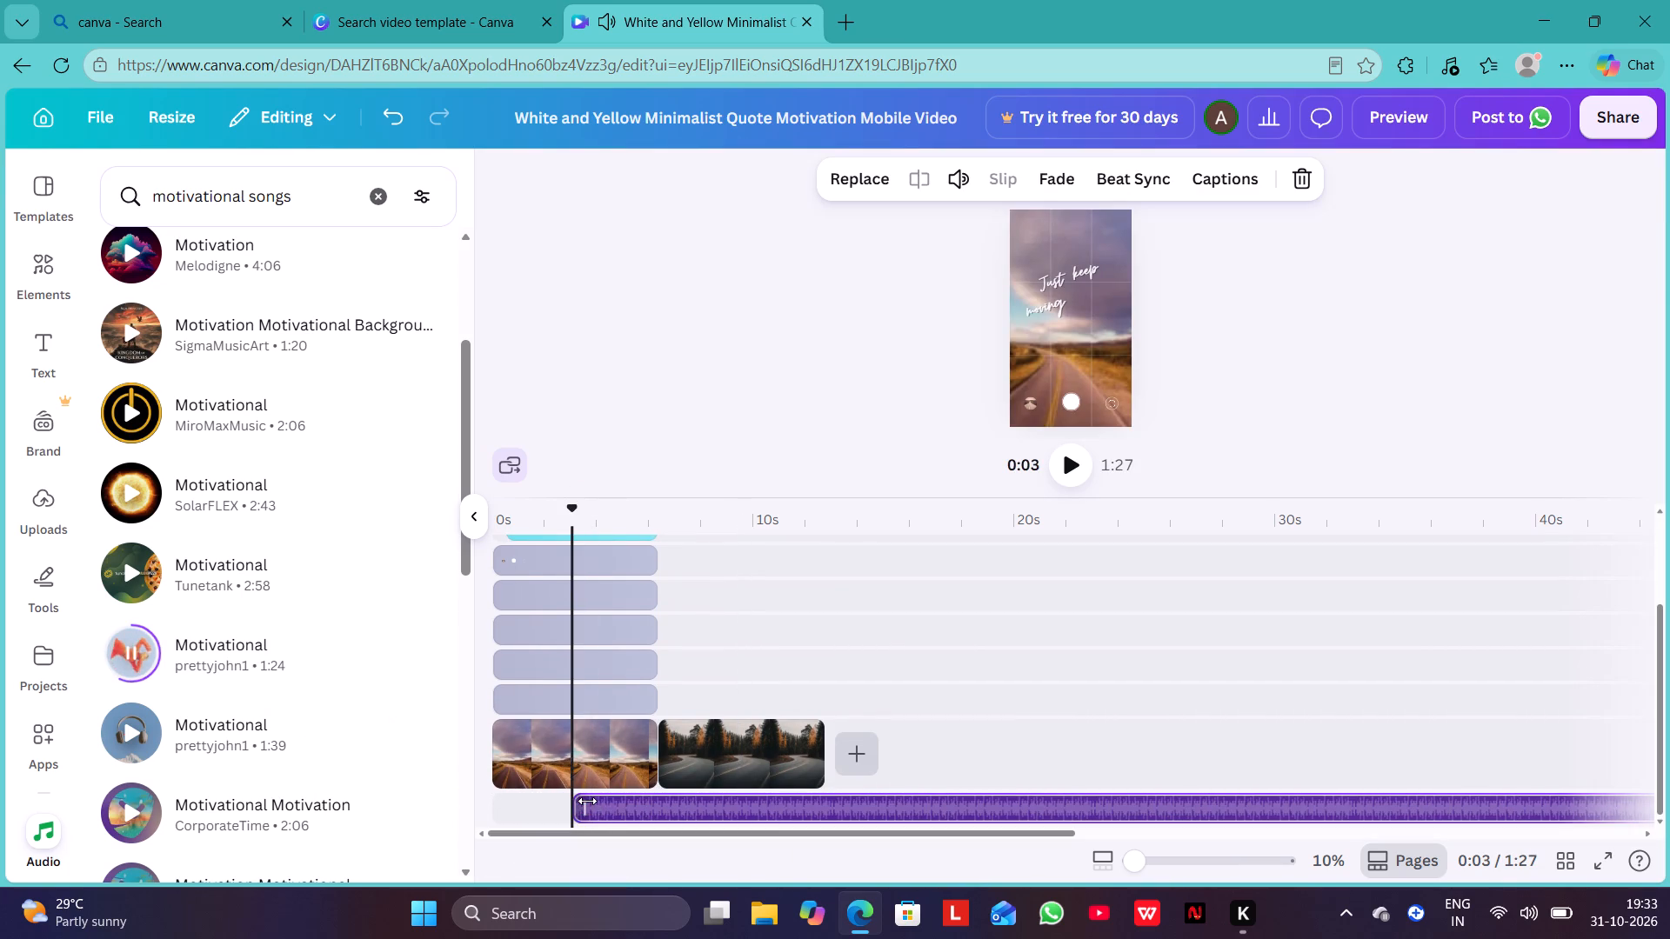
{"action": "left_click_drag", "start_coordinate": [587, 801], "coordinate": [496, 808]}
Trim the end of the Motivational audio track to 13.3 s, just past the end of the forest road clip.
{"action": "scroll", "coordinate": [1059, 755], "scroll_direction": "left", "scroll_amount": 10}
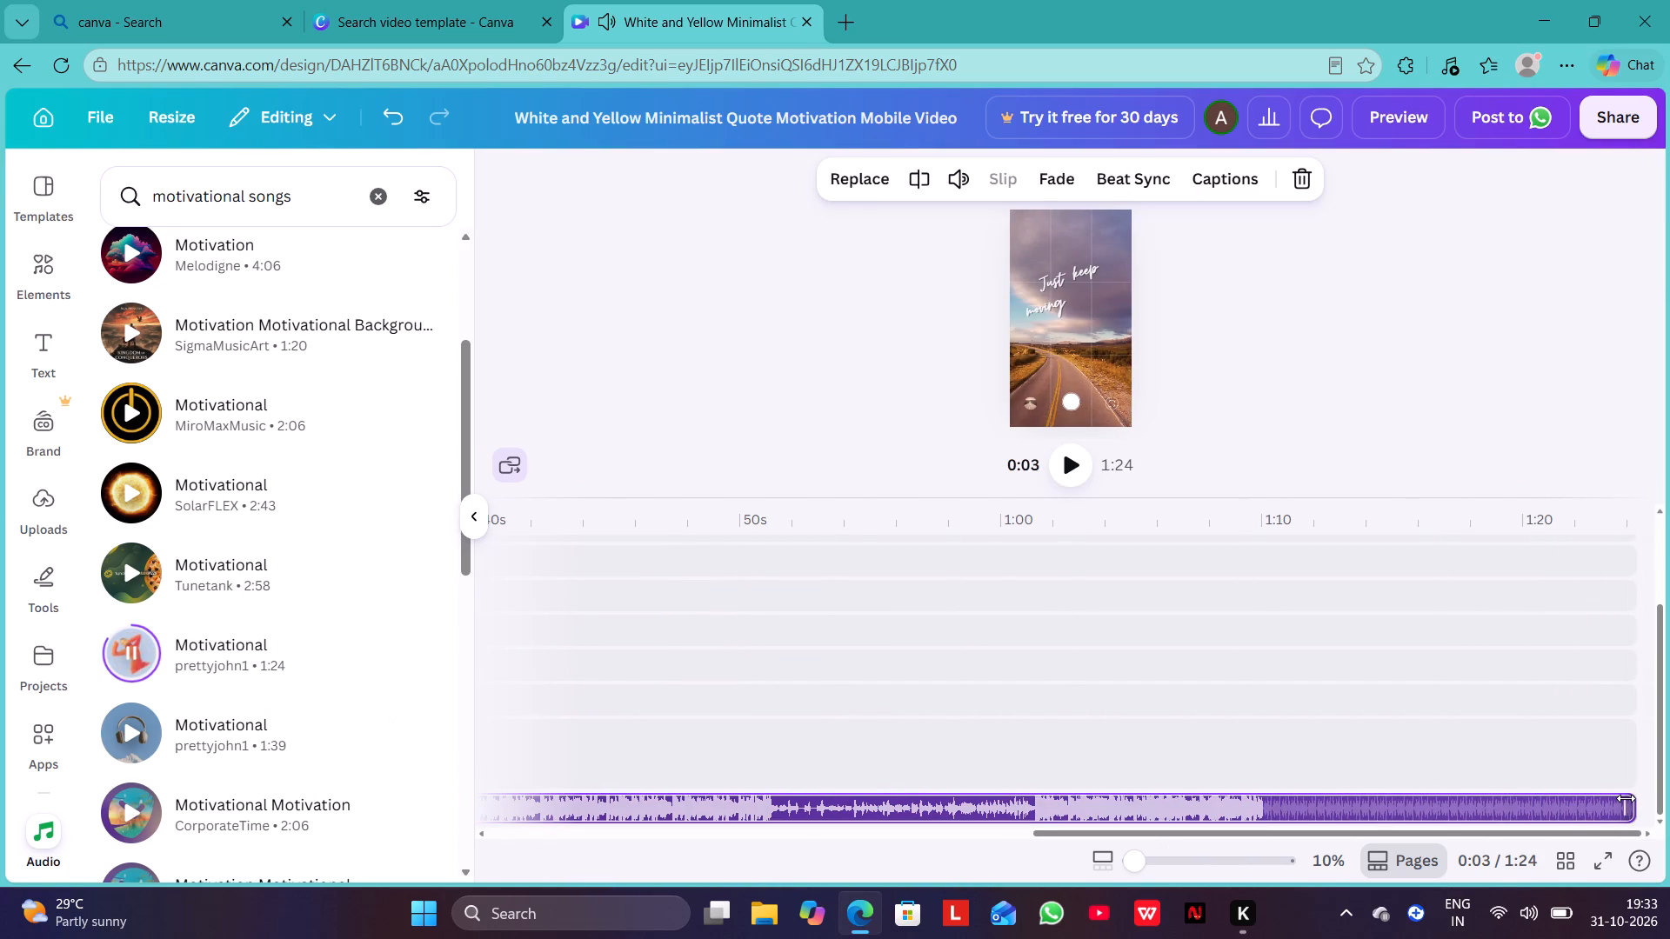
{"action": "left_click_drag", "start_coordinate": [1626, 798], "coordinate": [529, 776]}
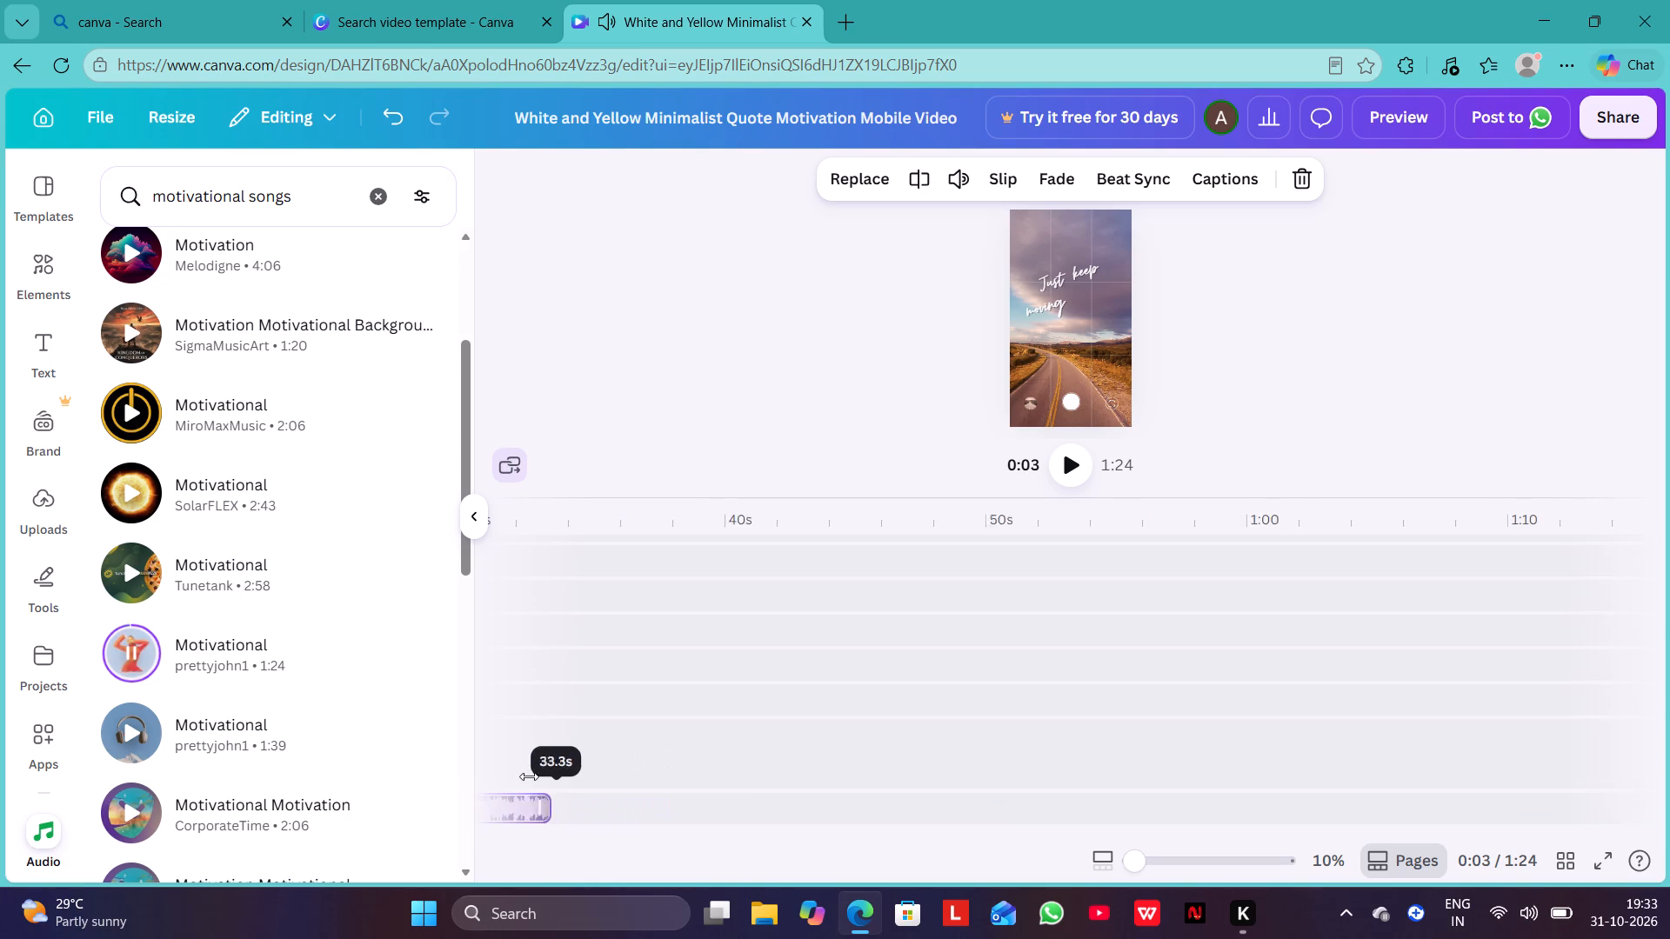
{"action": "left_click_drag", "start_coordinate": [529, 776], "coordinate": [742, 762]}
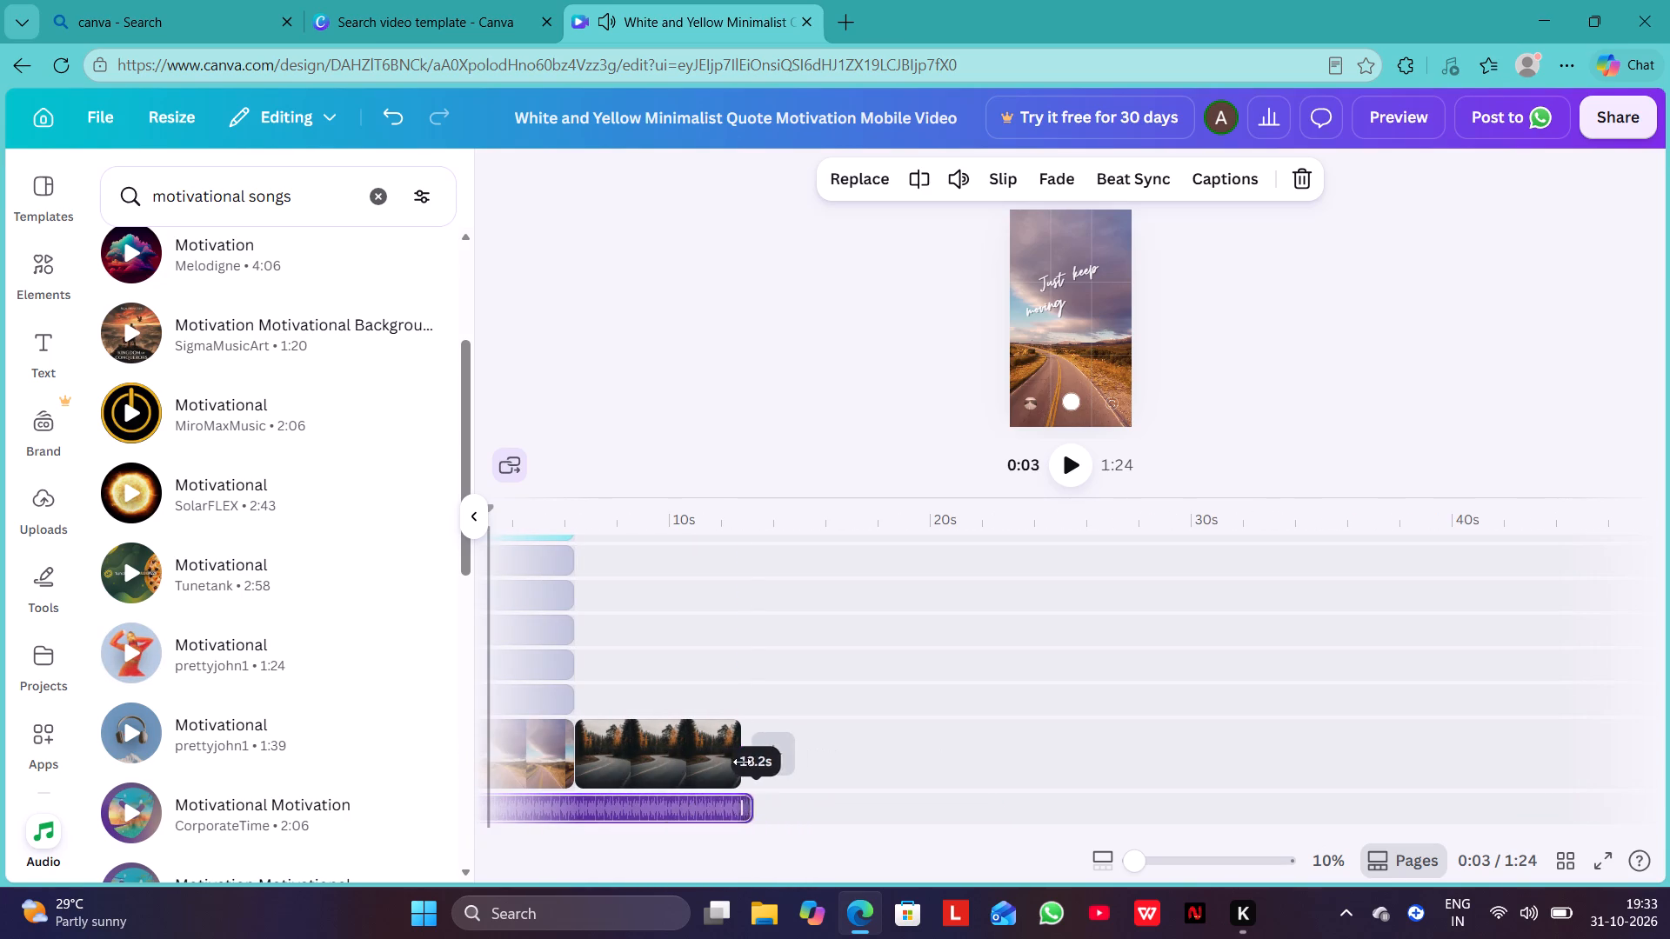
{"action": "left_click_drag", "start_coordinate": [742, 762], "coordinate": [746, 763]}
Preview the video with the added music through to the forest road quote.
{"action": "scroll", "coordinate": [931, 710], "scroll_direction": "up", "scroll_amount": 3}
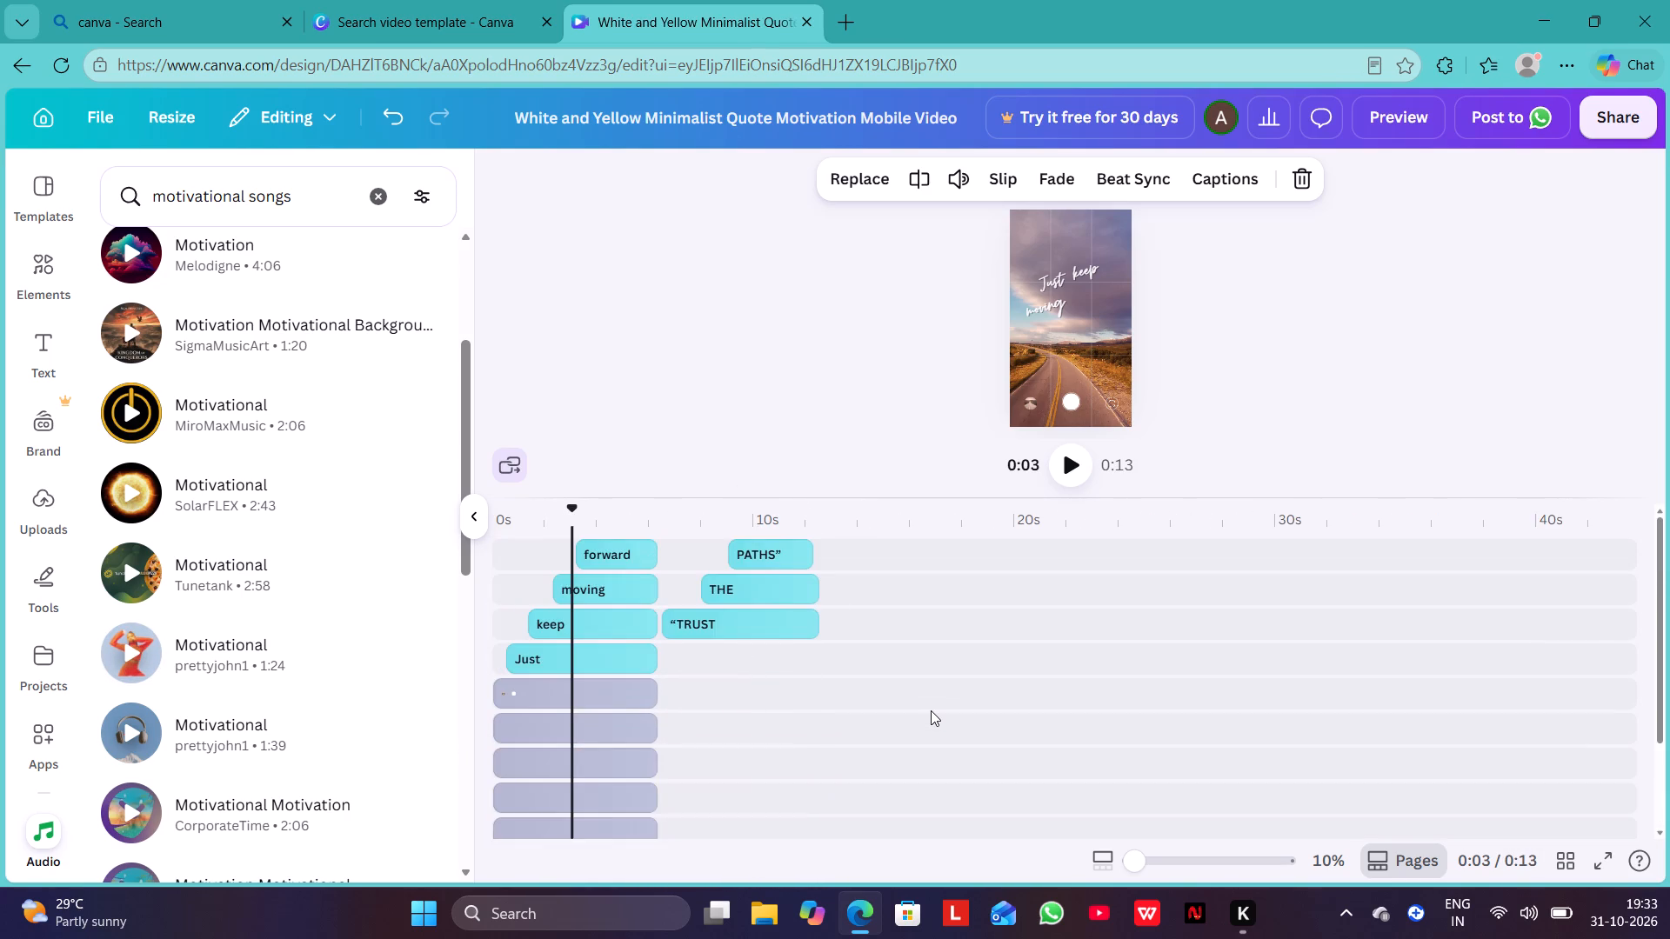
{"action": "scroll", "coordinate": [931, 710], "scroll_direction": "down", "scroll_amount": 6}
{"action": "left_click", "coordinate": [1381, 117]}
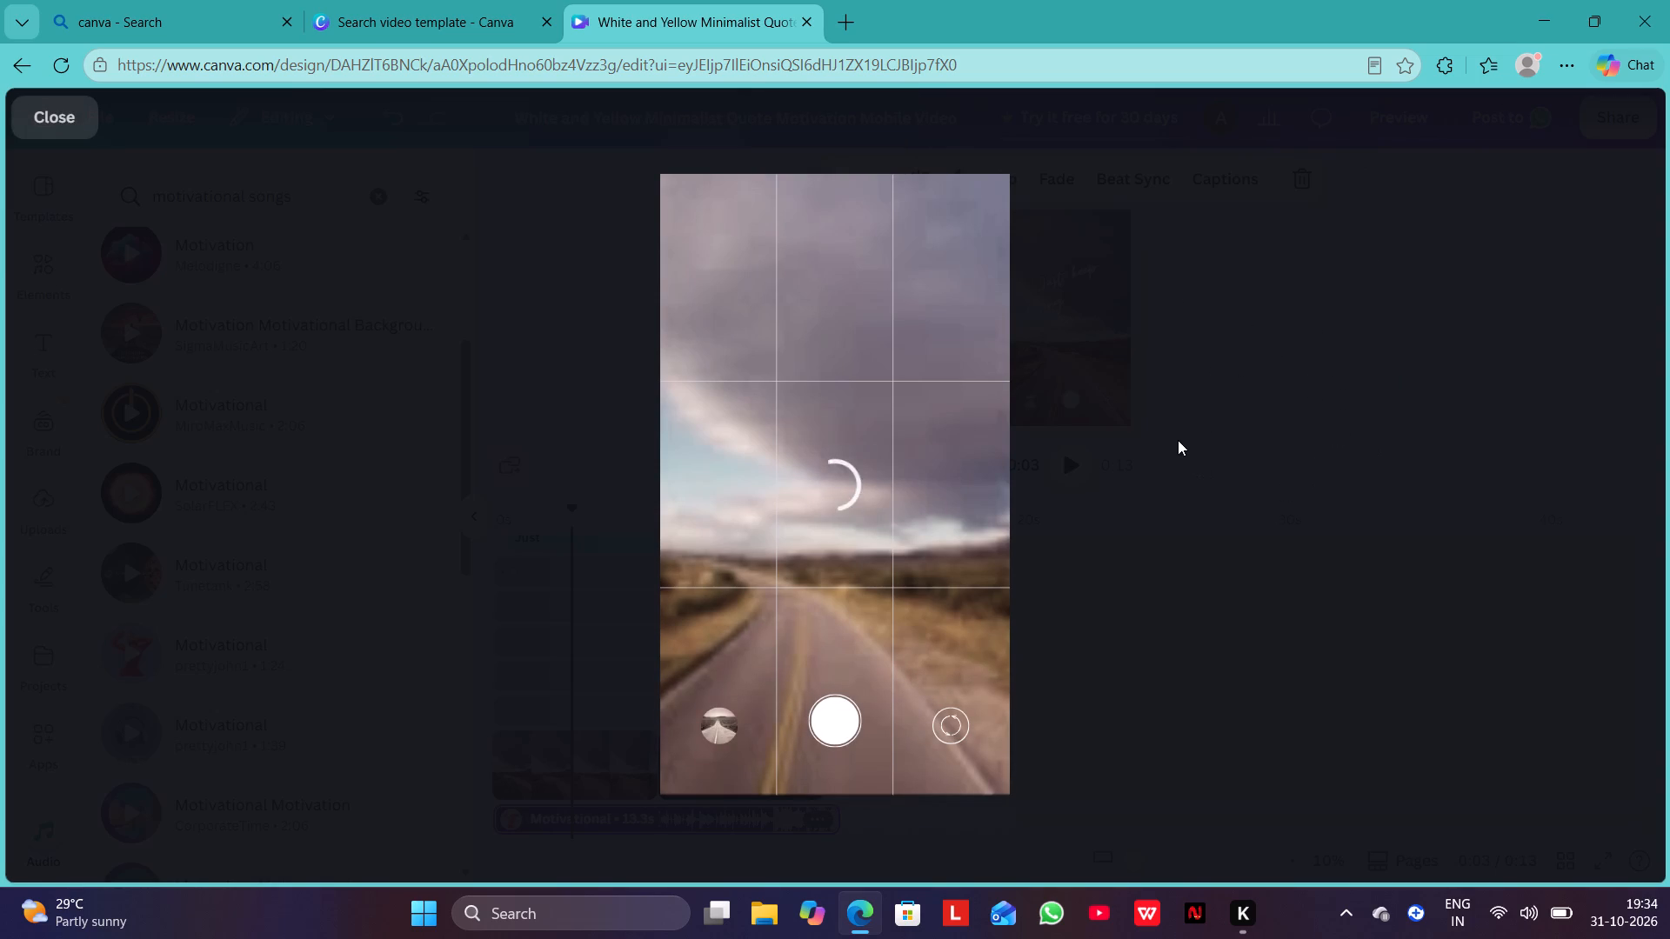
{"action": "left_click", "coordinate": [47, 119]}
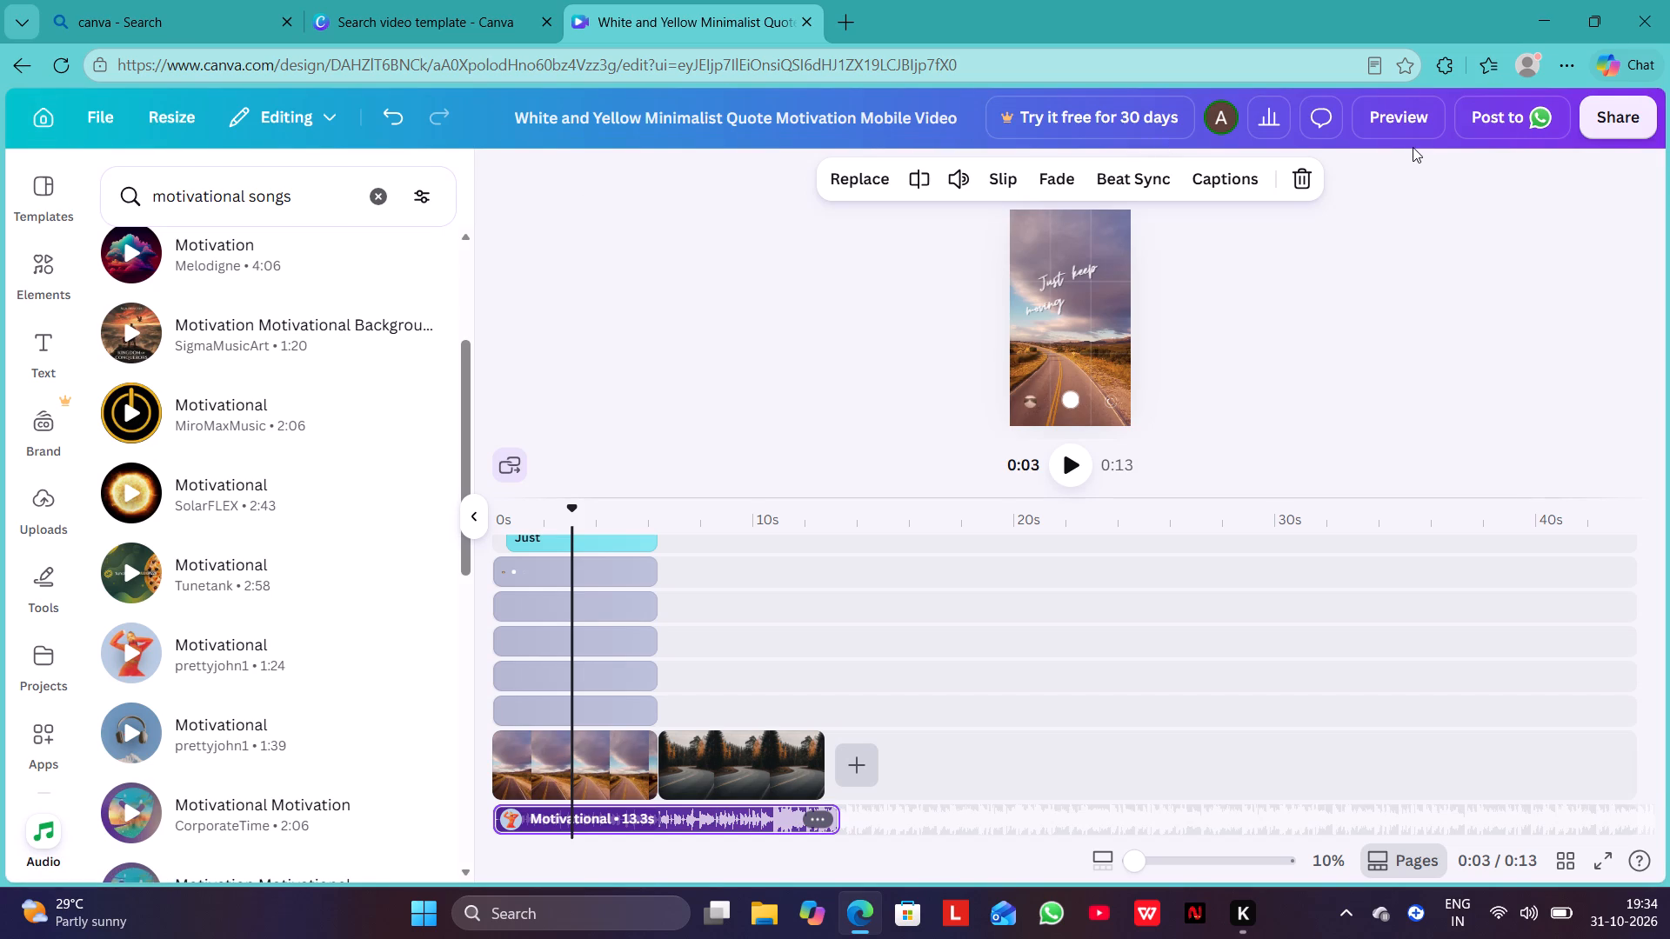
{"action": "left_click", "coordinate": [1384, 121]}
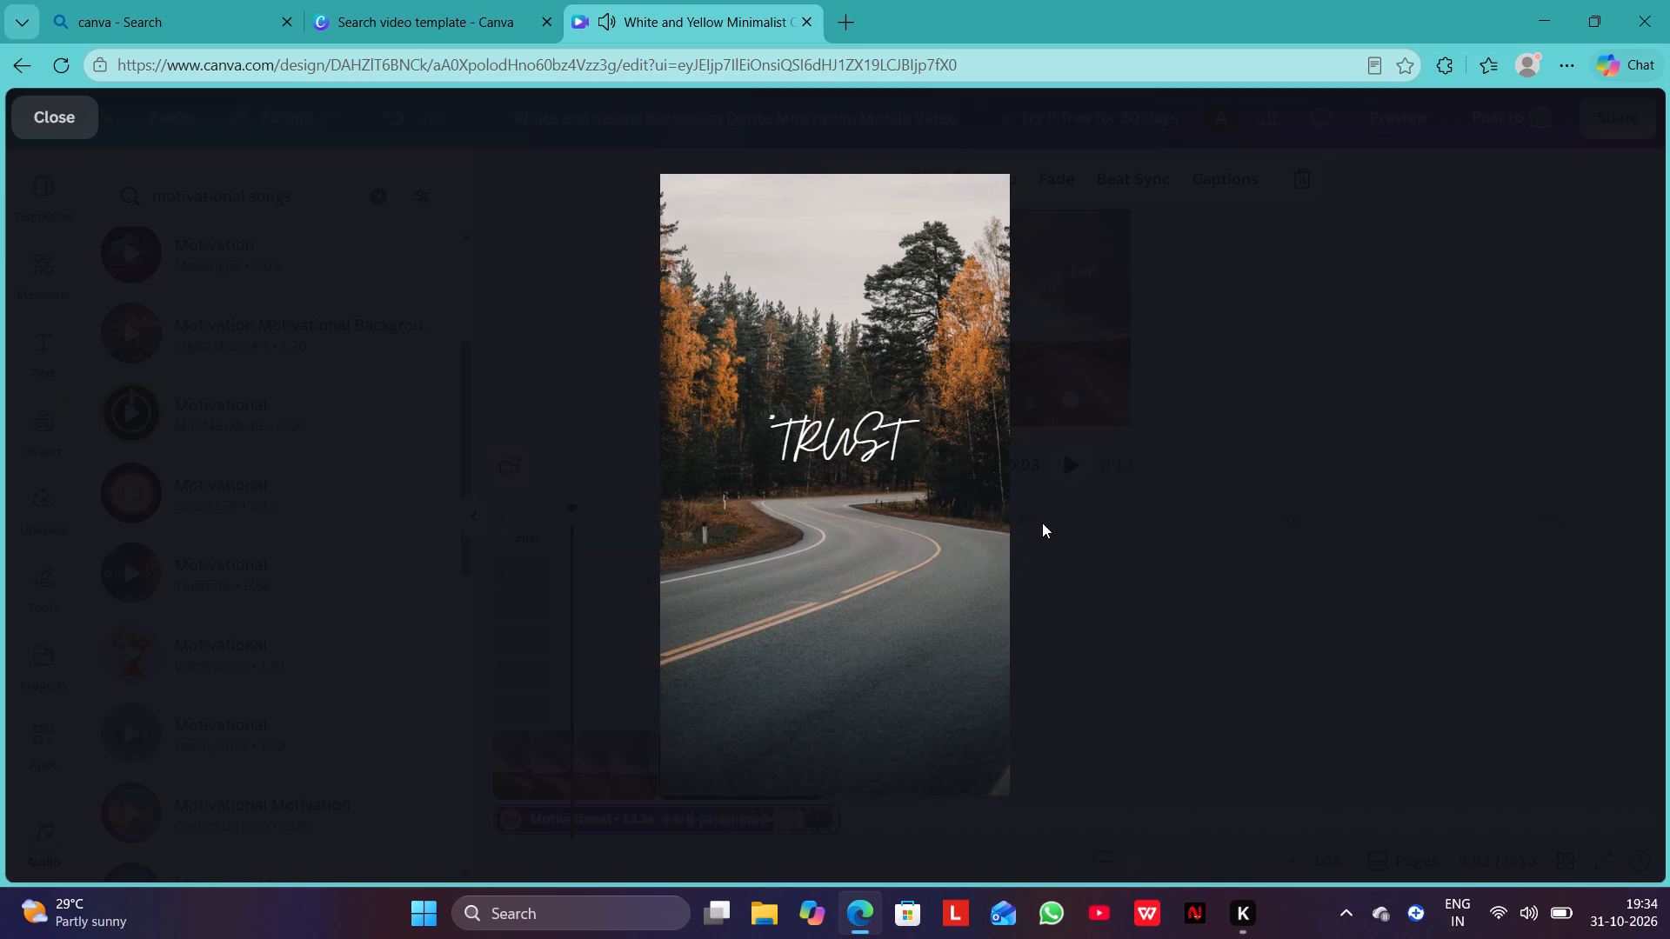
{"action": "left_click", "coordinate": [1154, 494]}
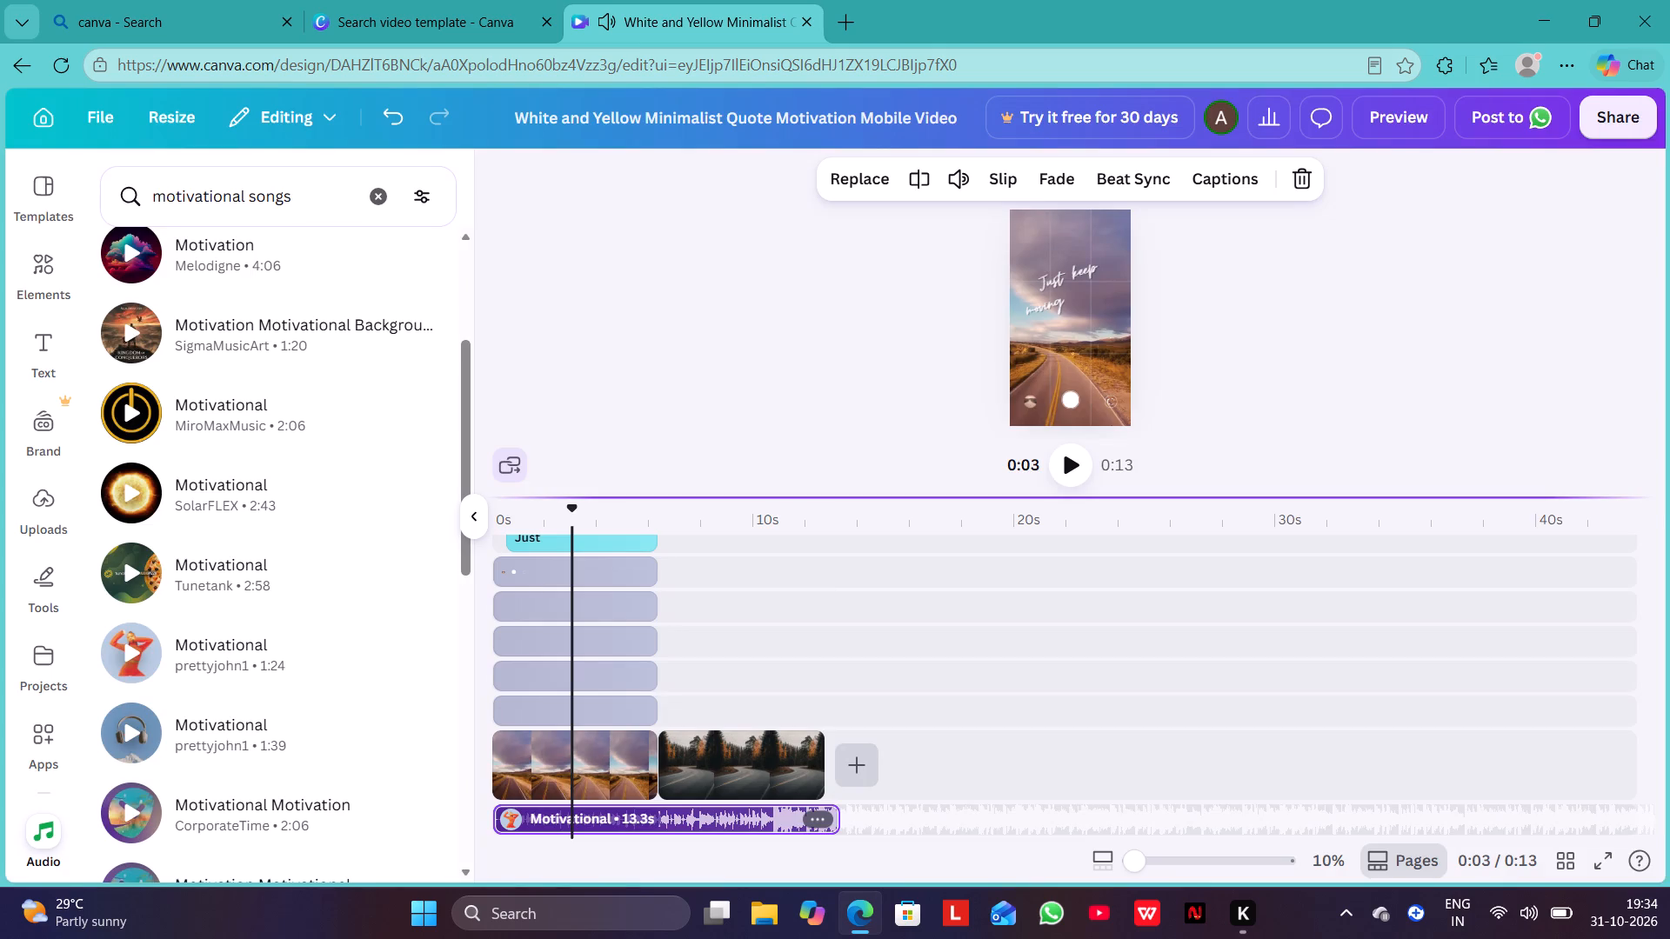
Move the “TRUST text up on the forest road page so it sits above the other quote words.
{"action": "scroll", "coordinate": [825, 703], "scroll_direction": "up", "scroll_amount": 3}
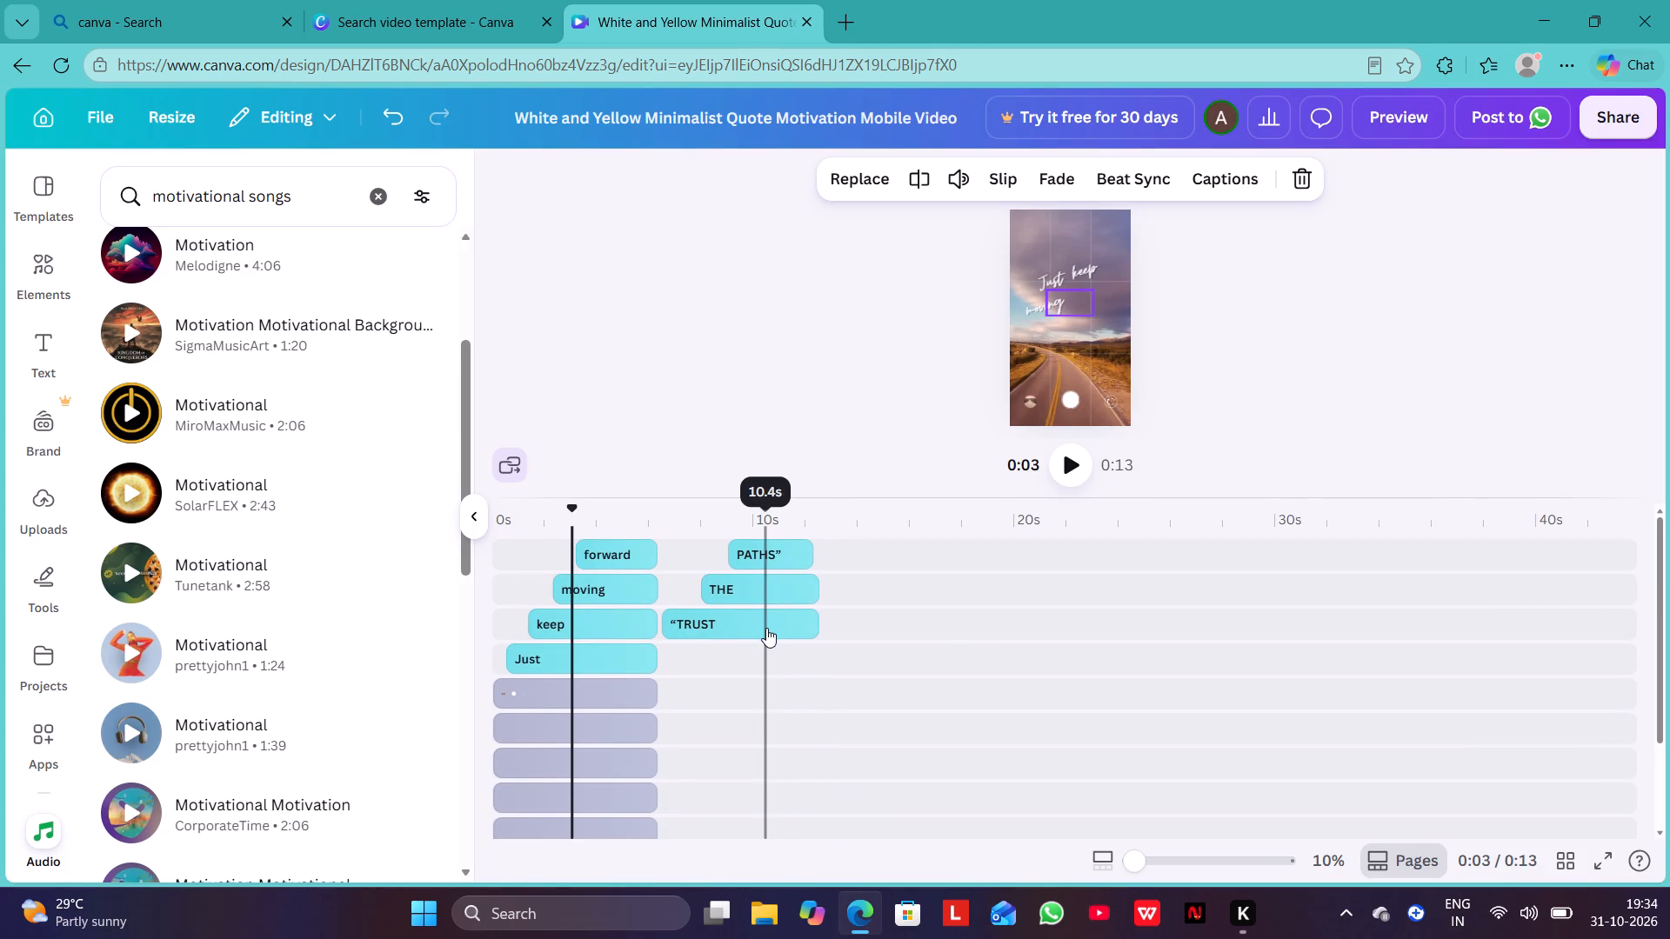
{"action": "scroll", "coordinate": [772, 686], "scroll_direction": "down", "scroll_amount": 4}
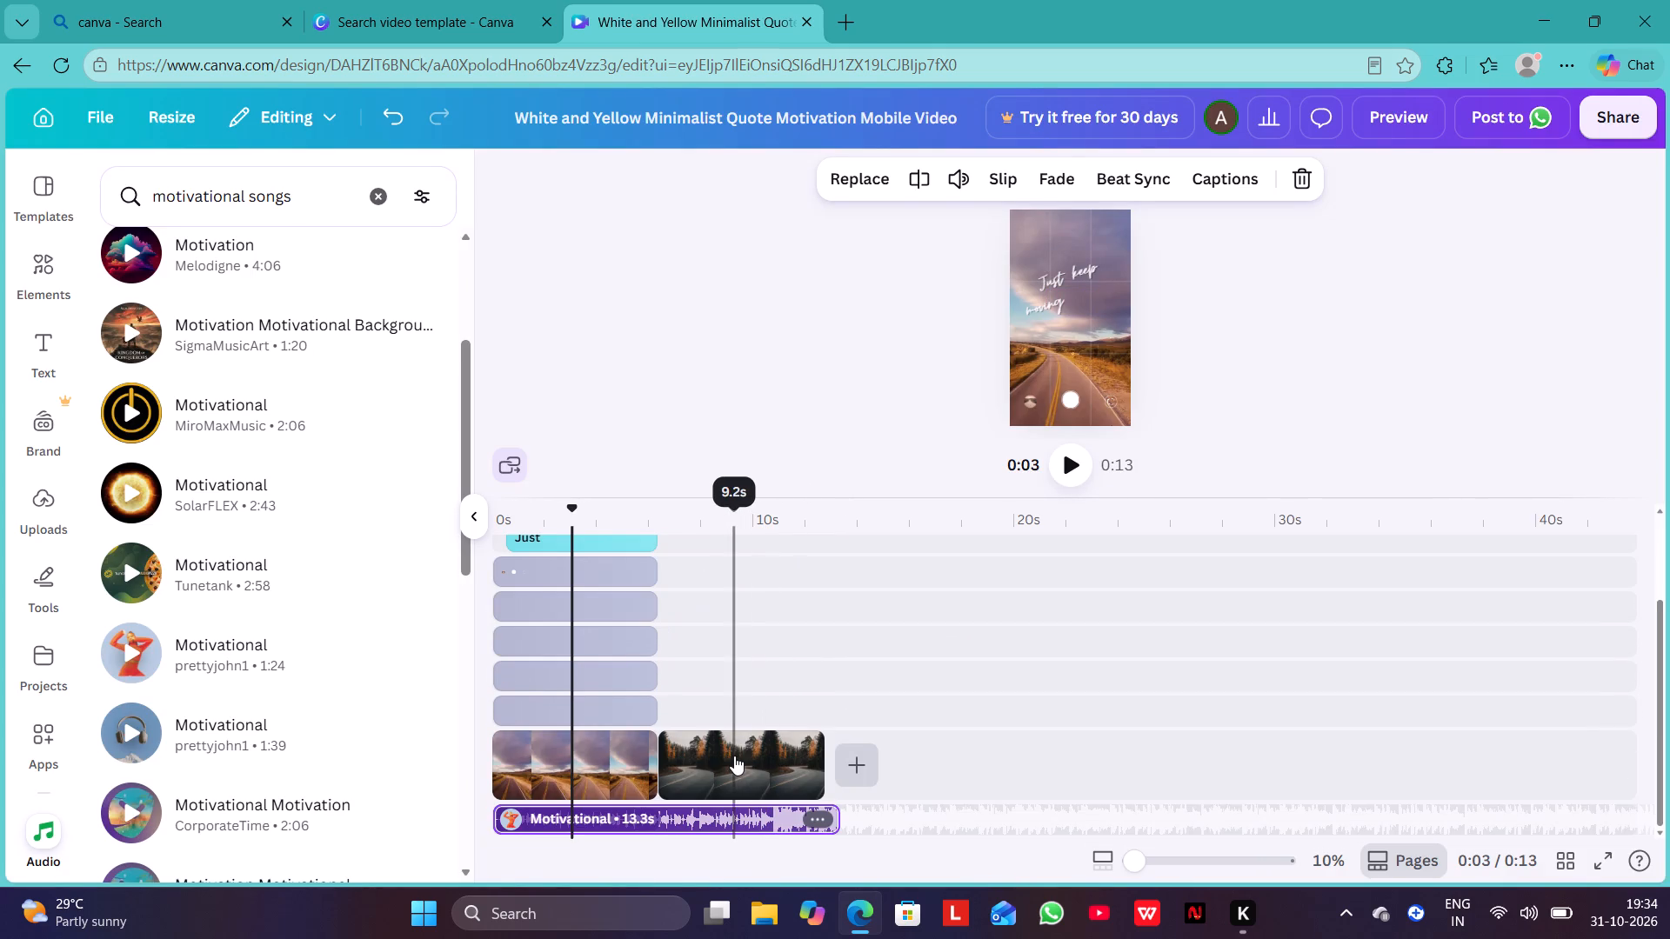
{"action": "left_click", "coordinate": [734, 756]}
{"action": "scroll", "coordinate": [752, 693], "scroll_direction": "up", "scroll_amount": 3}
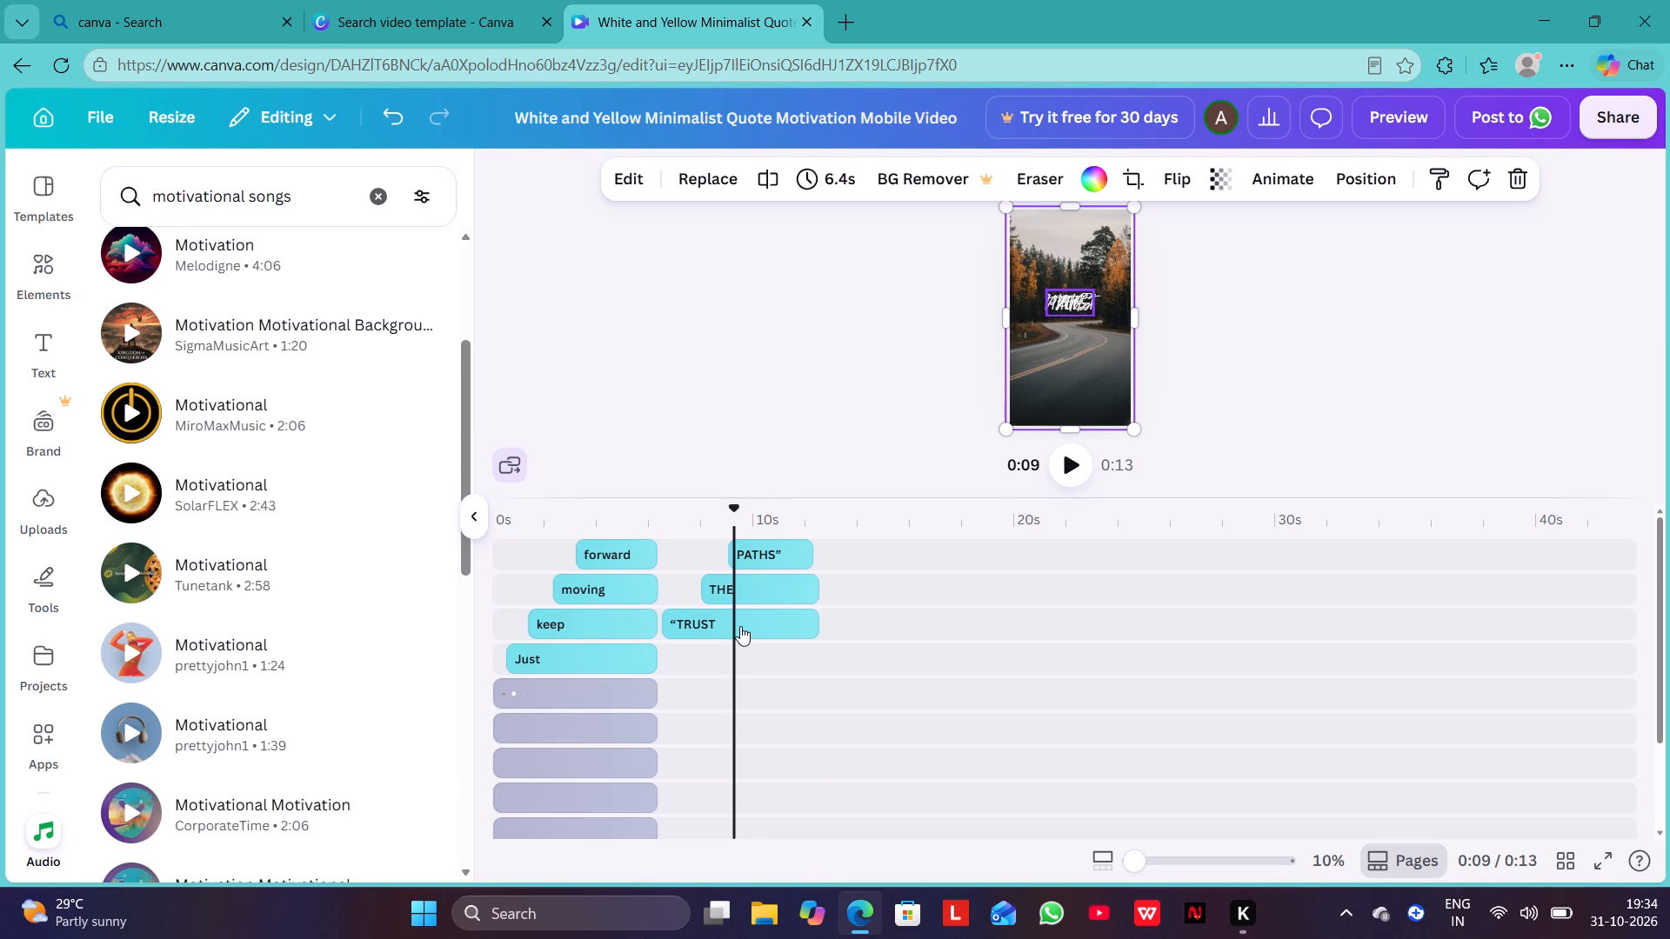
{"action": "left_click", "coordinate": [740, 626]}
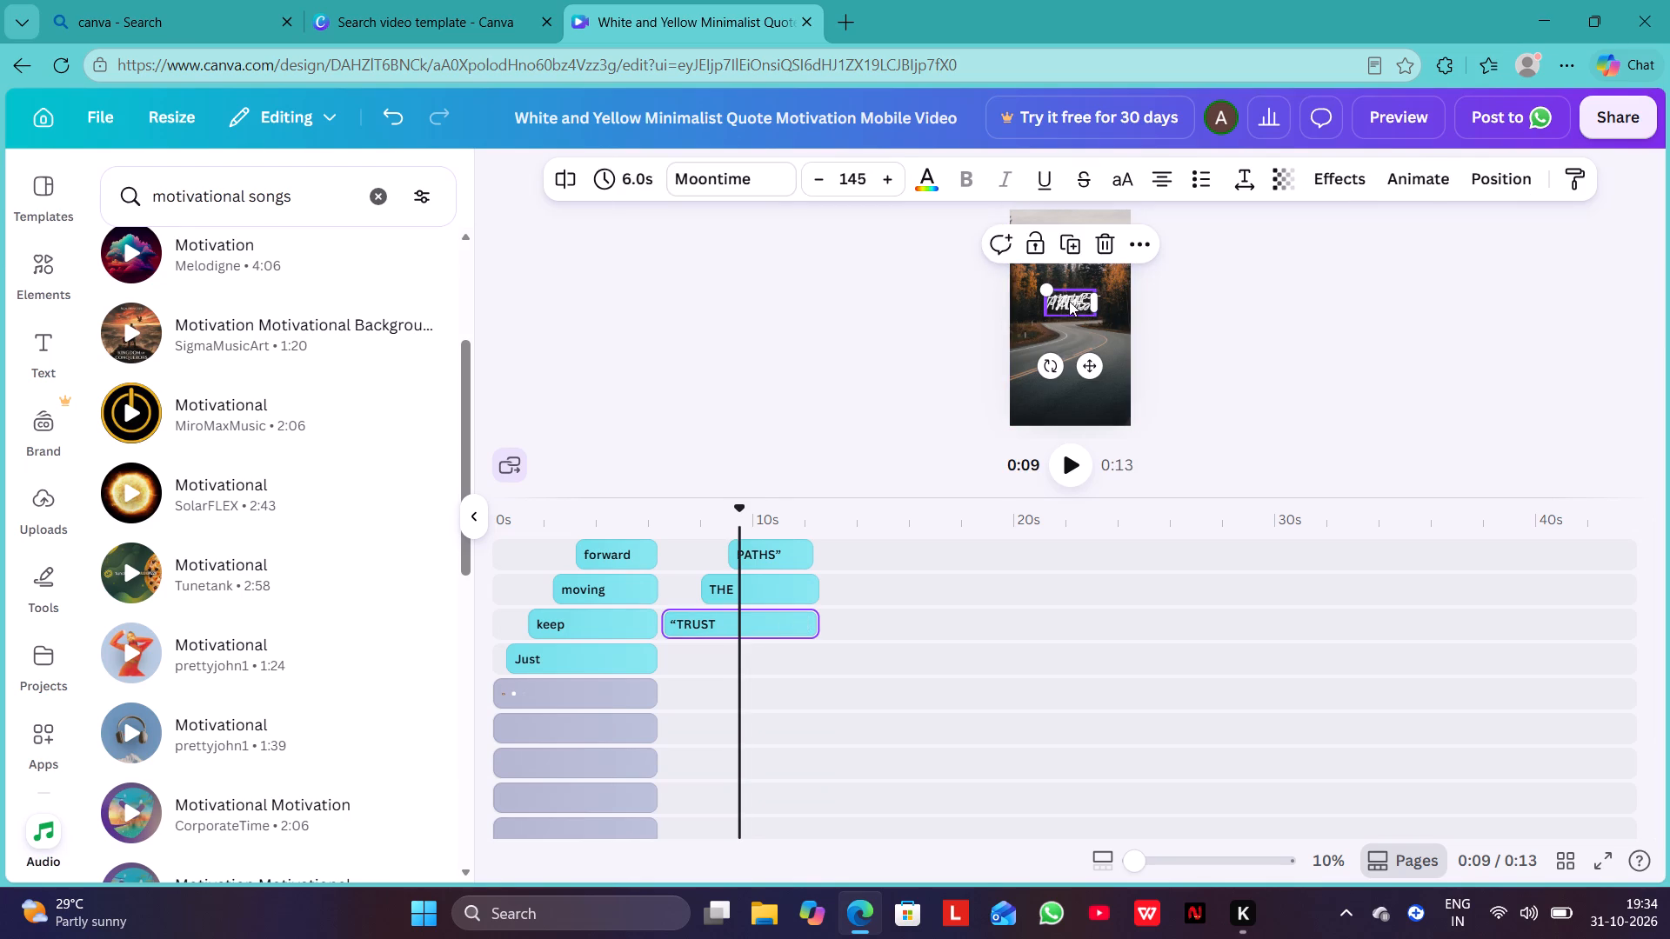
{"action": "left_click_drag", "start_coordinate": [1071, 303], "coordinate": [1070, 254]}
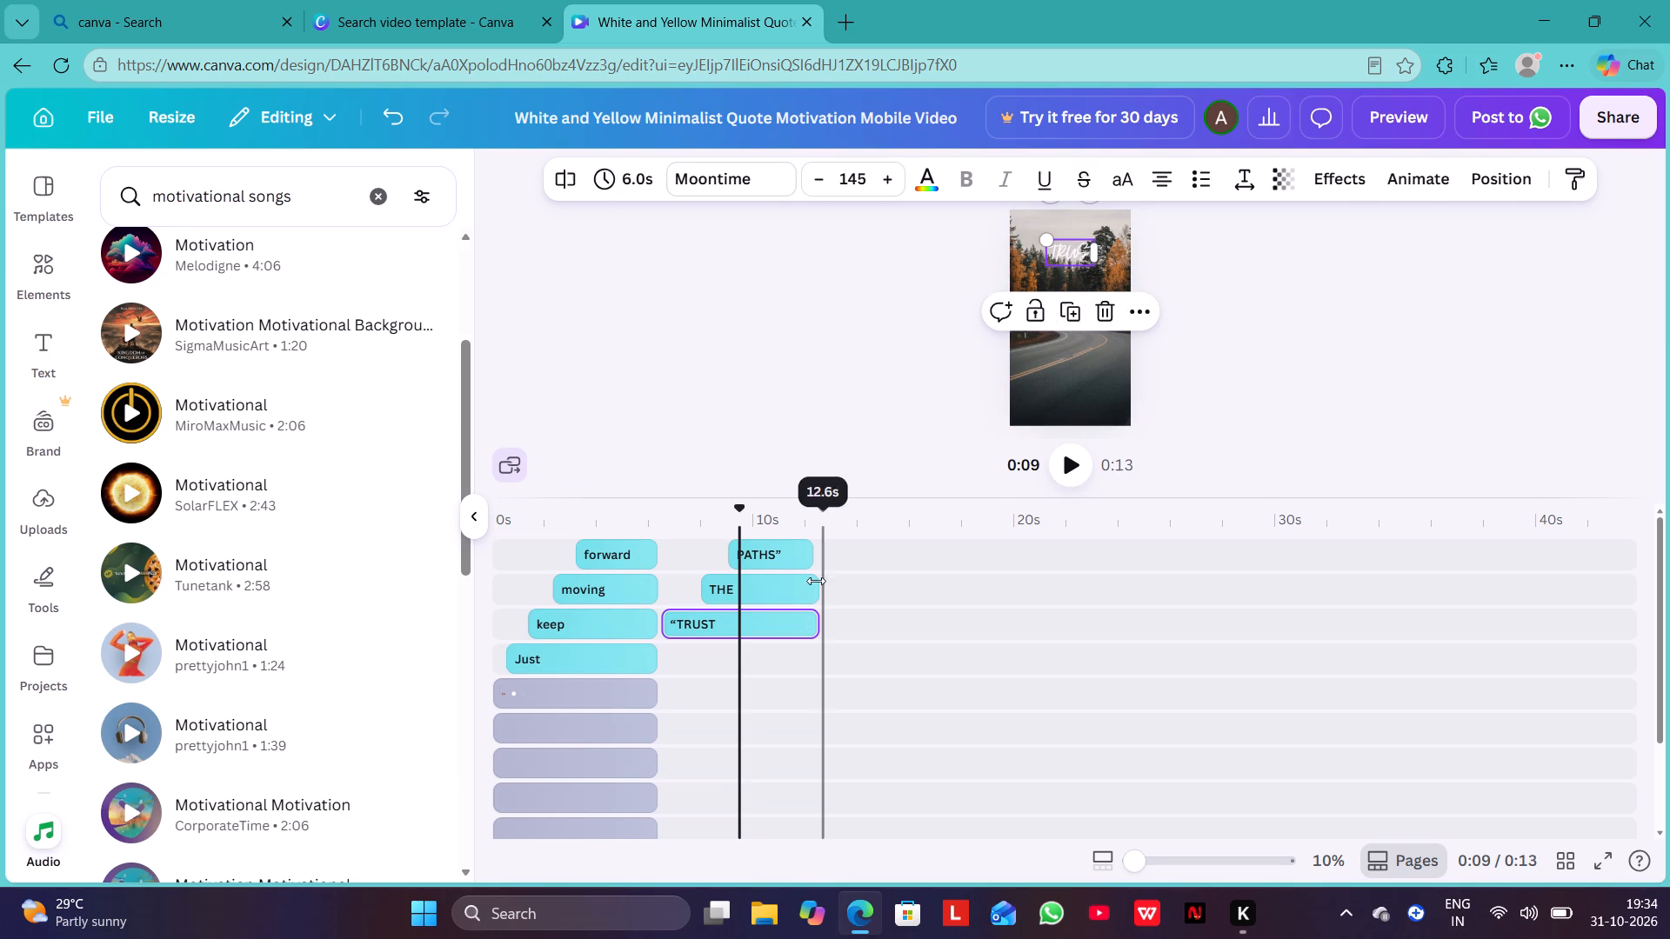
Move the THE text up between the “TRUST and PATHS” texts, centred horizontally on the page.
{"action": "left_click", "coordinate": [782, 593]}
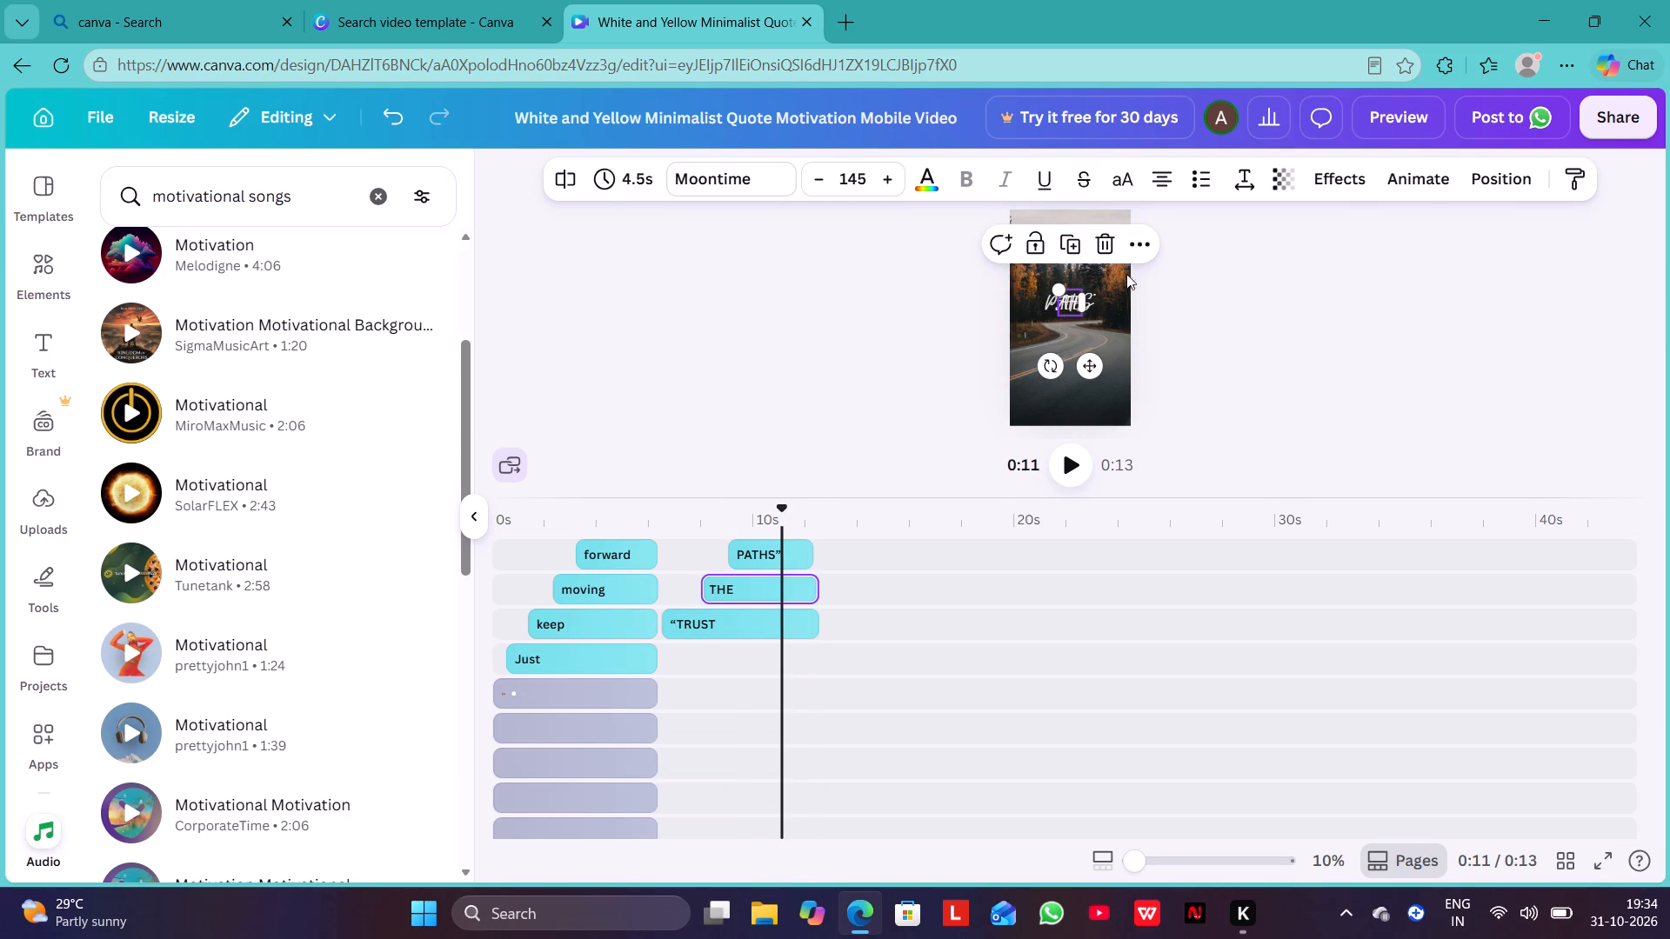
{"action": "left_click_drag", "start_coordinate": [1067, 308], "coordinate": [1067, 281]}
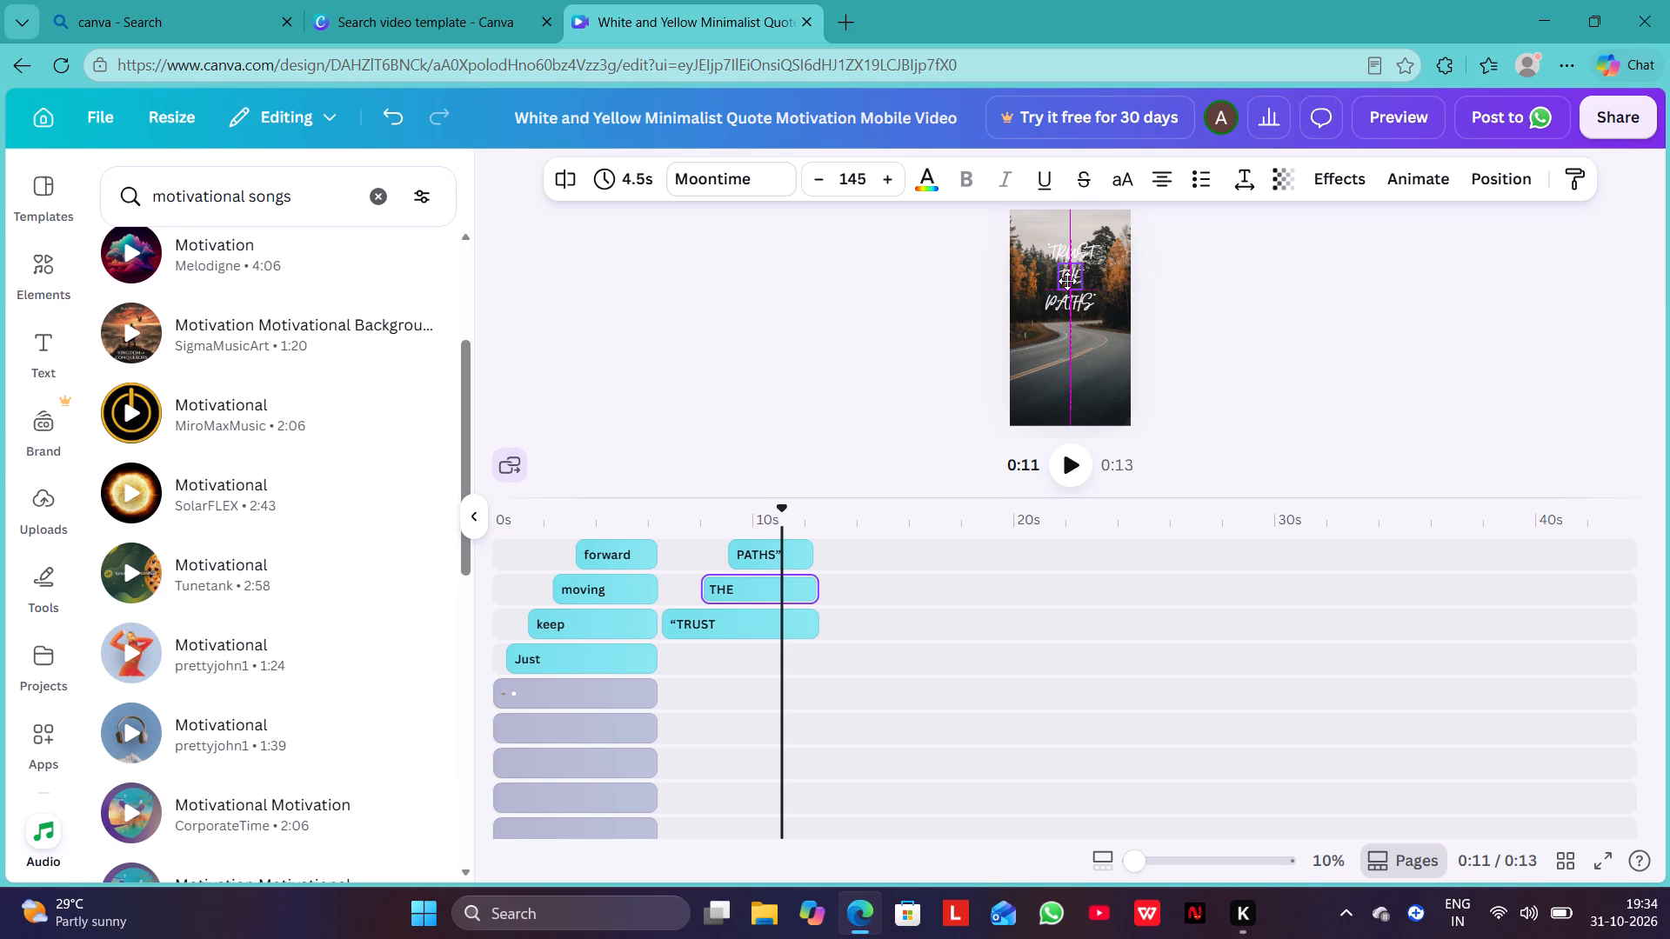
{"action": "left_click_drag", "start_coordinate": [1067, 281], "coordinate": [1067, 283]}
{"action": "left_click", "coordinate": [882, 350]}
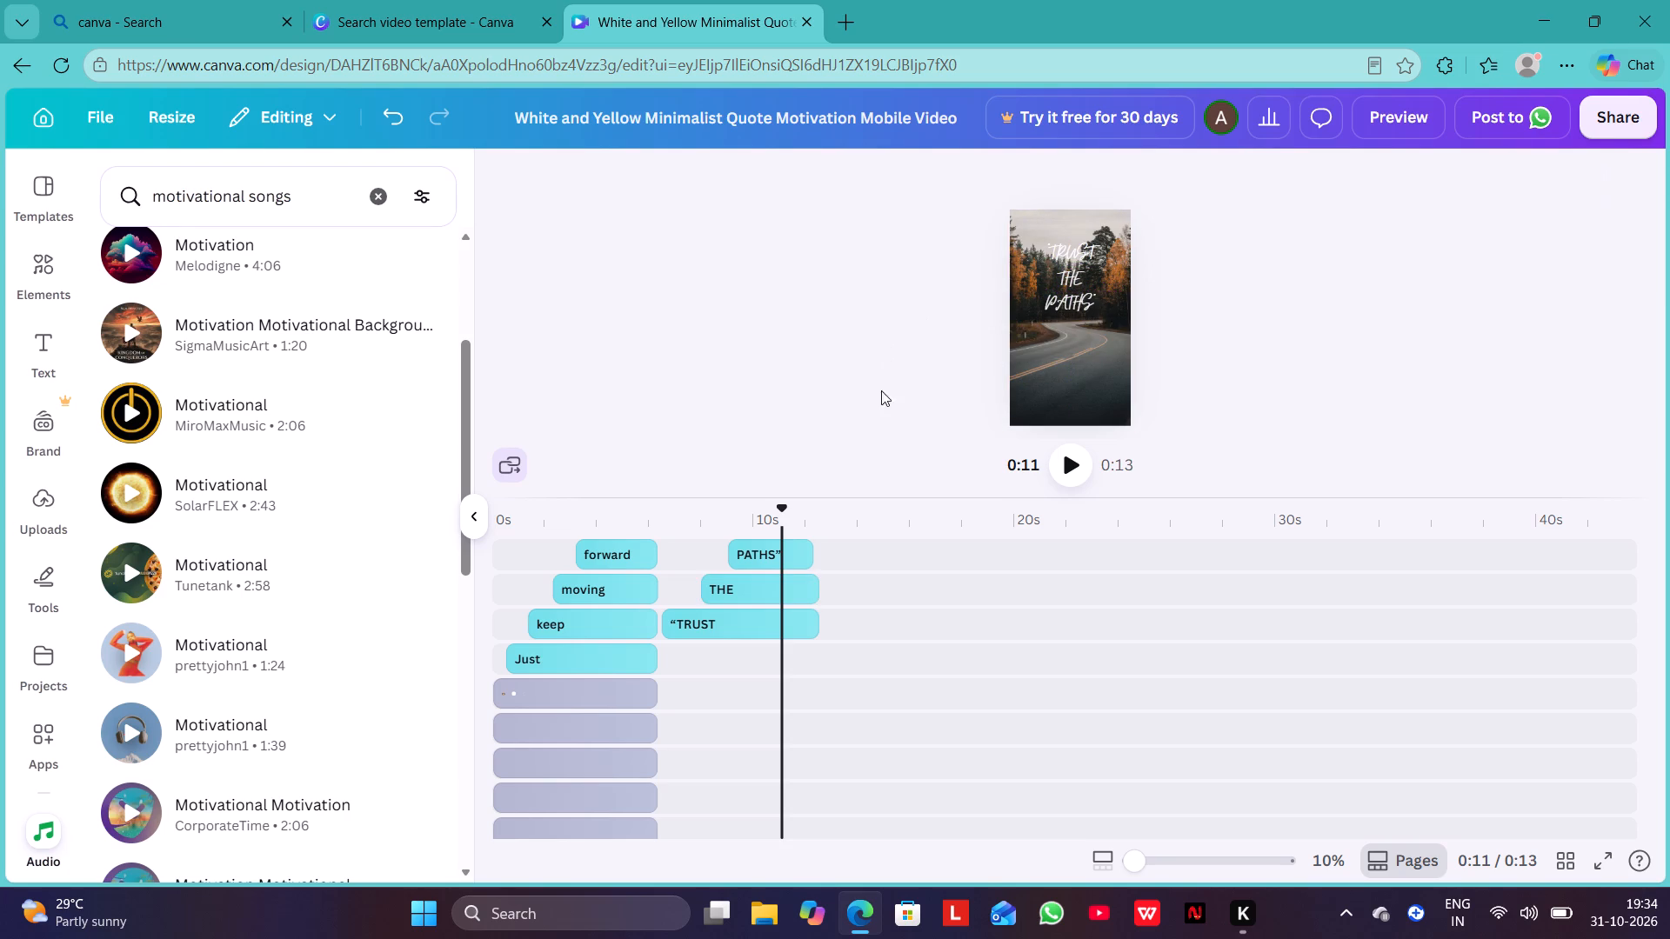
Preview the start of the video again and check the clips and audio on the timeline.
{"action": "left_click", "coordinate": [1402, 127]}
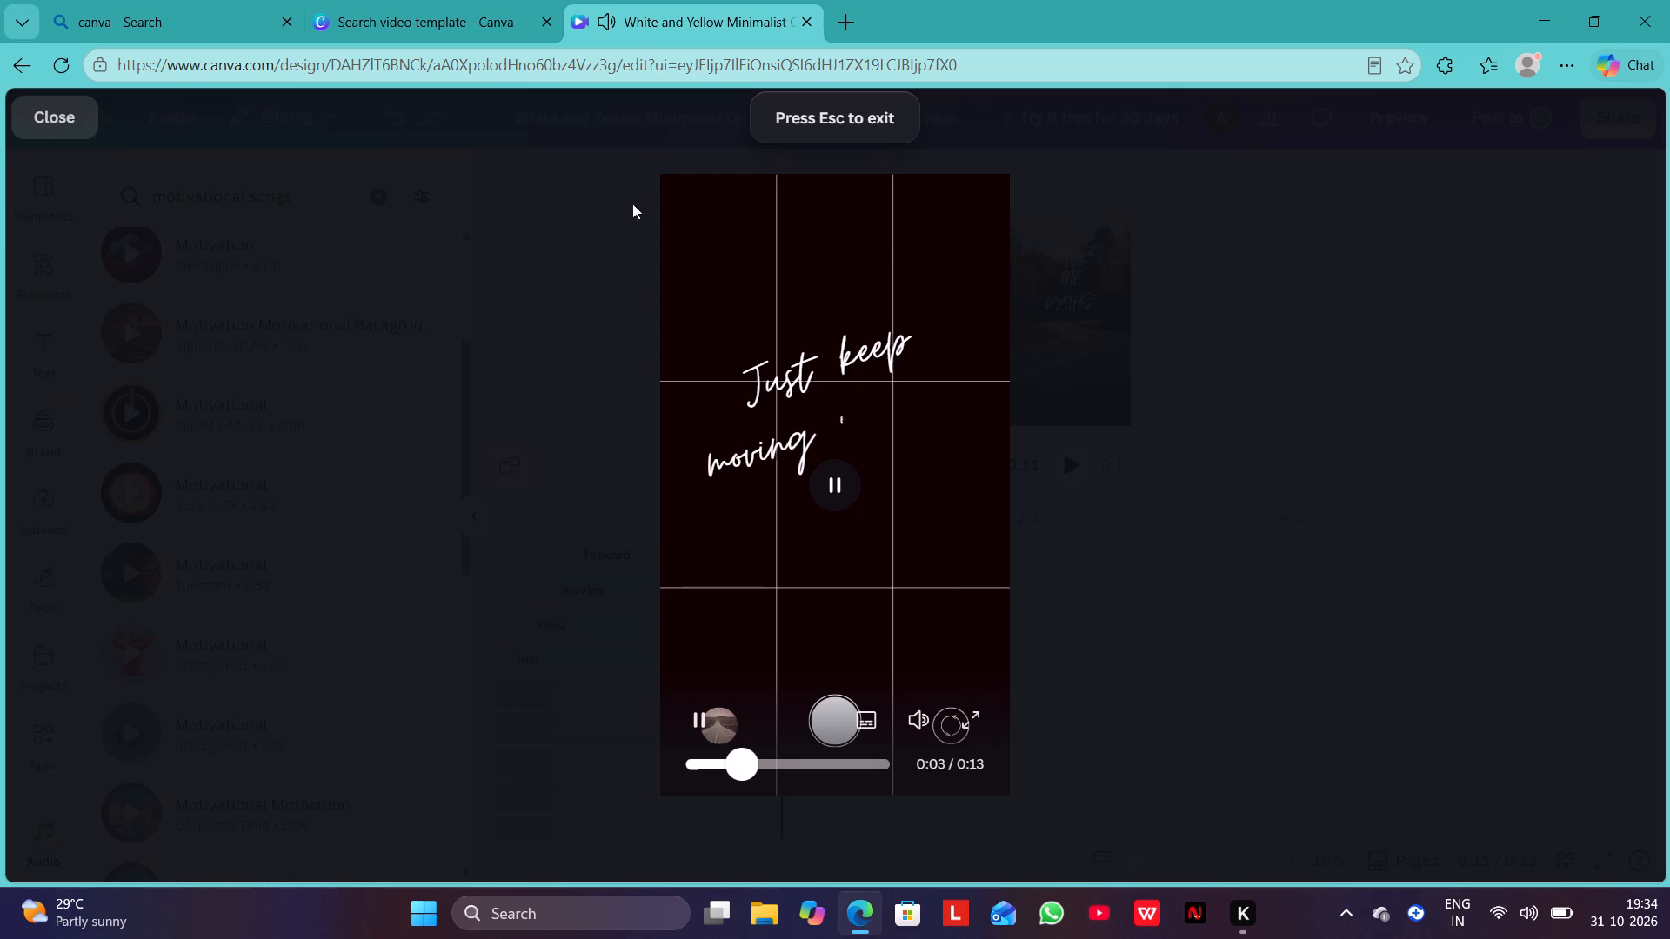
{"action": "left_click", "coordinate": [82, 123]}
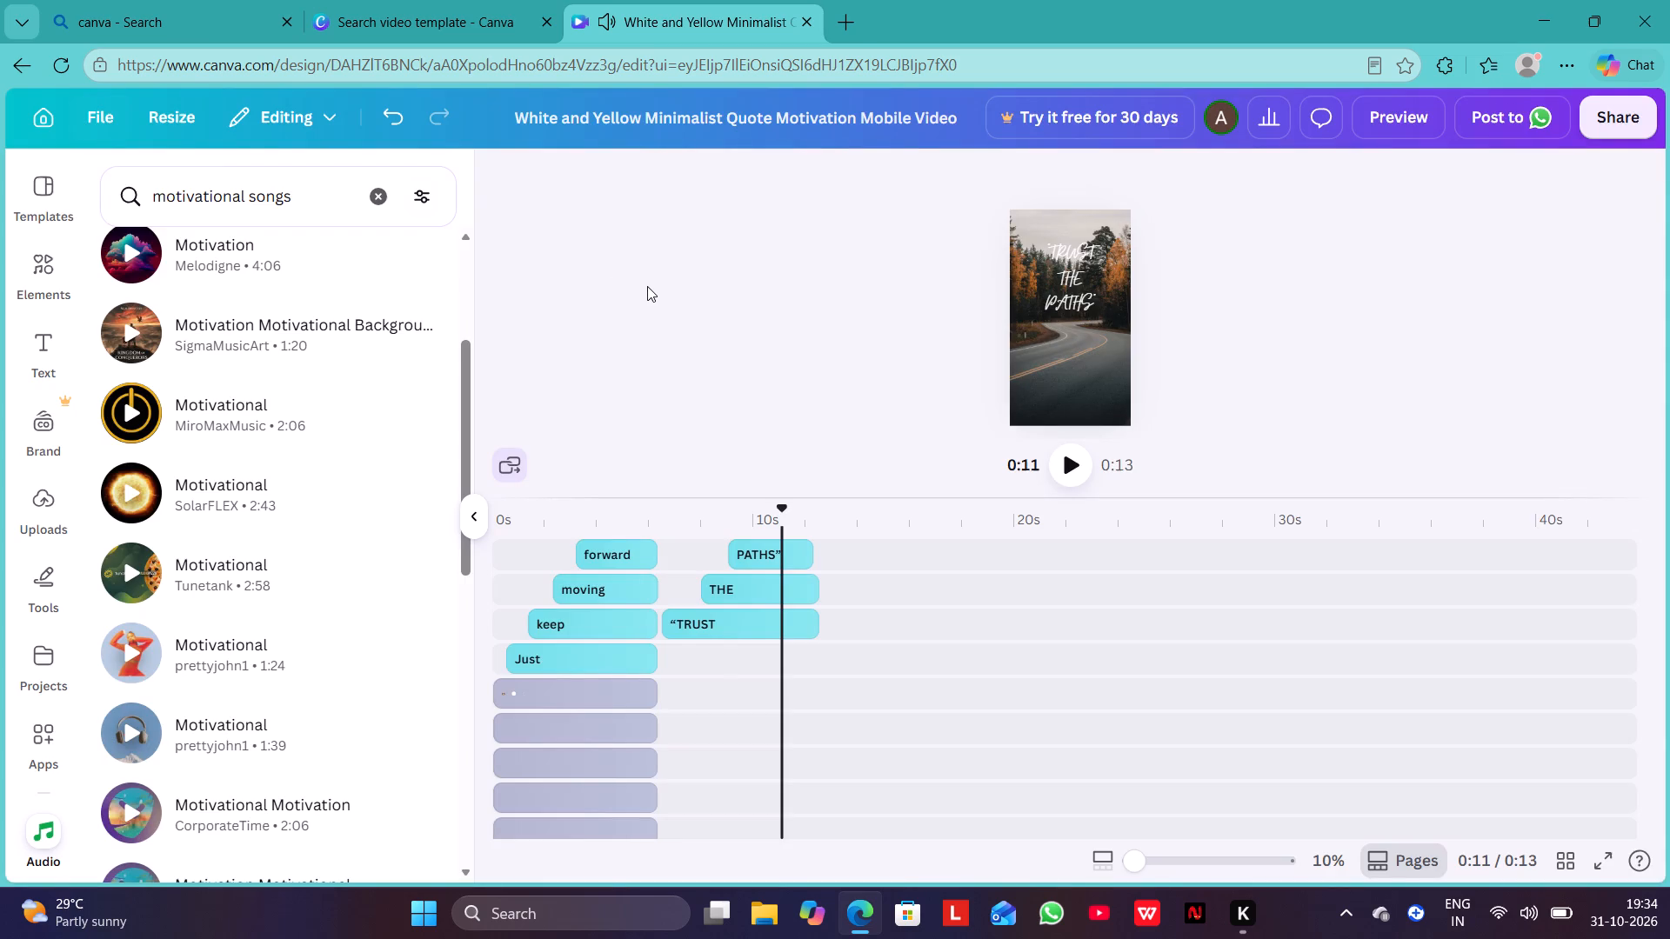
{"action": "scroll", "coordinate": [647, 286], "scroll_direction": "down", "scroll_amount": 5}
{"action": "scroll", "coordinate": [693, 628], "scroll_direction": "down", "scroll_amount": 6}
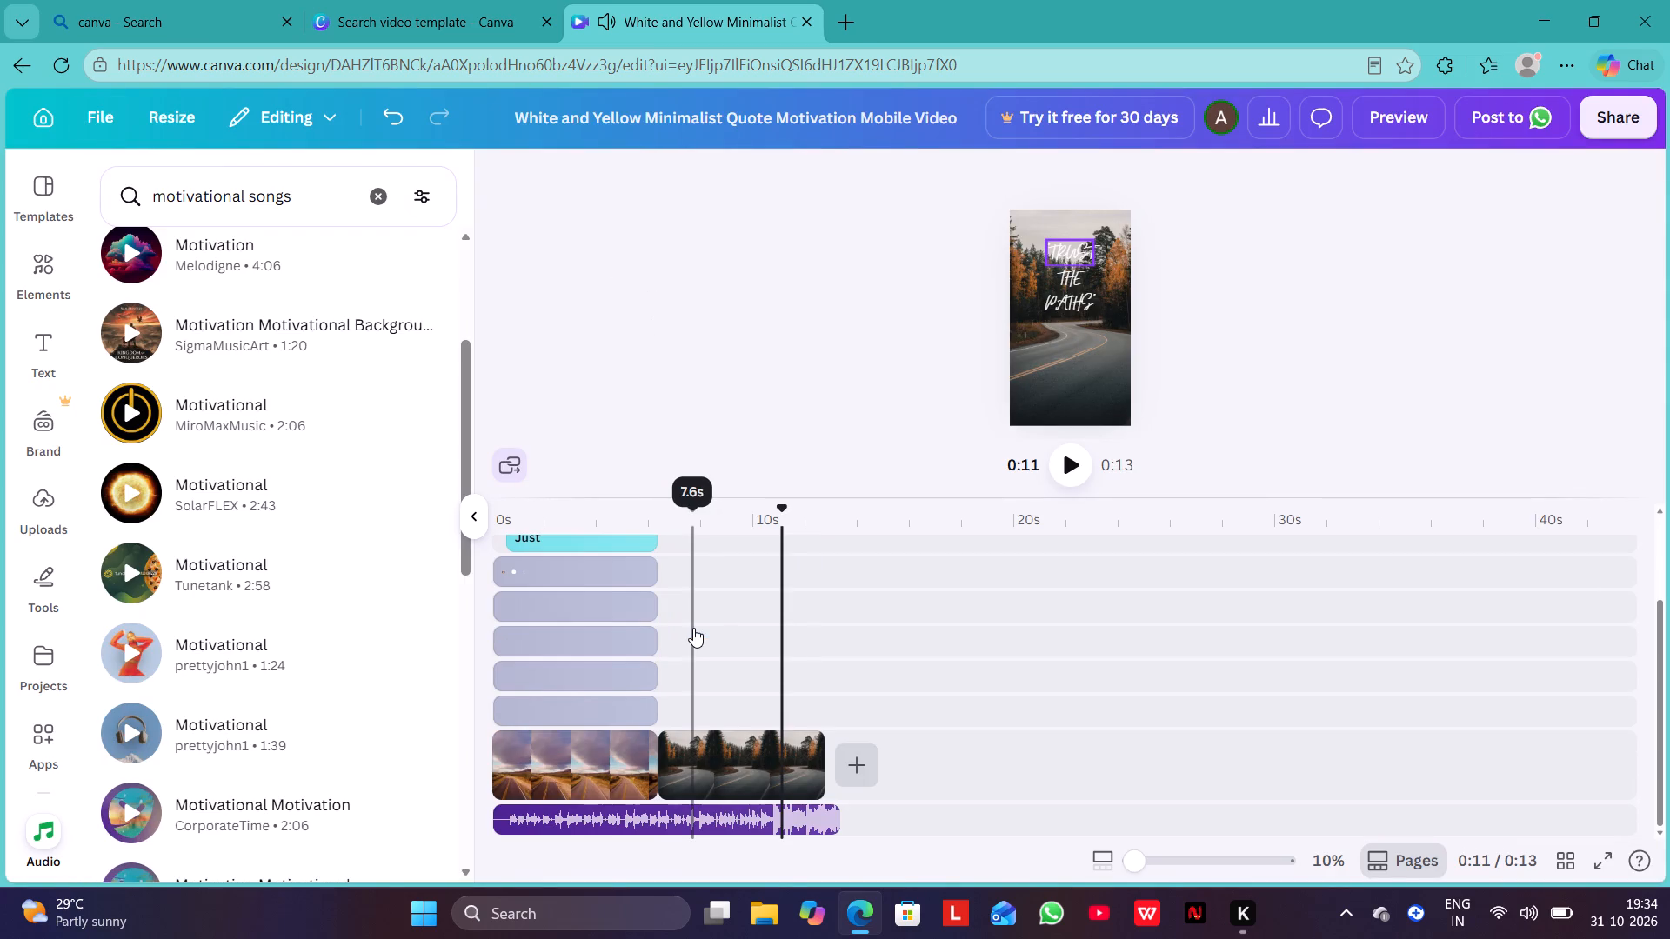
{"action": "scroll", "coordinate": [693, 628], "scroll_direction": "up", "scroll_amount": 4}
{"action": "left_click", "coordinate": [788, 349]}
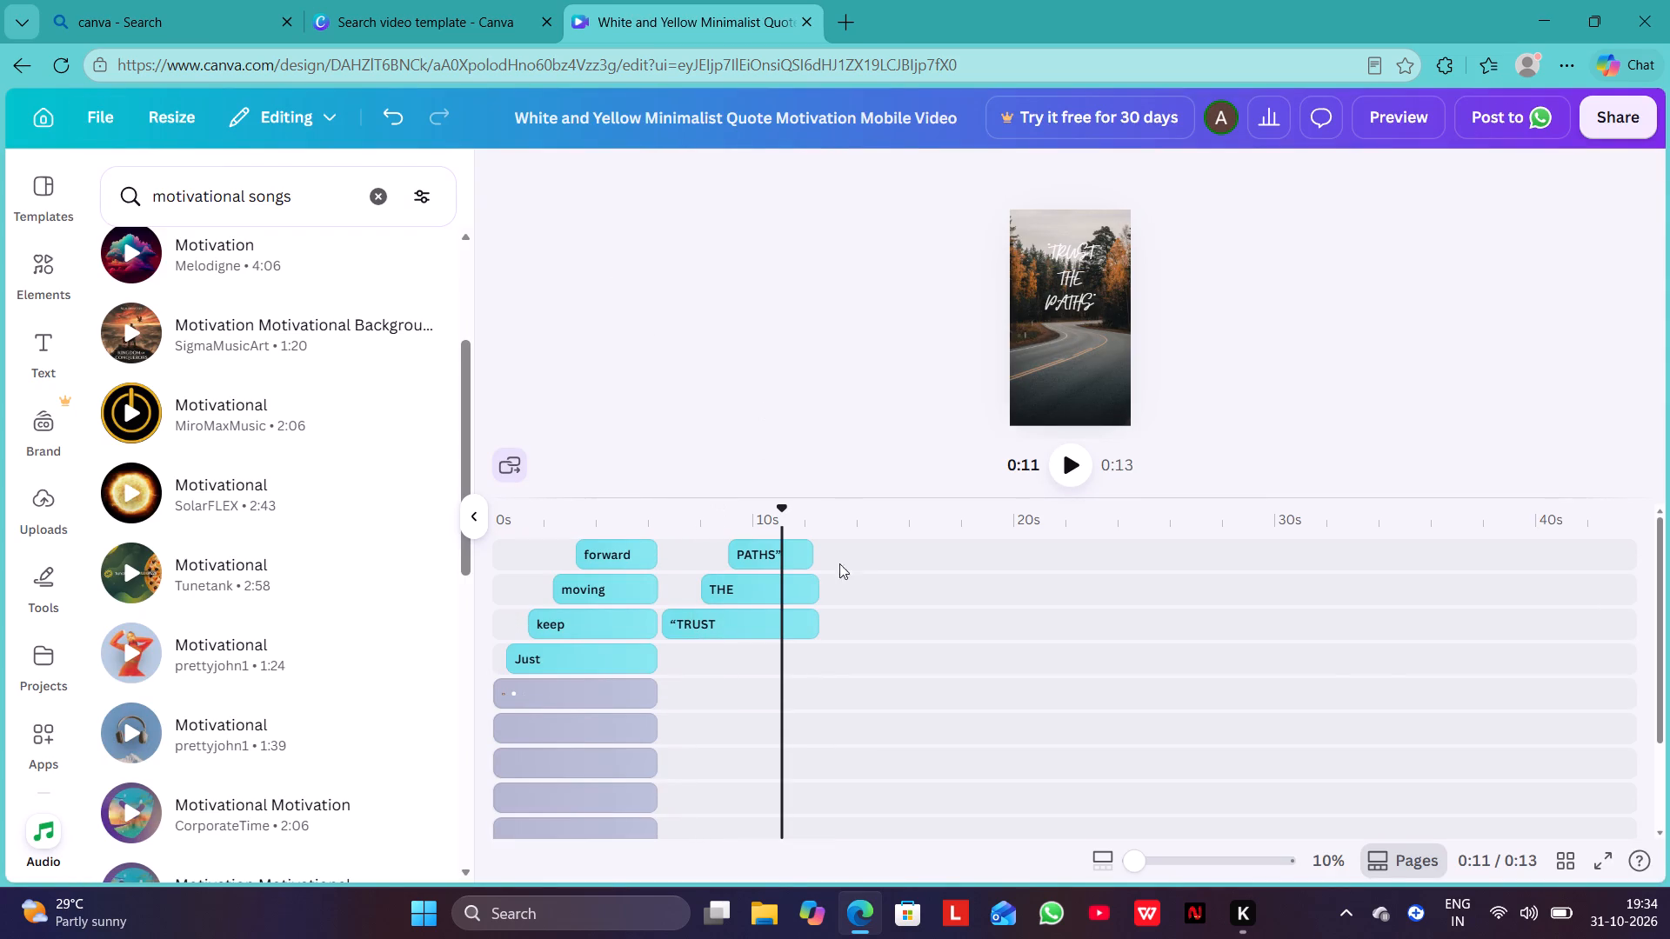
Trim the ends of the THE and “TRUST texts on the timeline to line up with the end of PATHS”.
{"action": "left_click", "coordinate": [815, 589]}
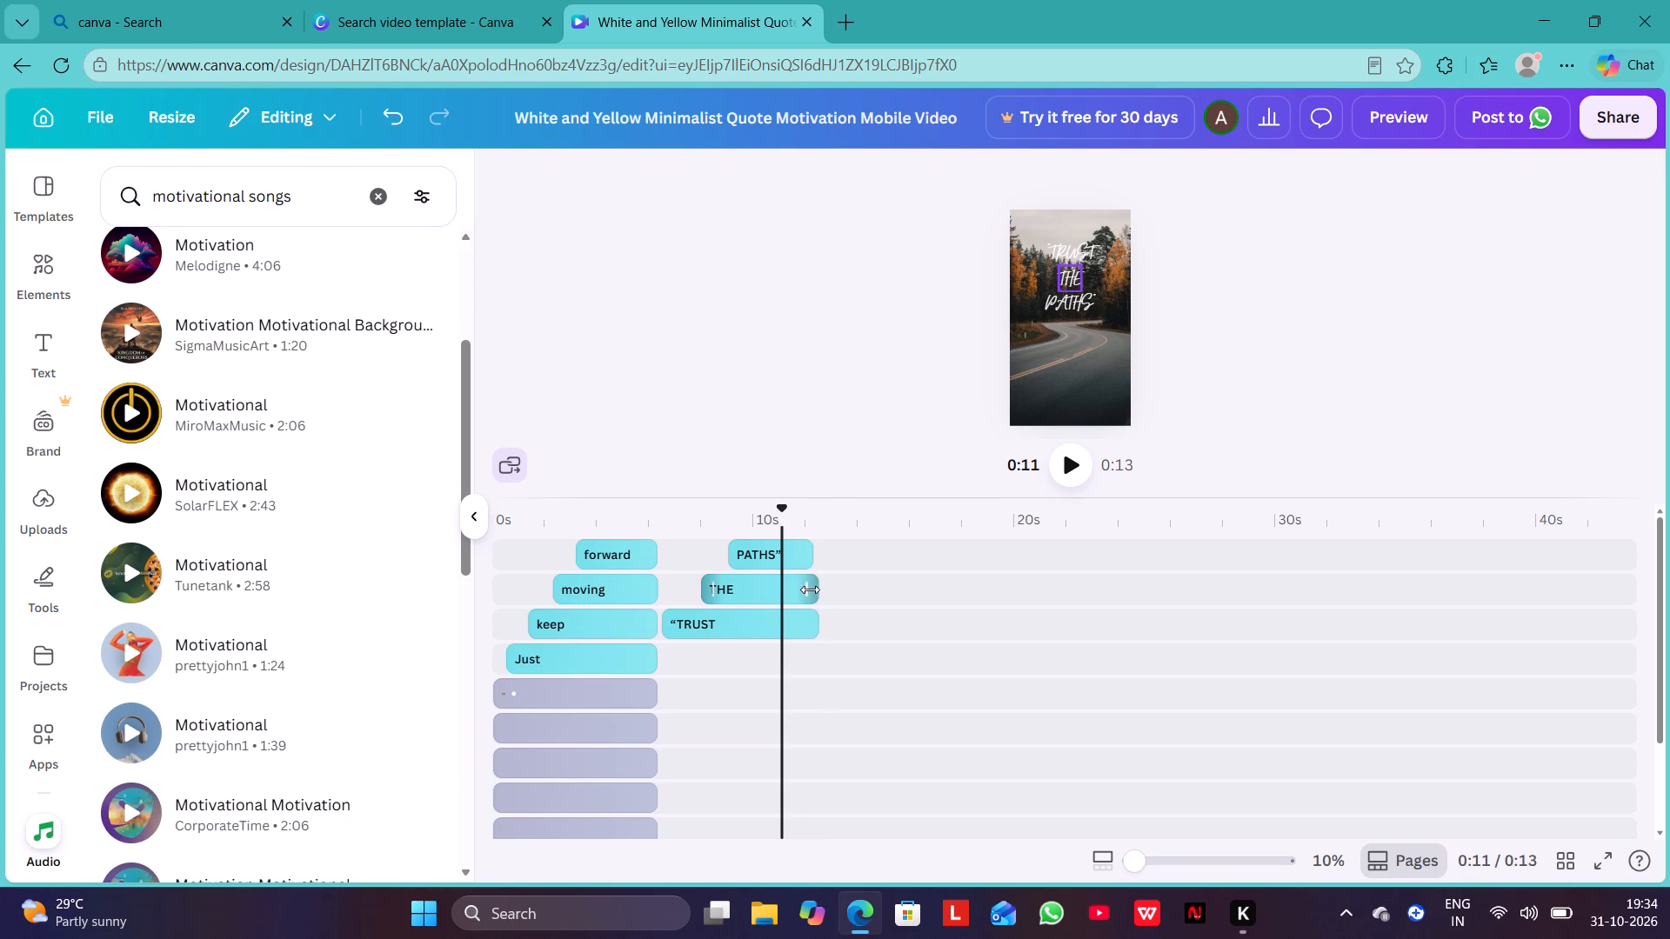
{"action": "left_click", "coordinate": [808, 629]}
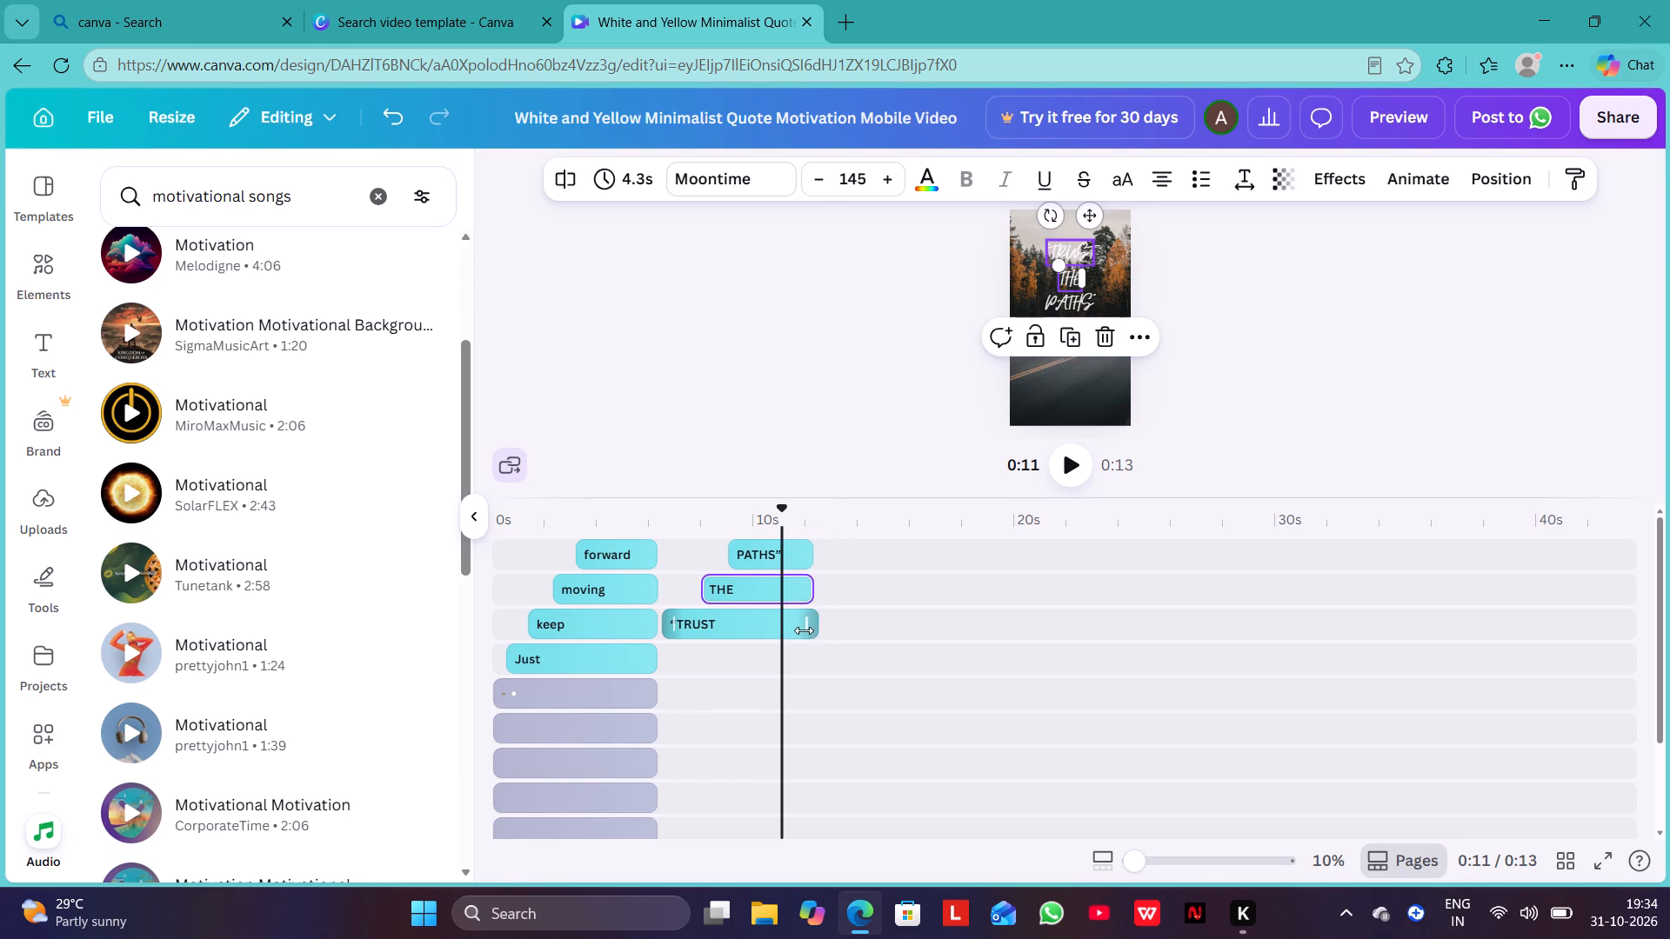
Preview the video from the beginning through to the forest road quote.
{"action": "left_click", "coordinate": [1395, 118]}
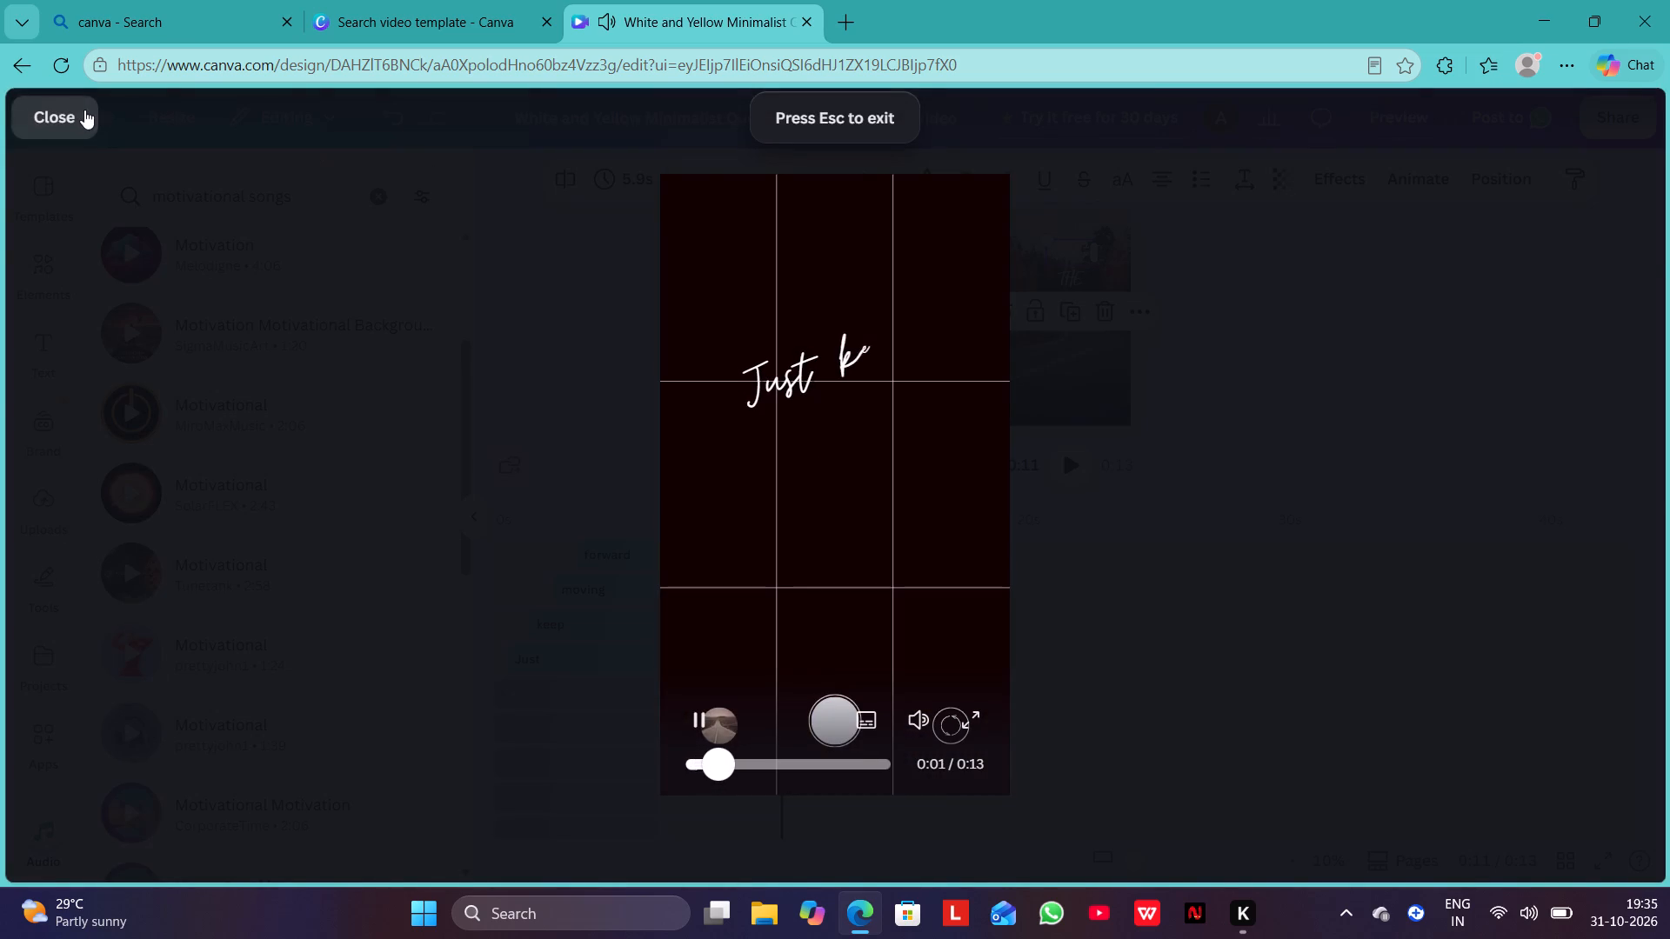
{"action": "left_click", "coordinate": [83, 110]}
{"action": "scroll", "coordinate": [567, 327], "scroll_direction": "down", "scroll_amount": 6}
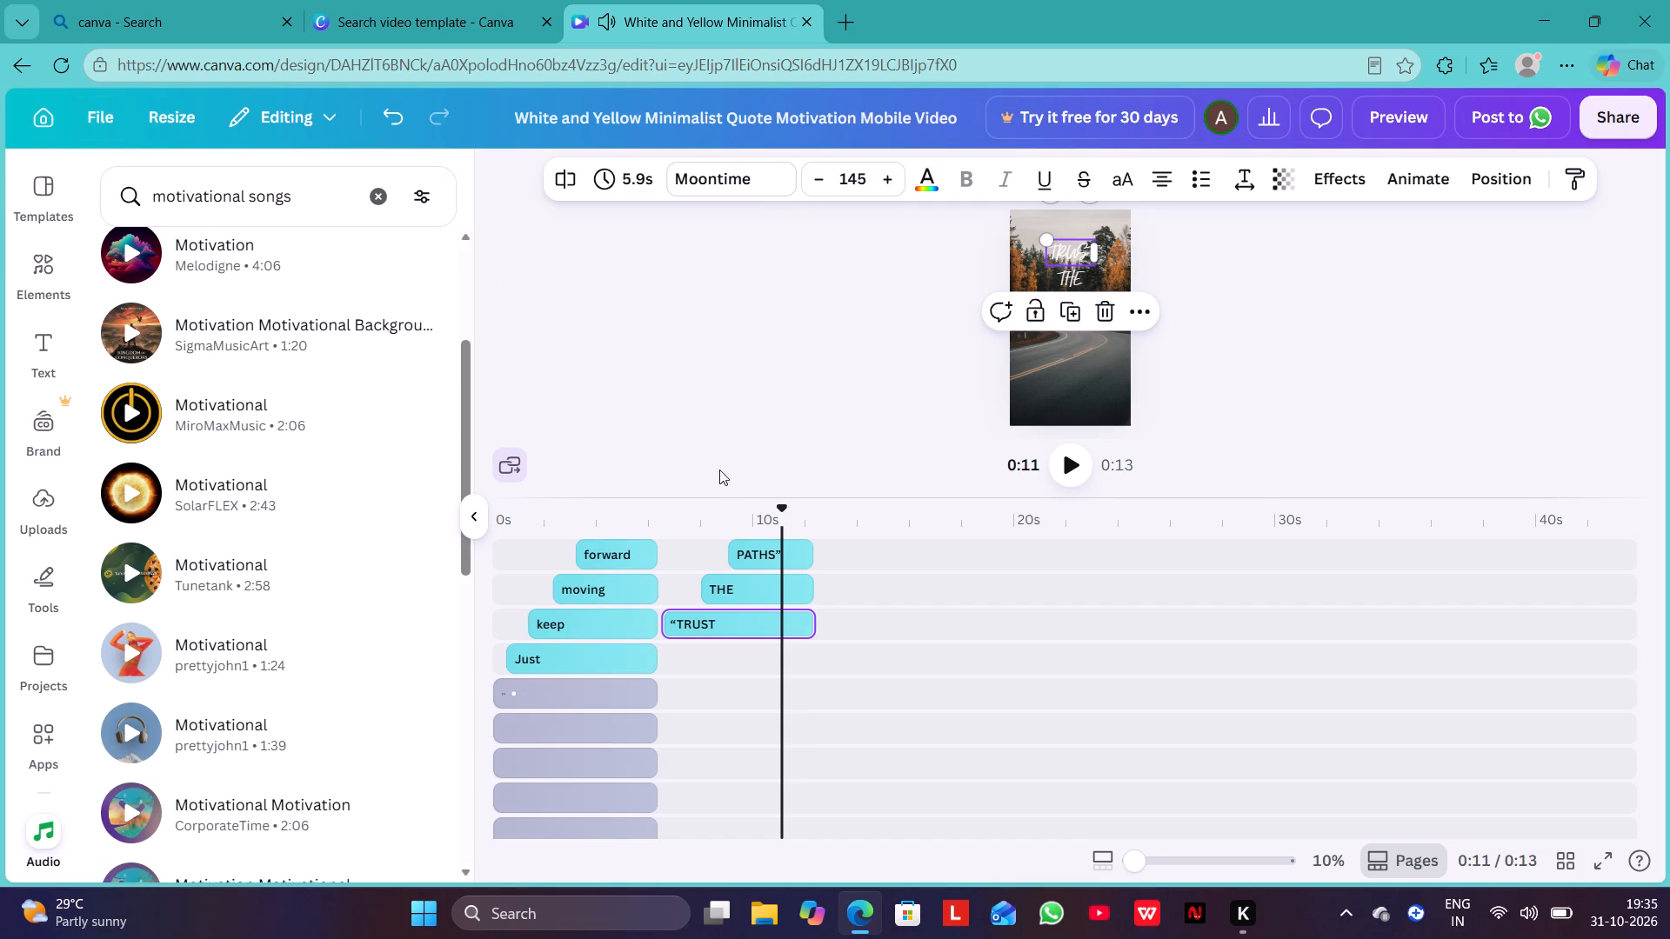
{"action": "scroll", "coordinate": [725, 479], "scroll_direction": "down", "scroll_amount": 5}
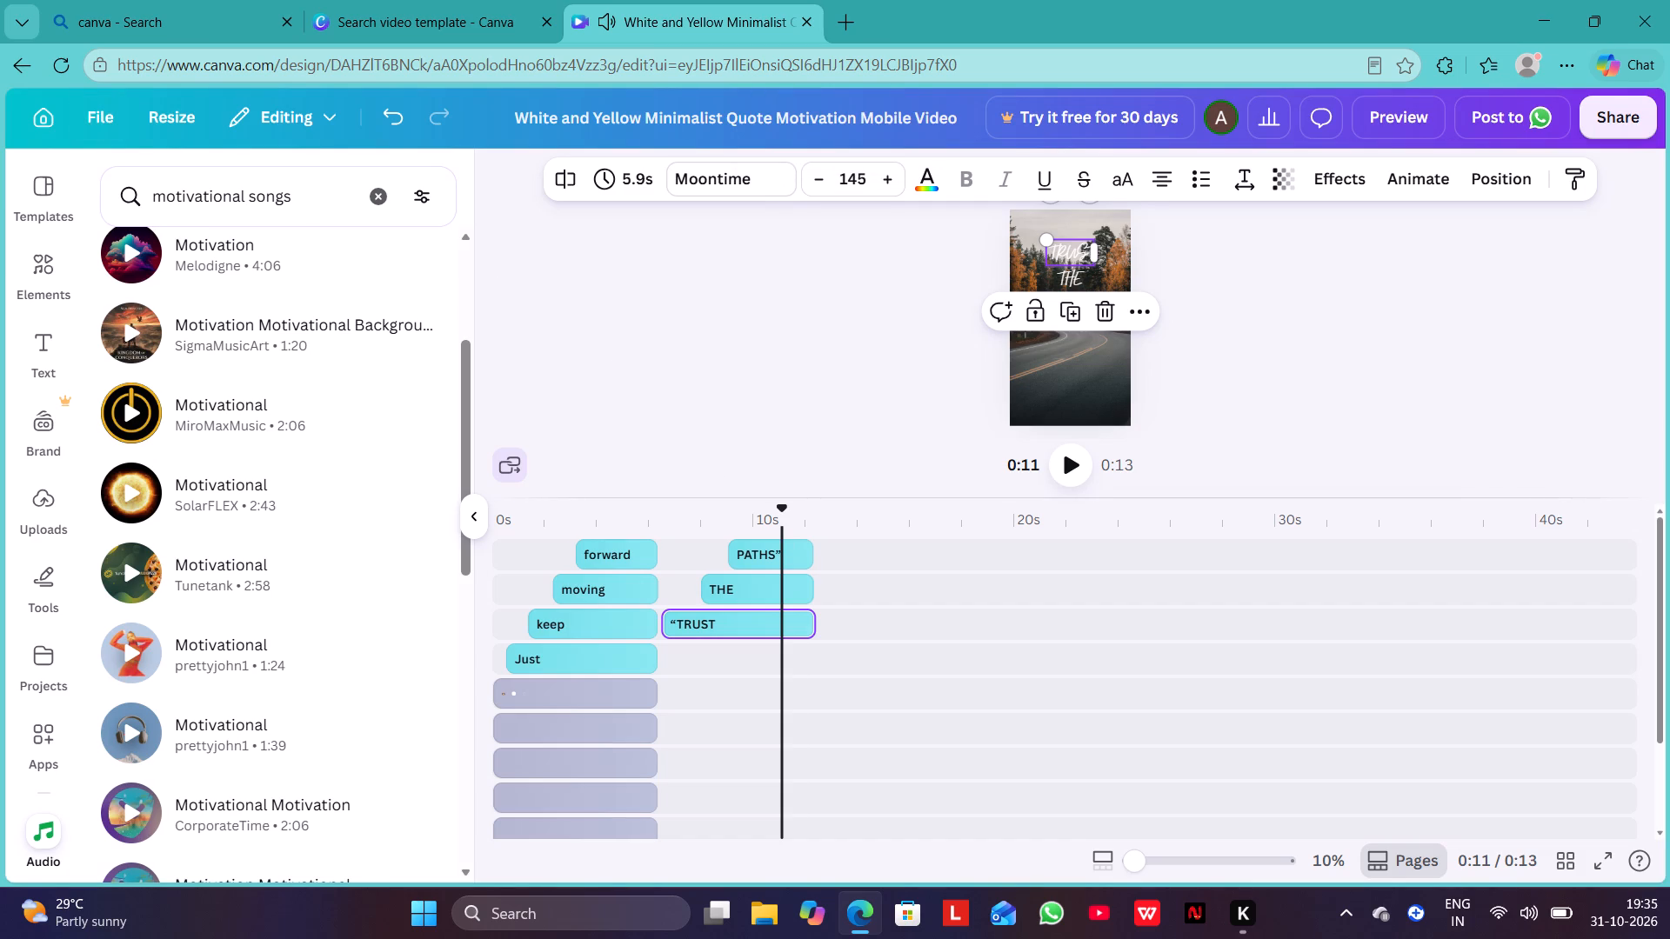
{"action": "left_click_drag", "start_coordinate": [782, 530], "coordinate": [443, 538]}
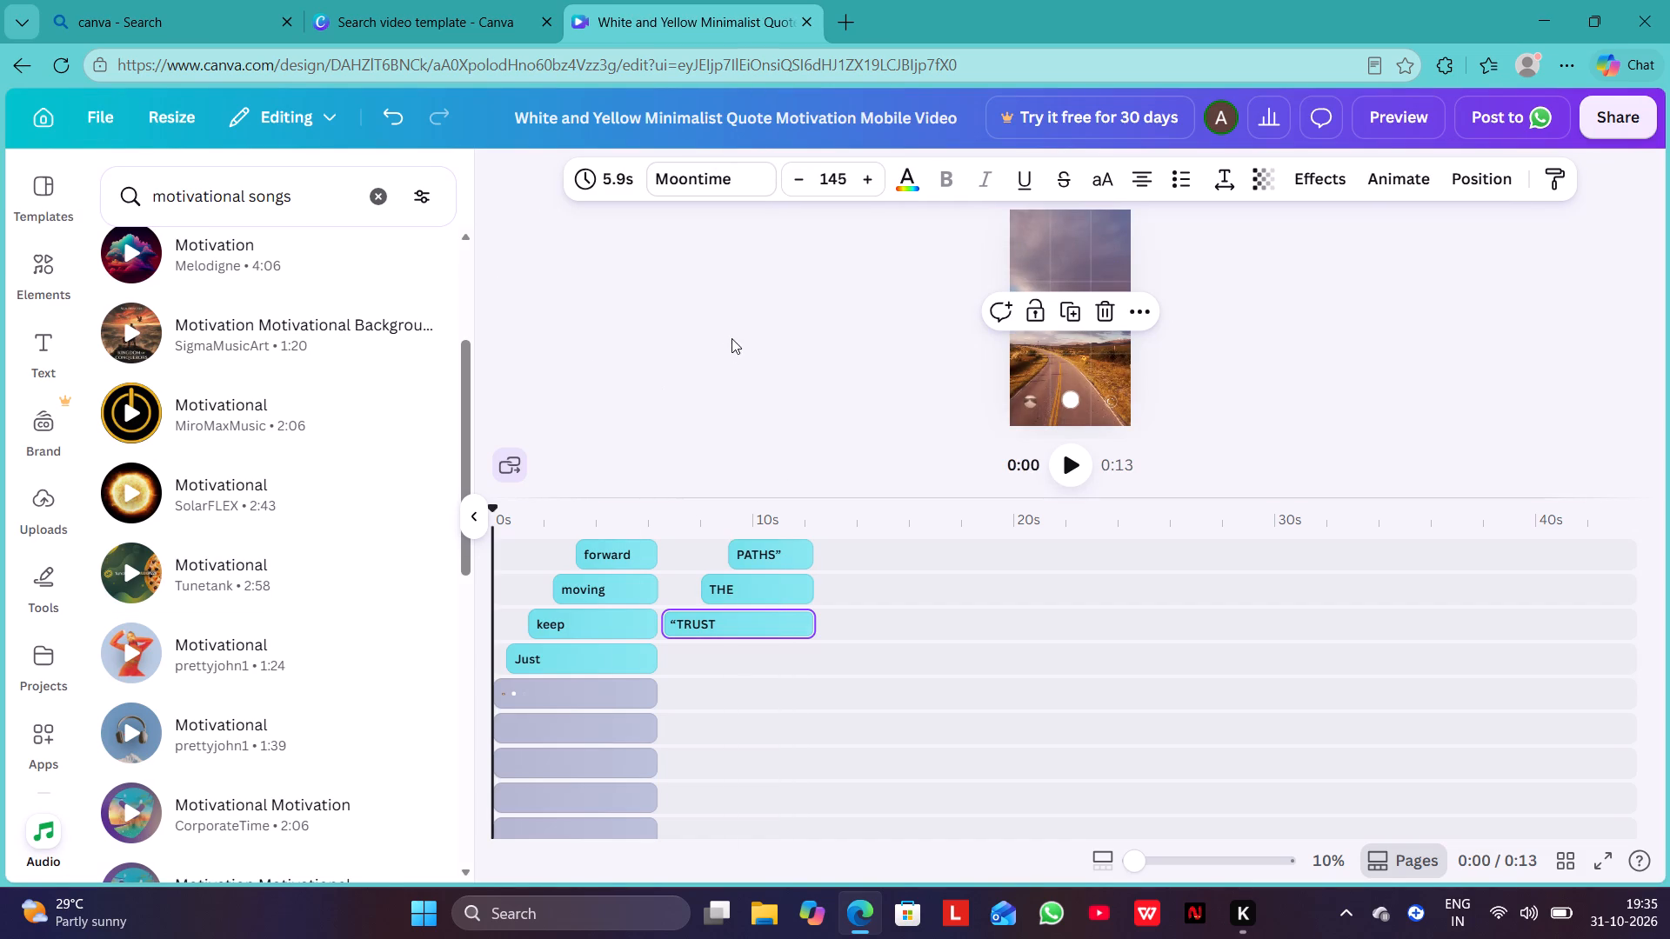
{"action": "left_click", "coordinate": [1405, 123]}
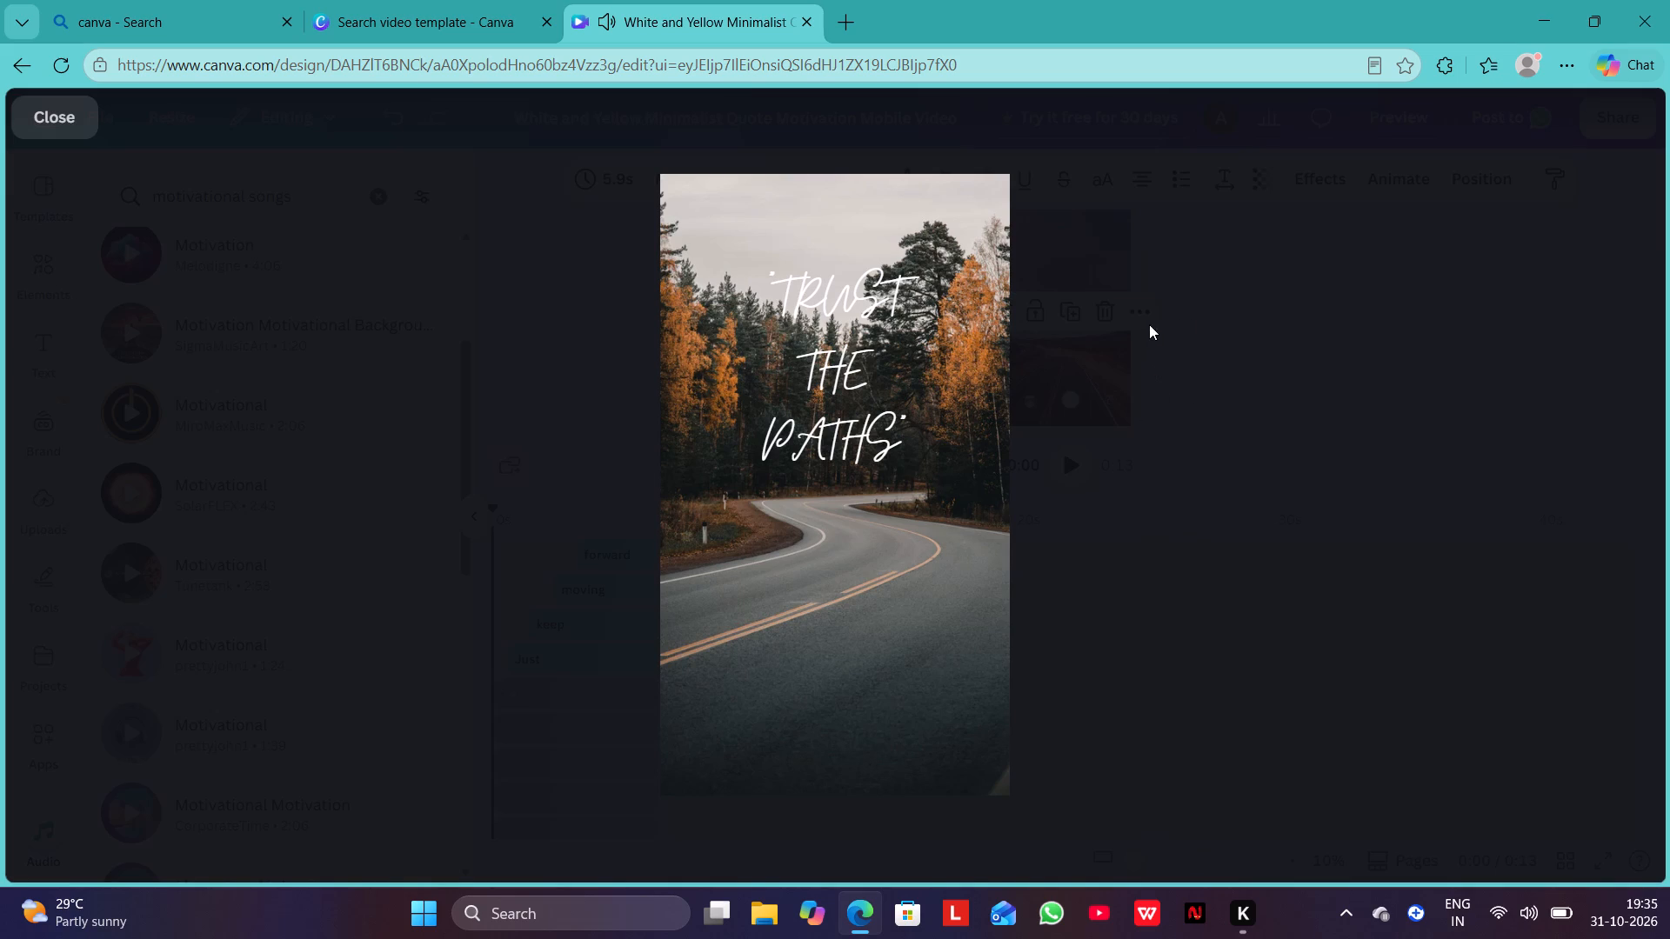
{"action": "left_click", "coordinate": [54, 113]}
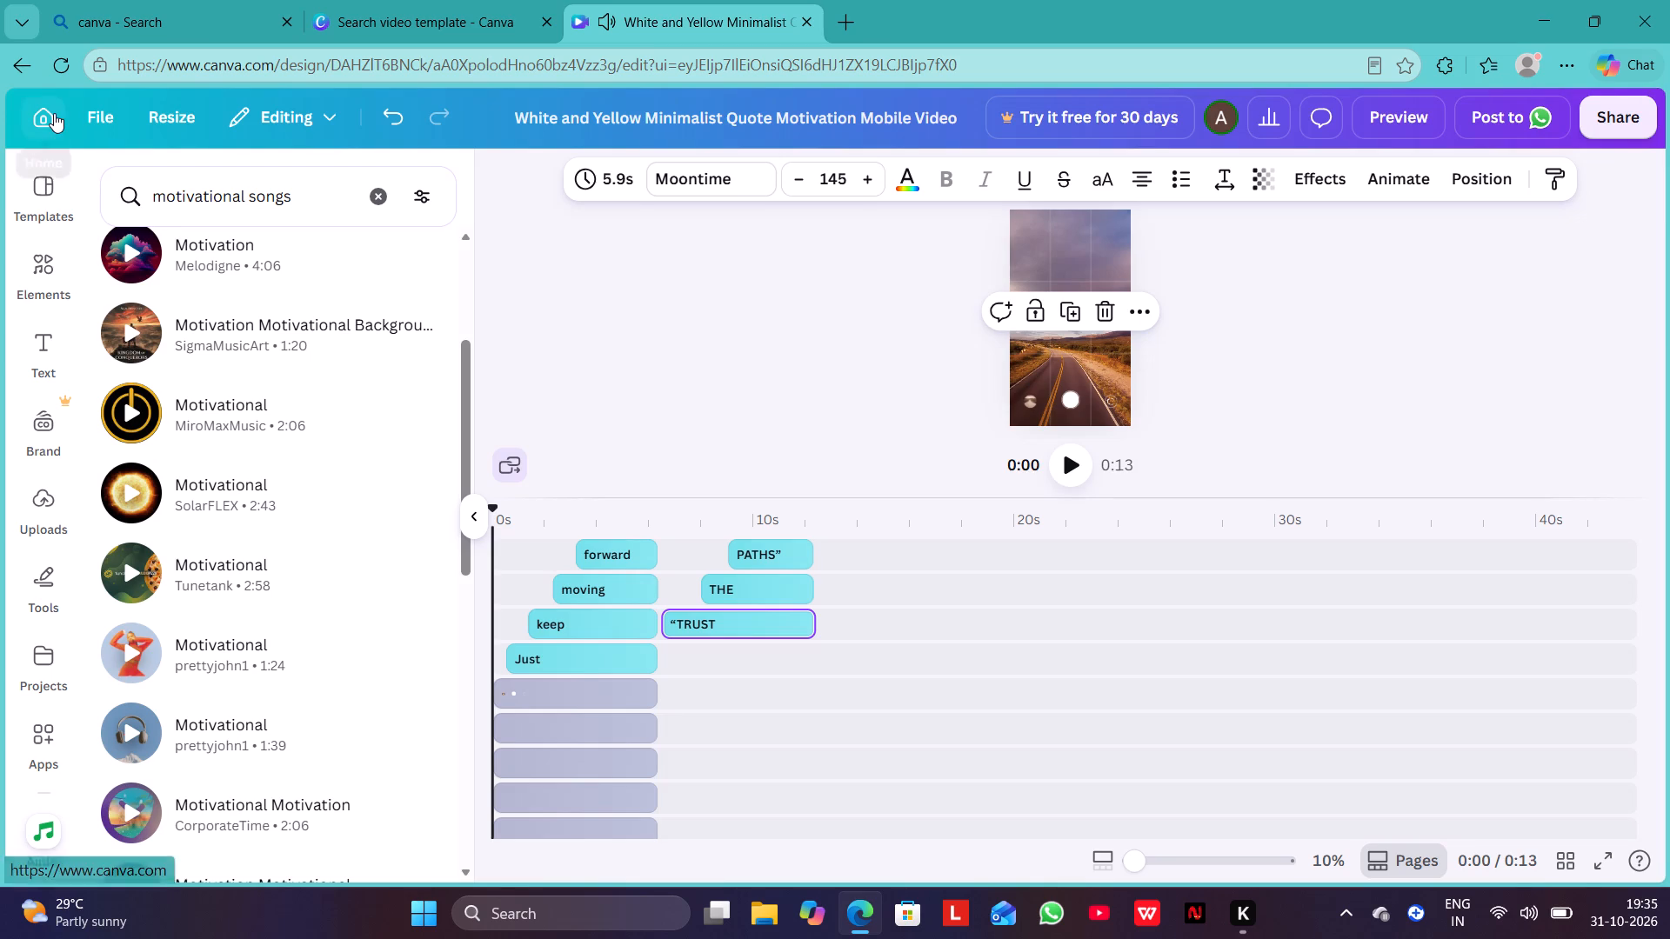
Listen to more motivational tracks in the audio results, including Motivation Motivational by CorporateTime and Epic Motivational Cinematic by Tunes2Go.
{"action": "scroll", "coordinate": [287, 550], "scroll_direction": "down", "scroll_amount": 2}
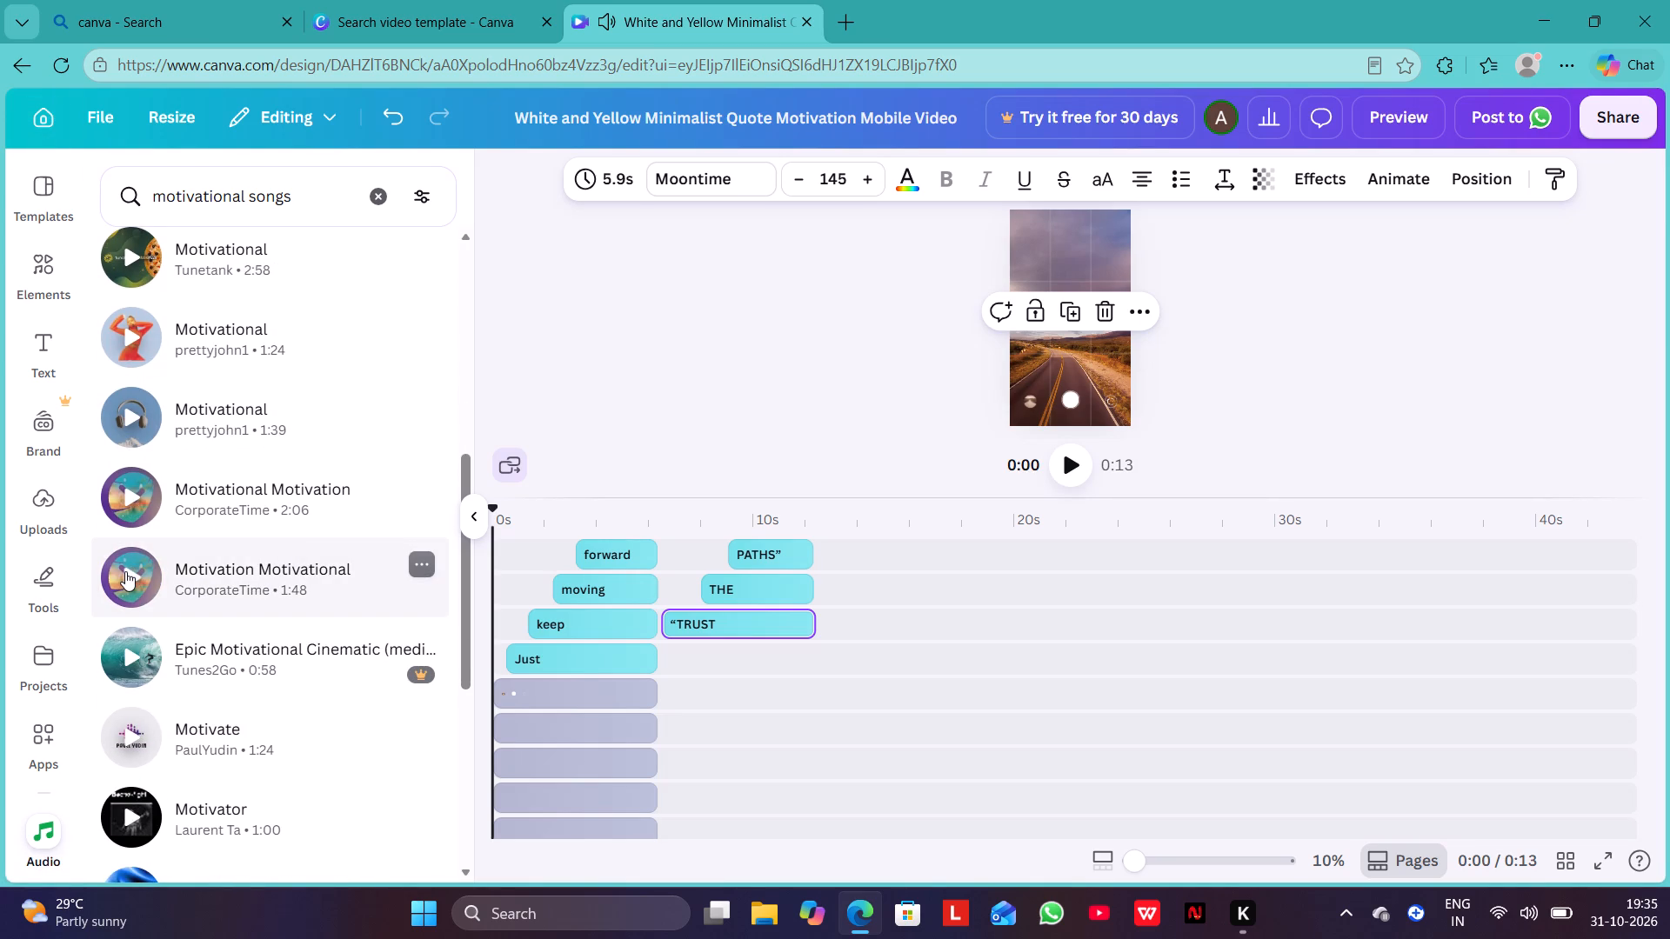
{"action": "left_click", "coordinate": [125, 571]}
{"action": "left_click", "coordinate": [132, 663]}
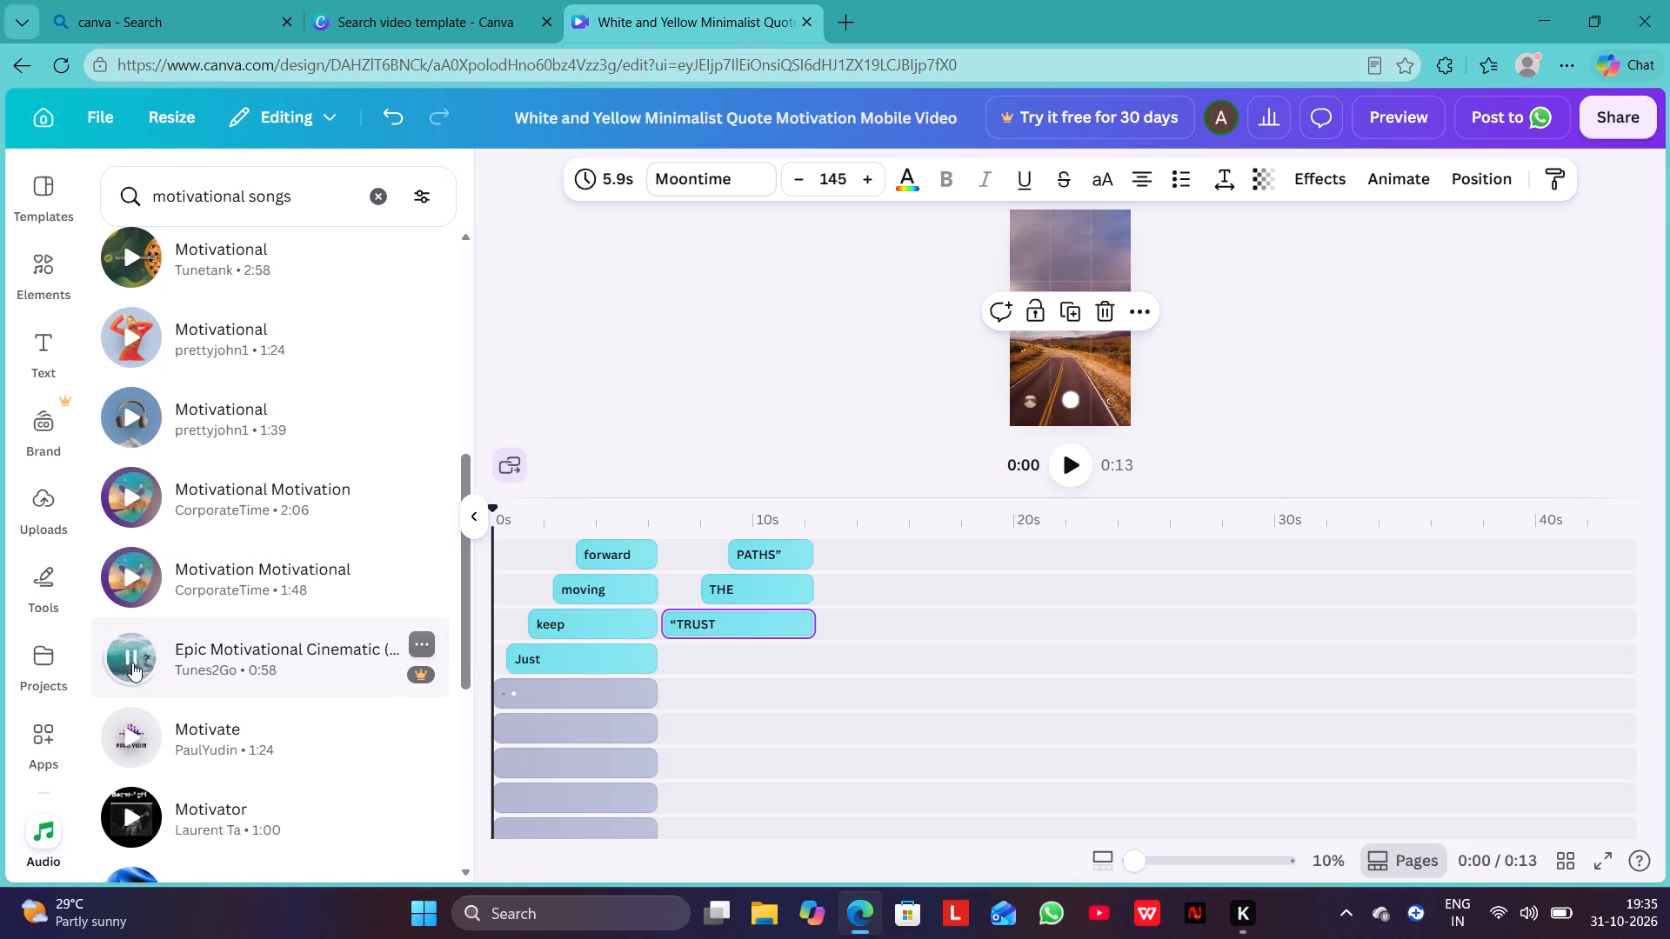
{"action": "scroll", "coordinate": [234, 683], "scroll_direction": "down", "scroll_amount": 1}
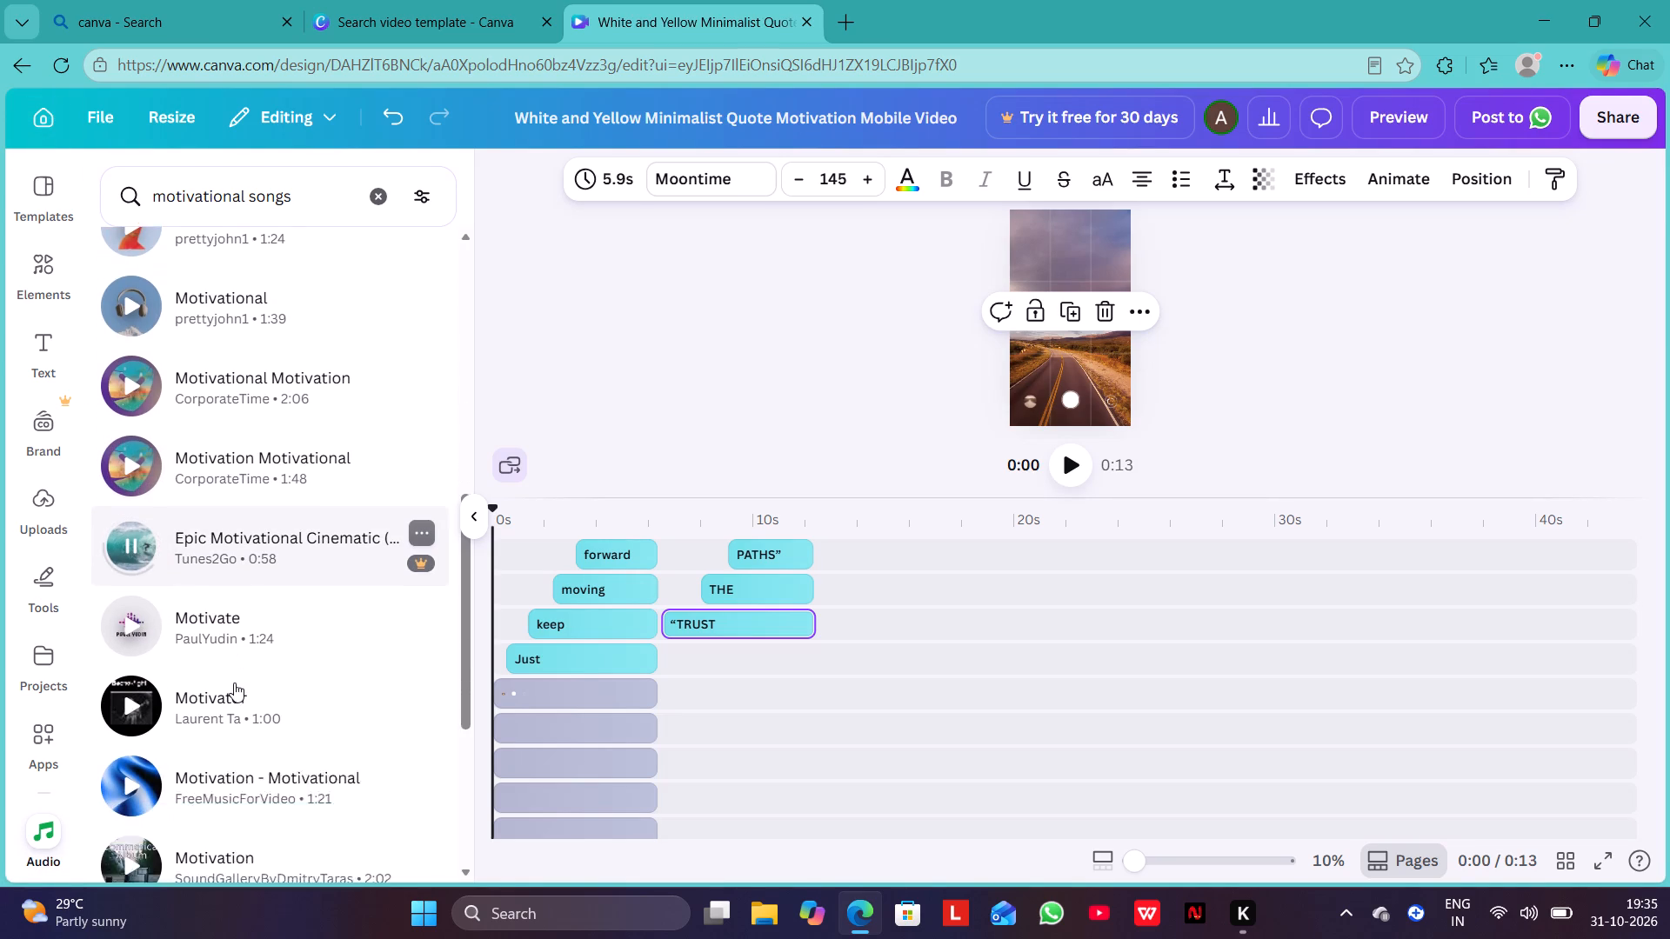
{"action": "scroll", "coordinate": [234, 683], "scroll_direction": "down", "scroll_amount": 1}
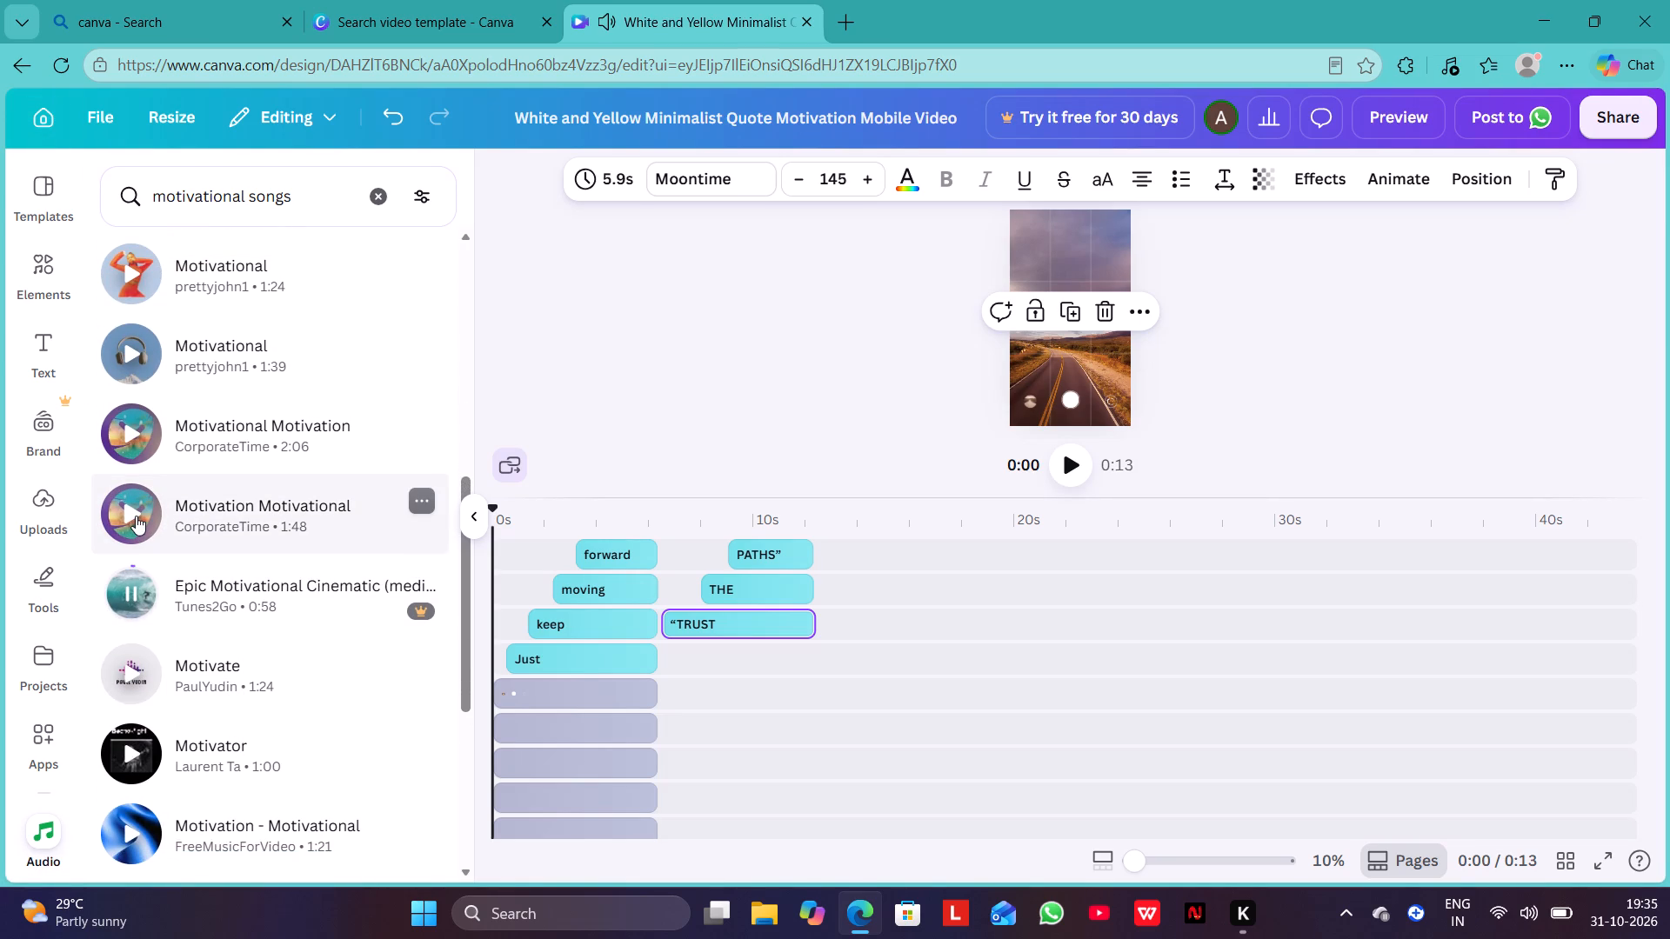
{"action": "scroll", "coordinate": [624, 769], "scroll_direction": "down", "scroll_amount": 2}
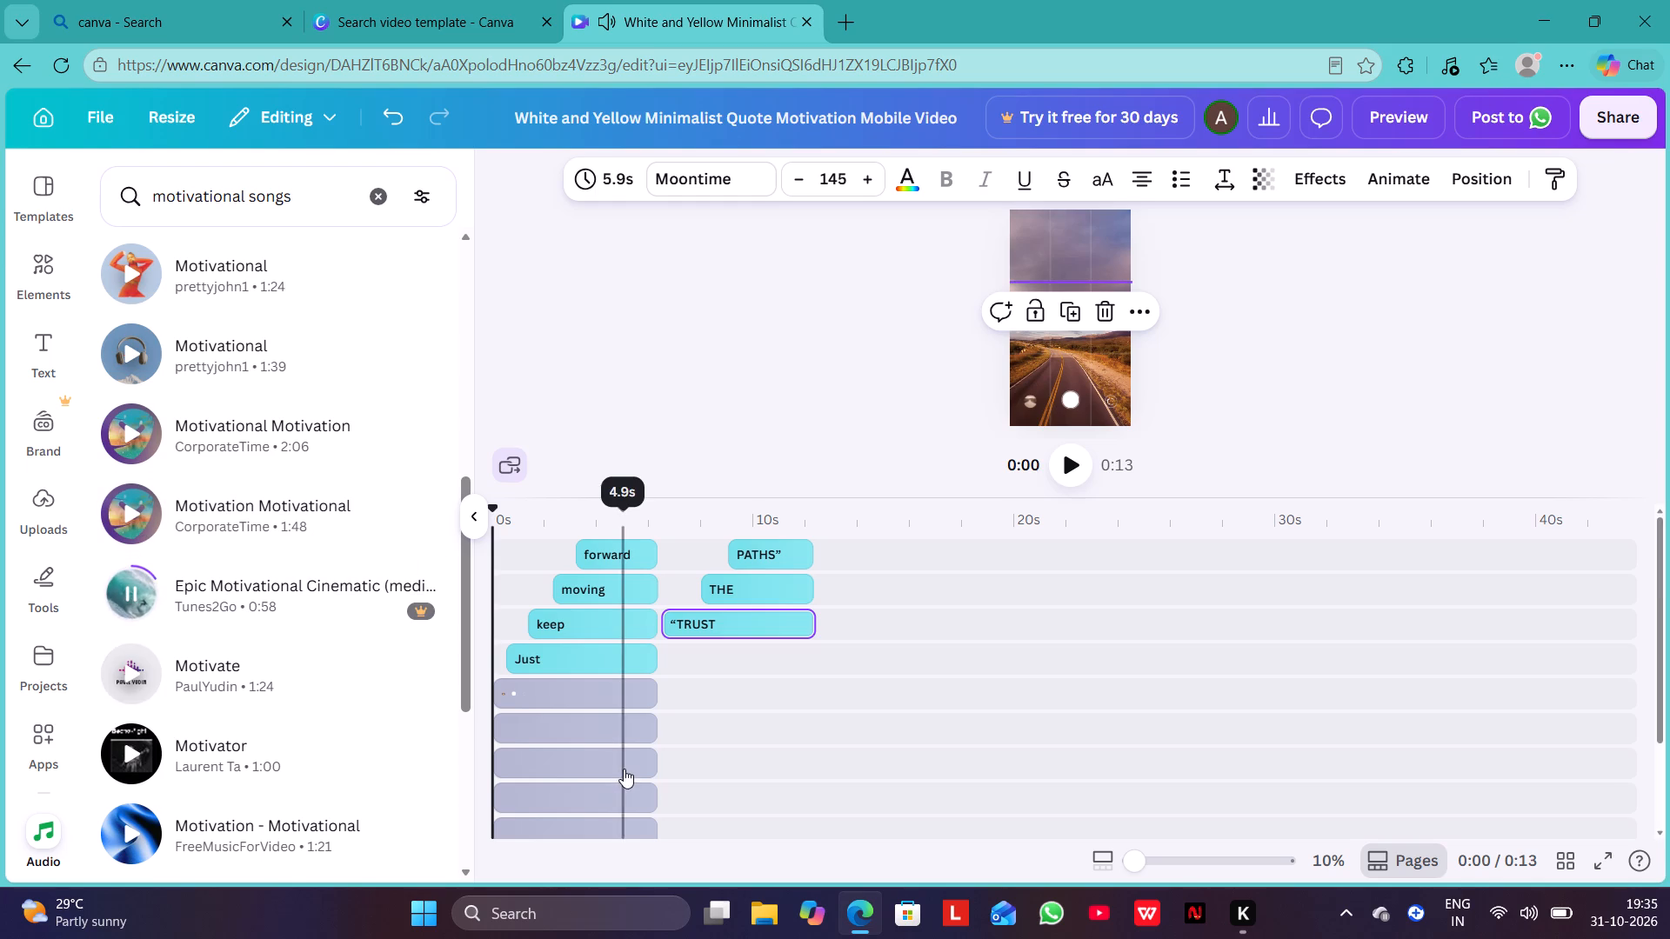
Delete the Motivational audio track from the timeline.
{"action": "scroll", "coordinate": [624, 769], "scroll_direction": "down", "scroll_amount": 3}
{"action": "left_click", "coordinate": [635, 809]}
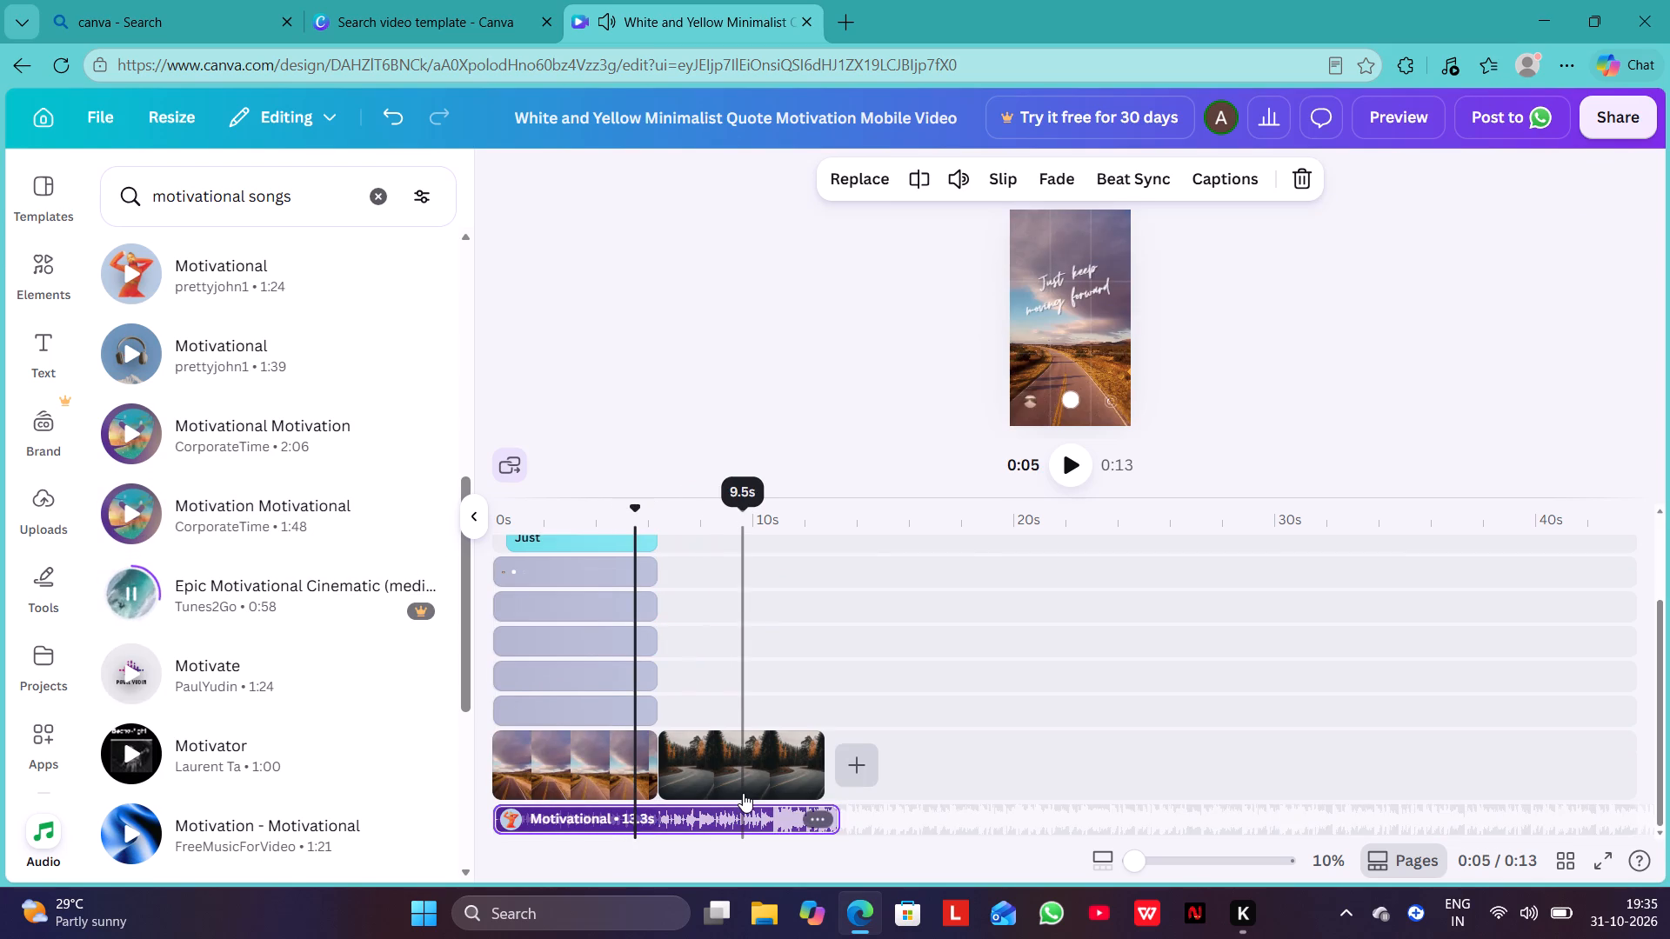
{"action": "key", "text": "Delete"}
Add the Epic Motivational Cinematic track from the start of the timeline and trim it to end with the forest road clip.
{"action": "left_click_drag", "start_coordinate": [217, 585], "coordinate": [568, 812]}
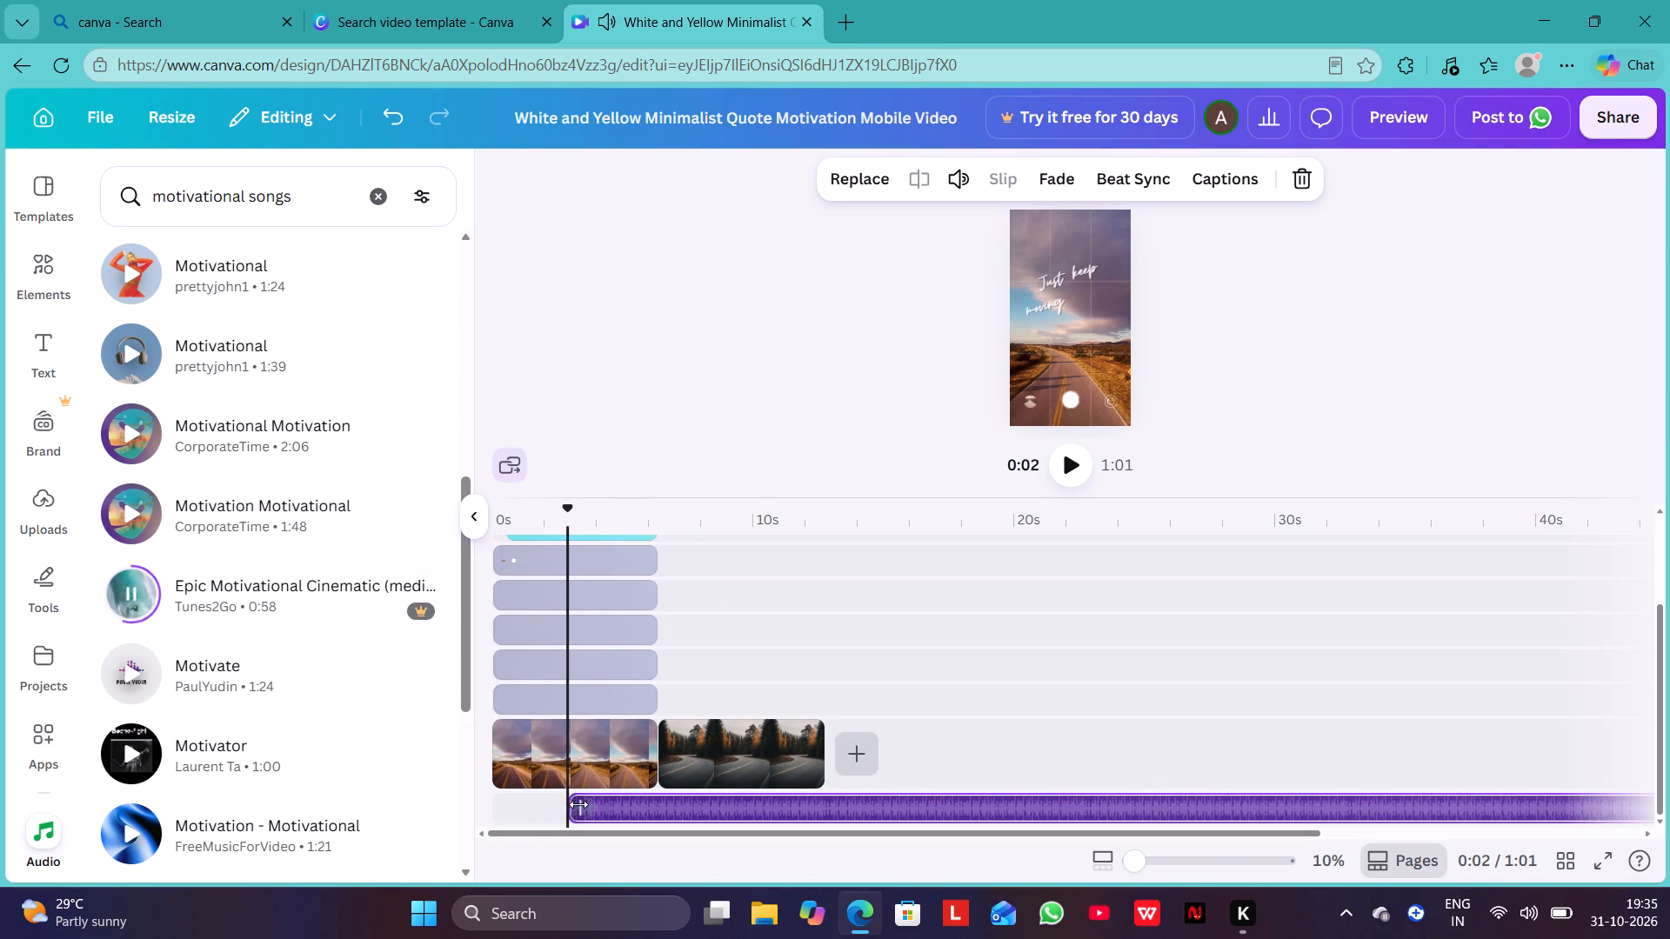
{"action": "left_click_drag", "start_coordinate": [578, 804], "coordinate": [491, 798]}
{"action": "scroll", "coordinate": [1296, 682], "scroll_direction": "left", "scroll_amount": 8}
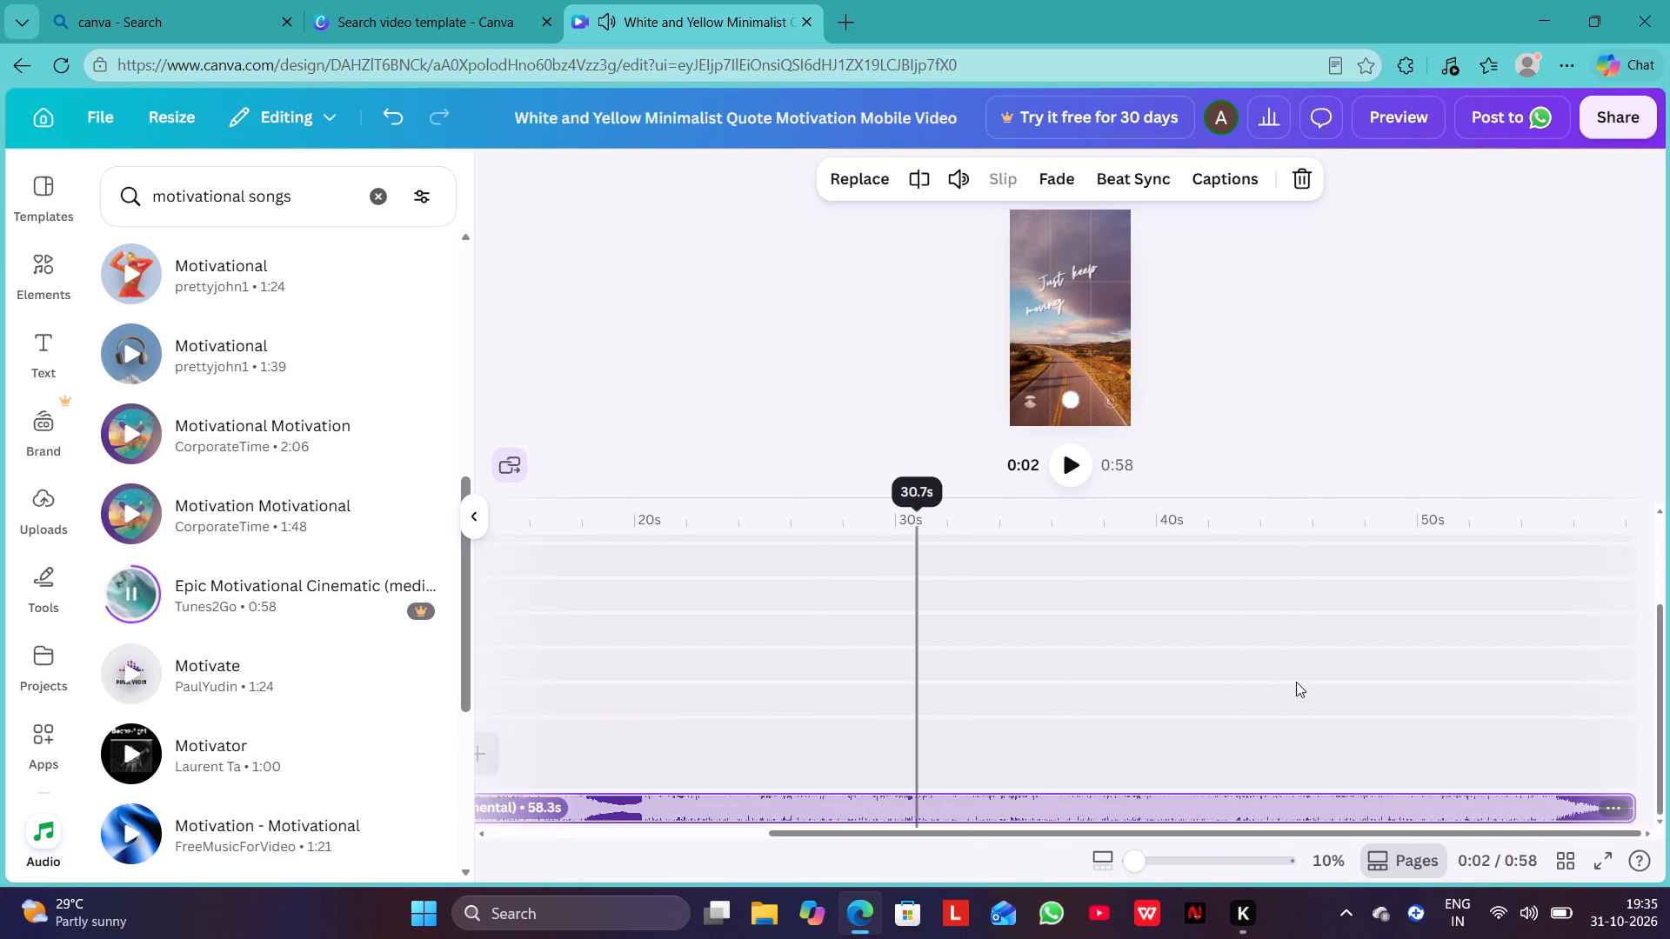
{"action": "left_click_drag", "start_coordinate": [1624, 804], "coordinate": [718, 776]}
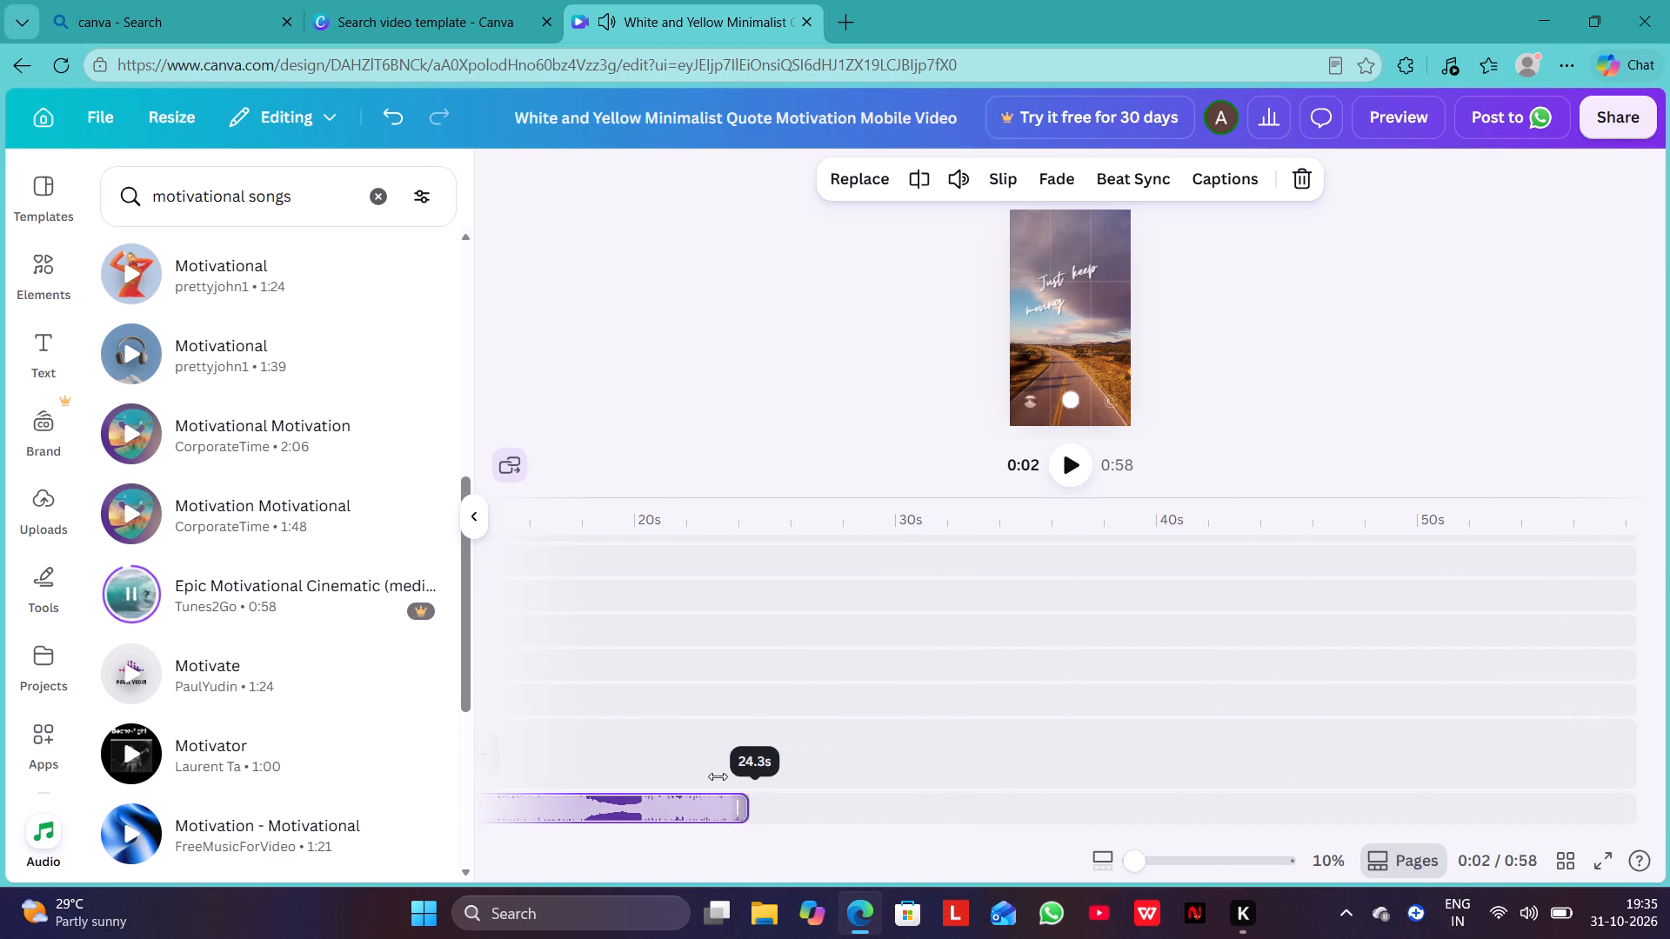
{"action": "left_click_drag", "start_coordinate": [718, 776], "coordinate": [805, 822]}
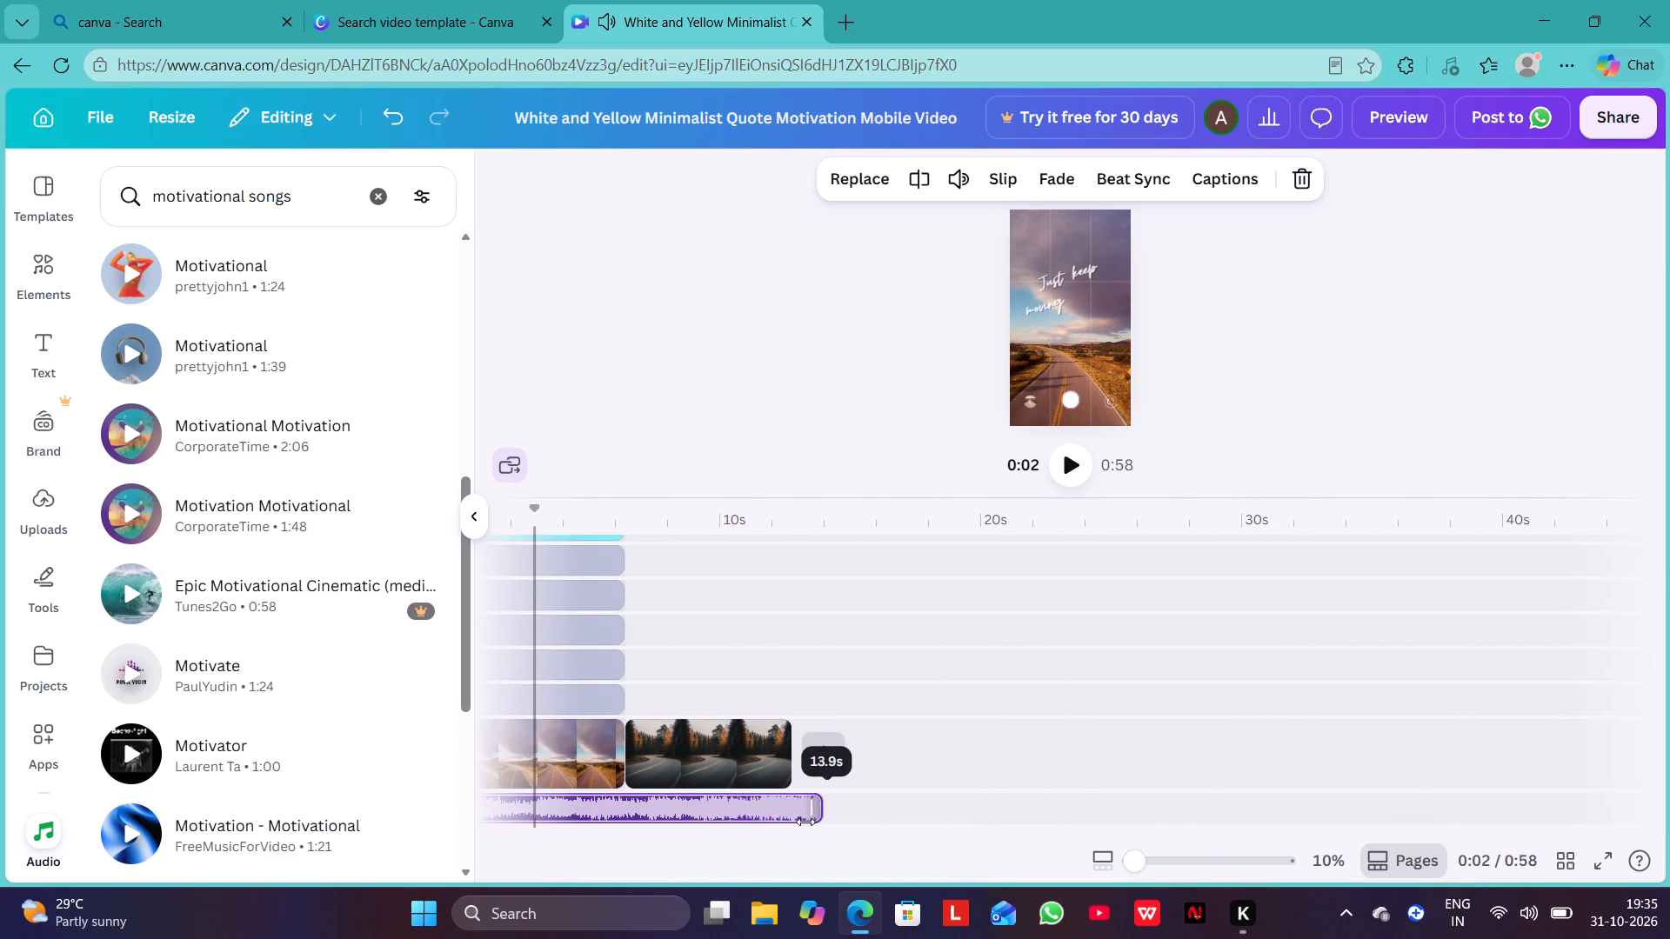
{"action": "left_click_drag", "start_coordinate": [805, 822], "coordinate": [785, 820]}
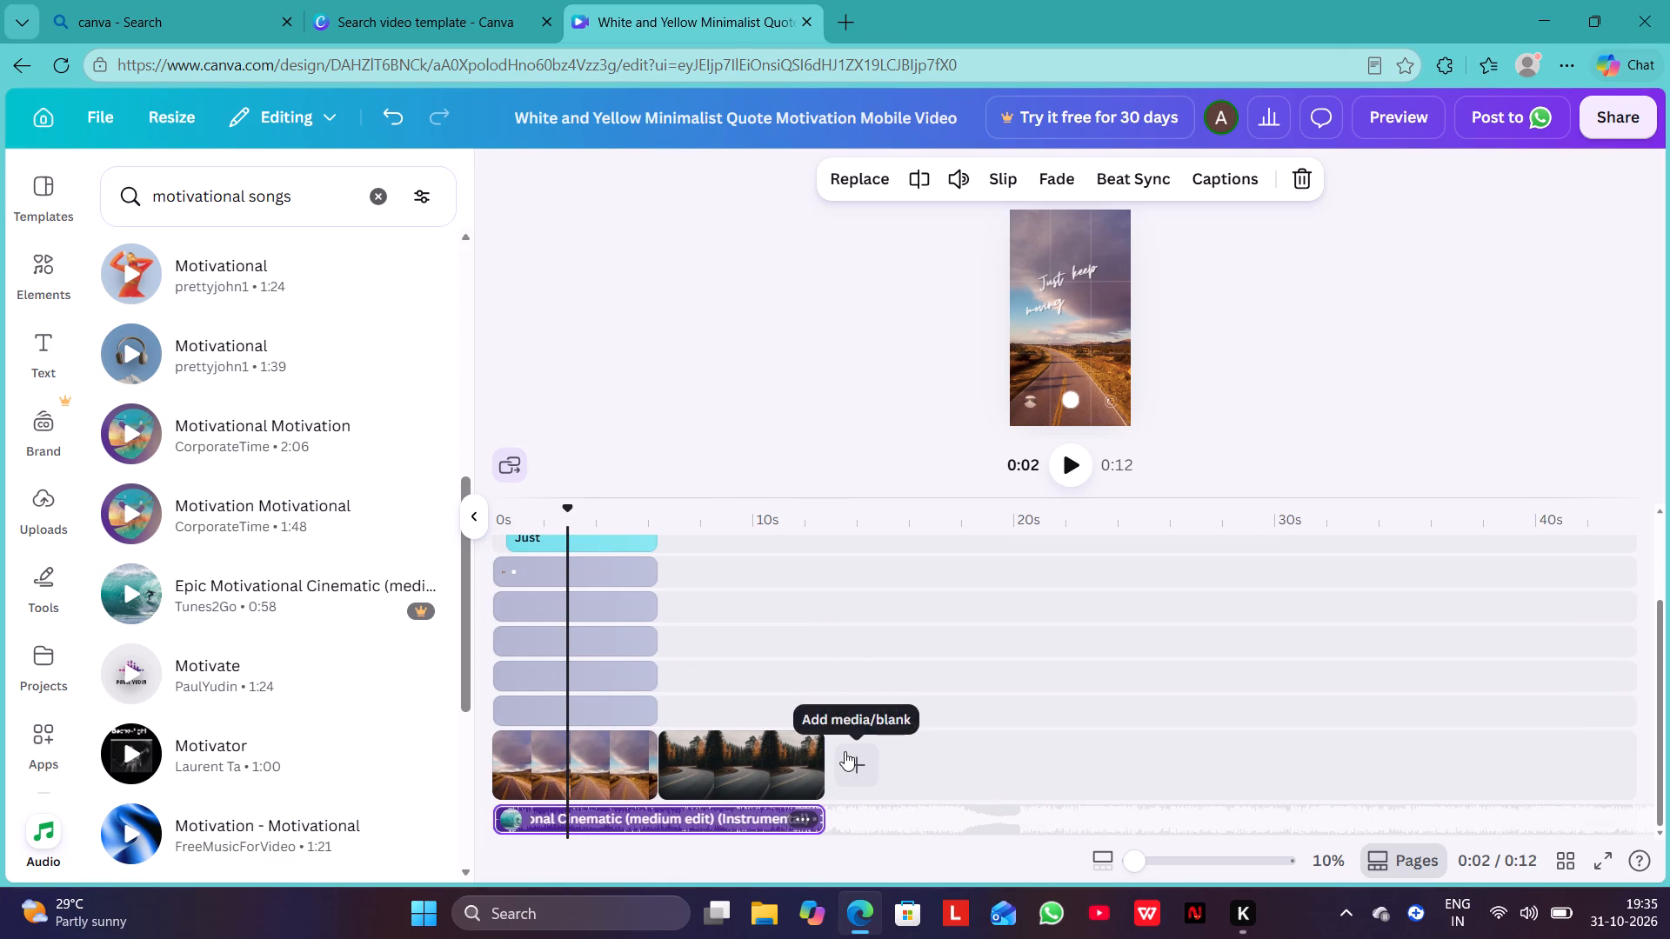
Search the video elements for “roads asthetic videos” and add the 14.0 s dark forest road video after the last clip.
{"action": "left_click", "coordinate": [28, 256]}
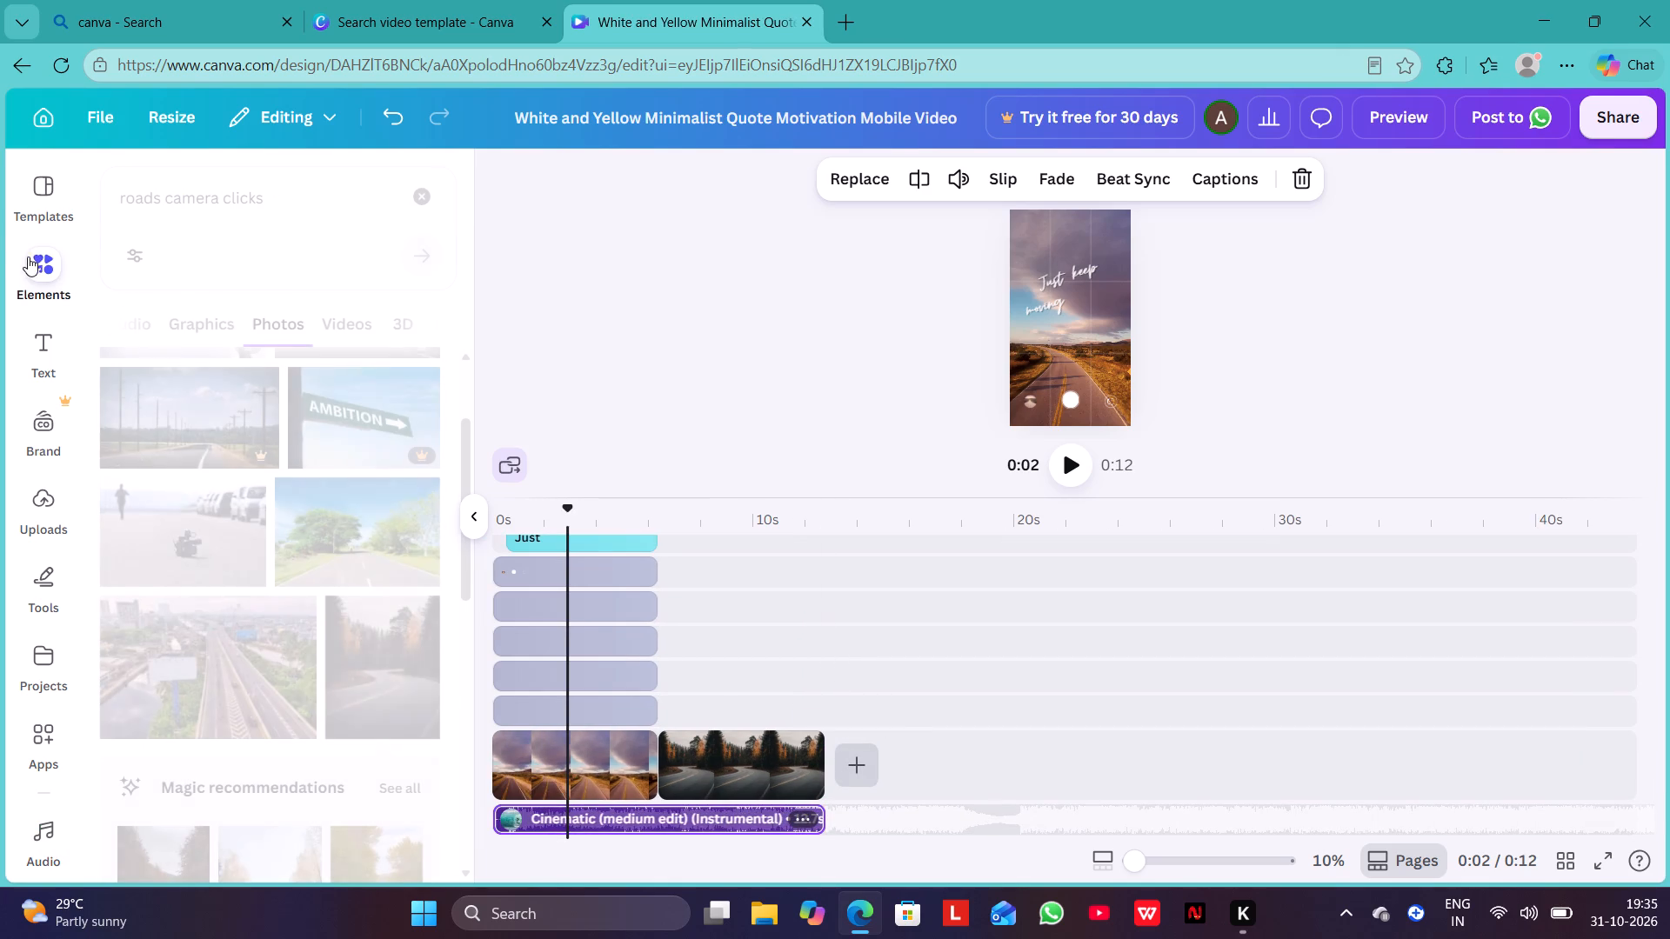
{"action": "scroll", "coordinate": [335, 446], "scroll_direction": "right", "scroll_amount": 1}
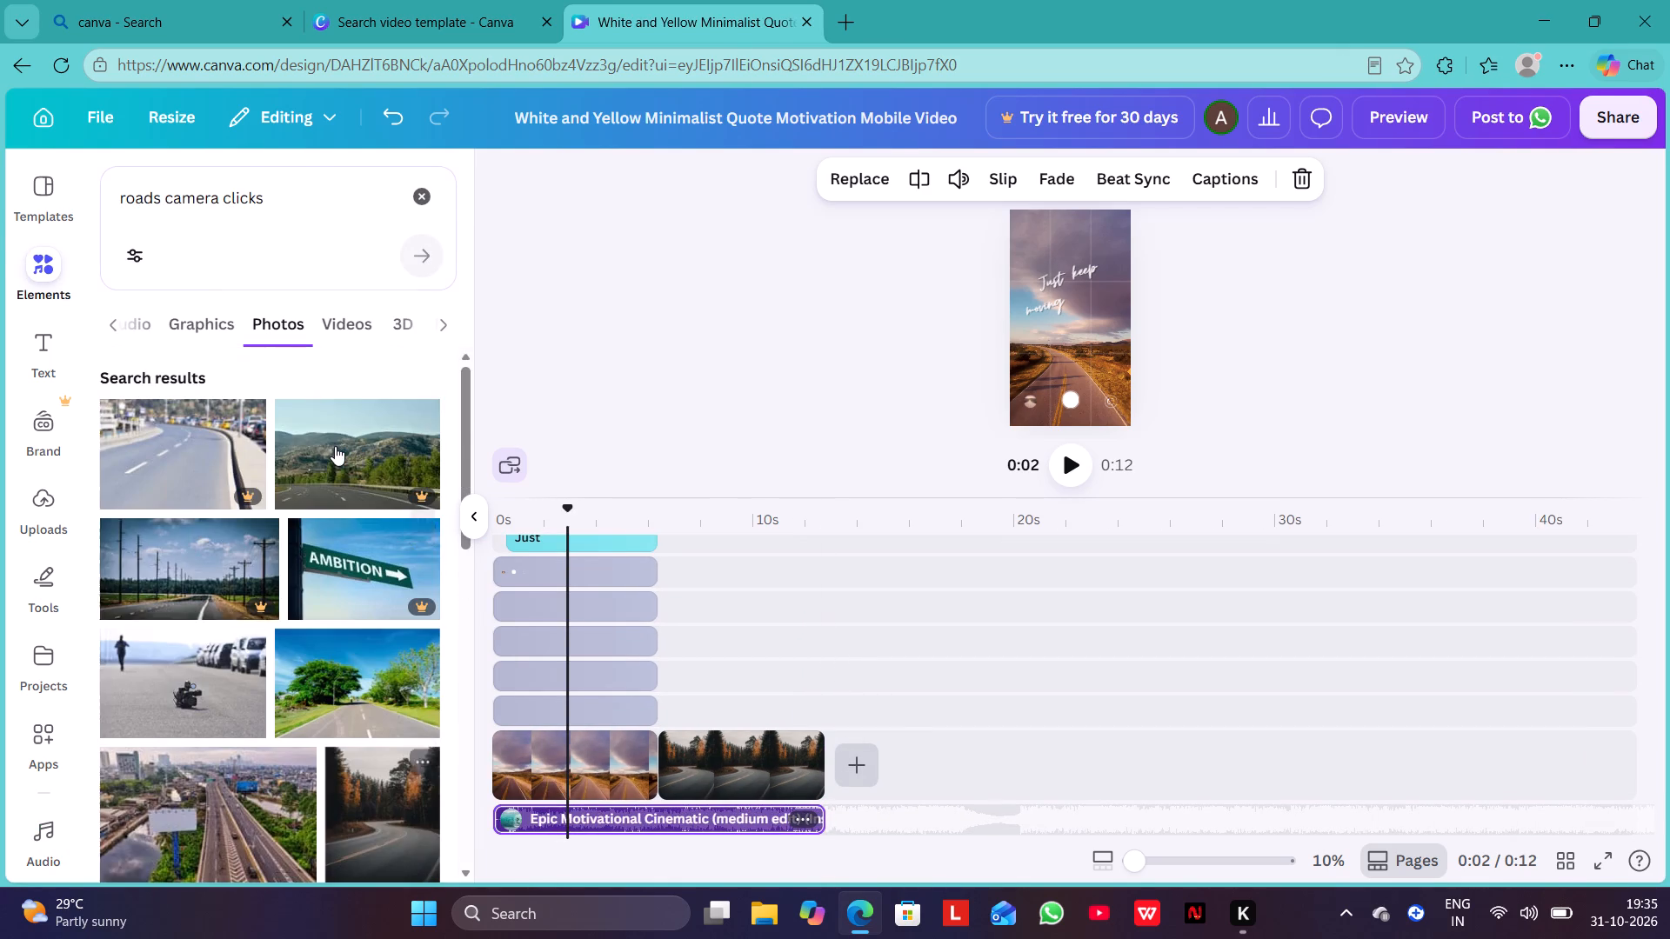
{"action": "left_click", "coordinate": [349, 323]}
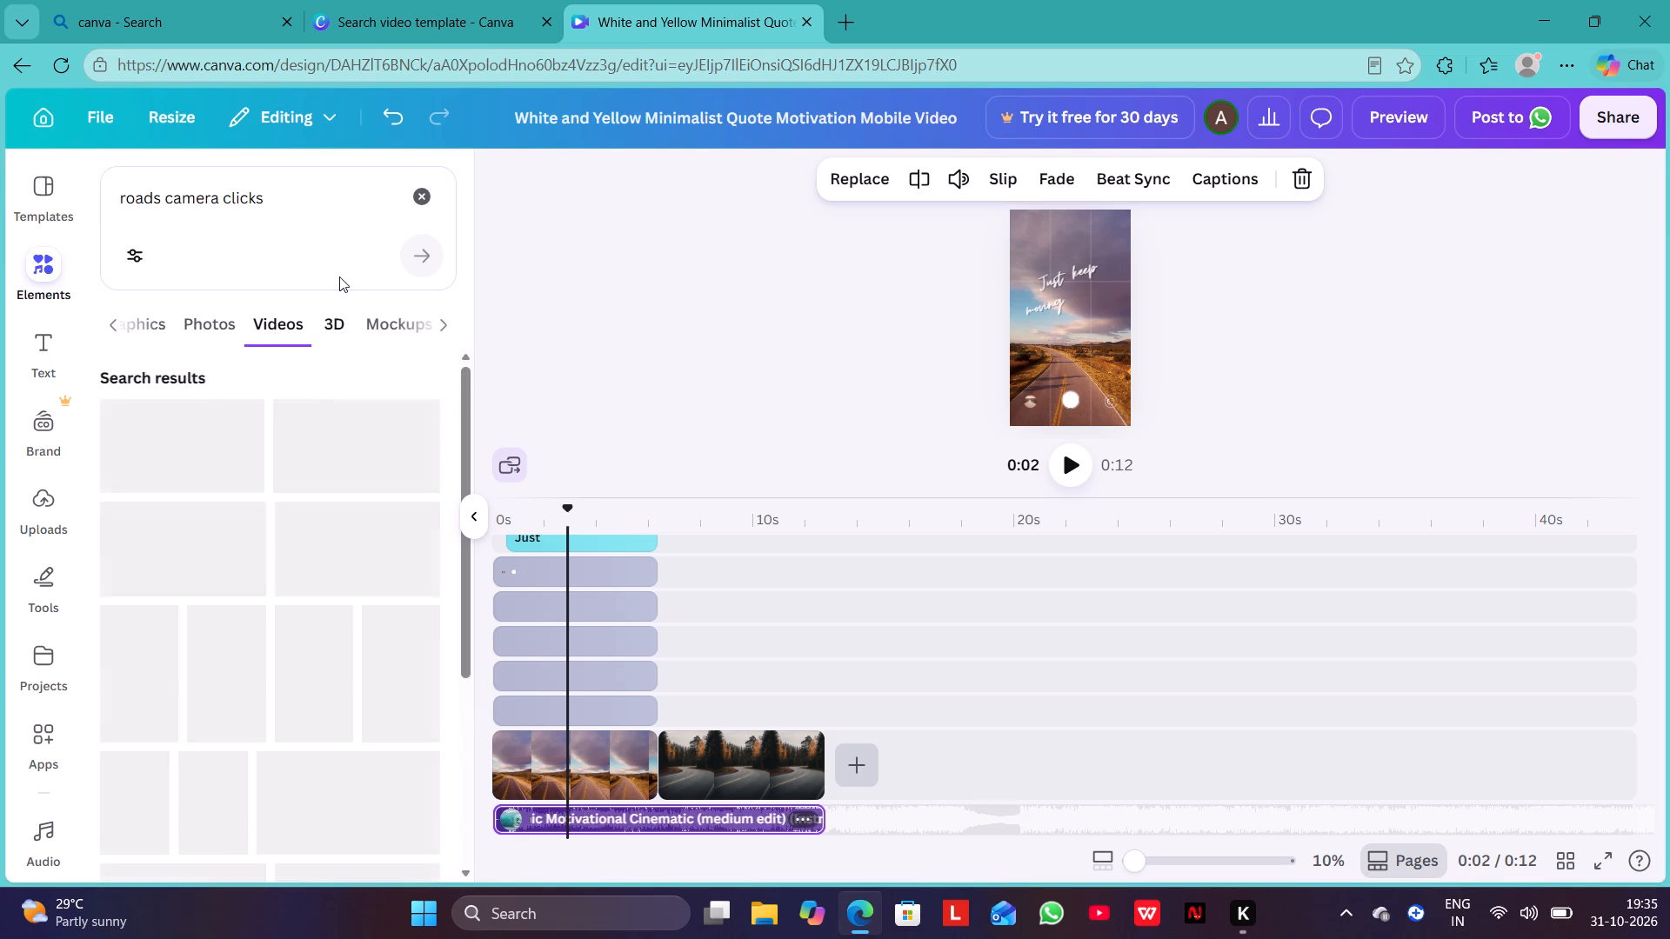
{"action": "left_click", "coordinate": [271, 210]}
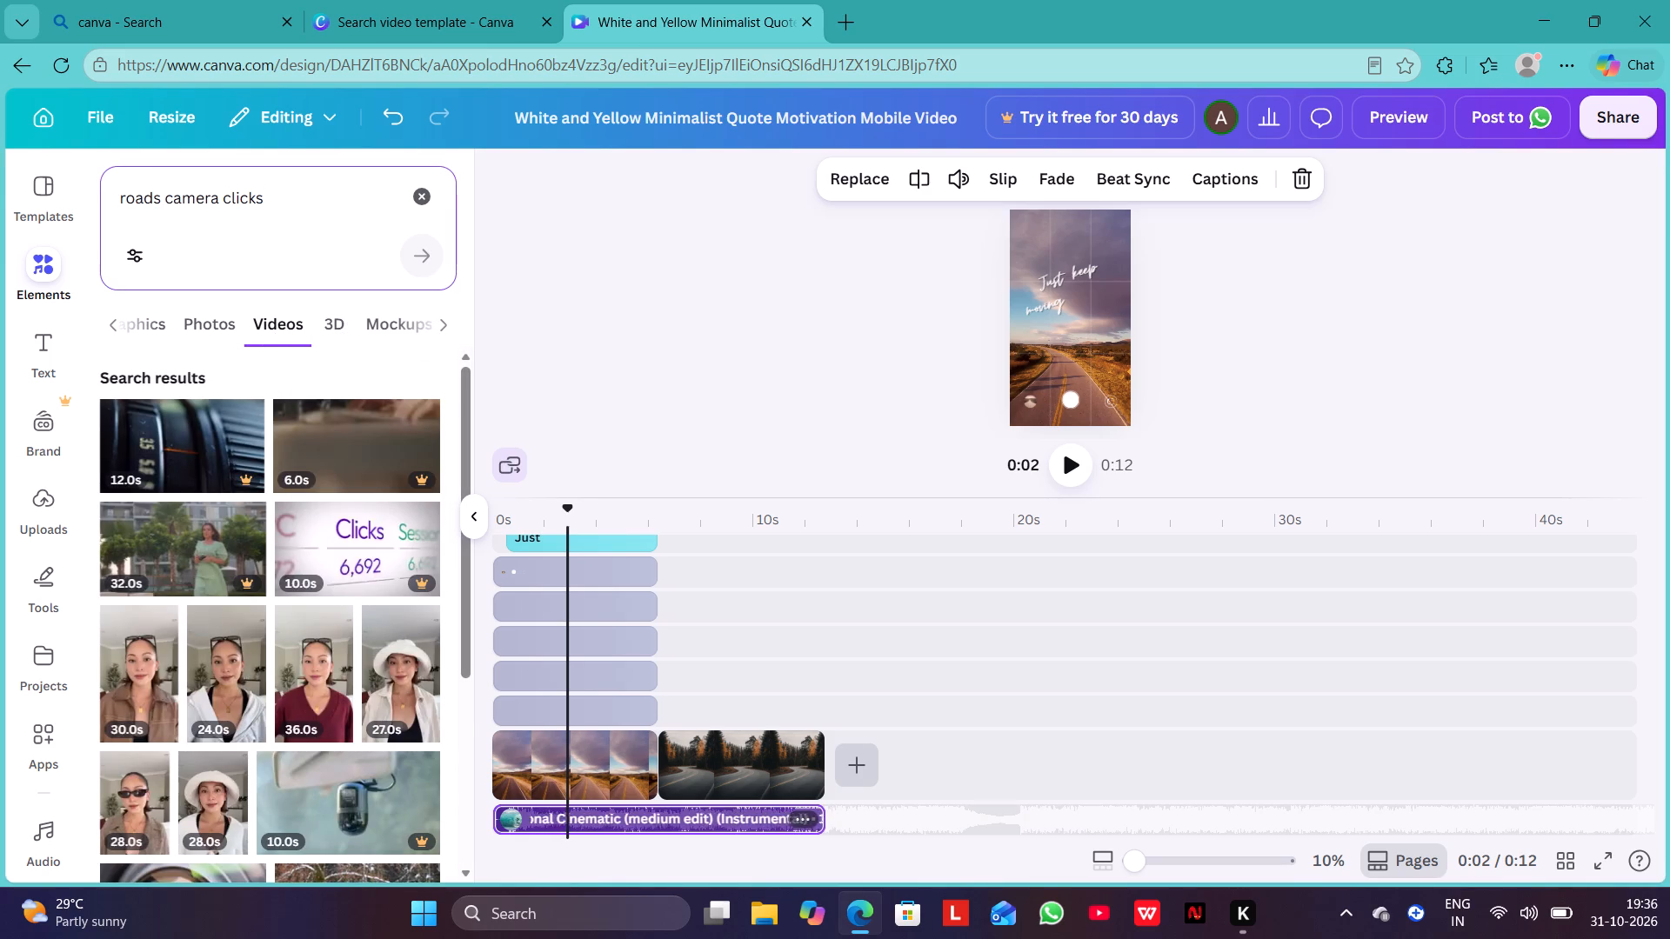
{"action": "key", "text": "BackSpace"}
{"action": "key", "text": "BackSpace"}
{"action": "key", "text": "BackSpace"}
{"action": "key", "text": "BackSpace"}
{"action": "key", "text": "BackSpace"}
{"action": "key", "text": "BackSpace"}
{"action": "key", "text": "BackSpace"}
{"action": "key", "text": "BackSpace"}
{"action": "key", "text": "BackSpace"}
{"action": "key", "text": "BackSpace"}
{"action": "key", "text": "BackSpace"}
{"action": "key", "text": "BackSpace"}
{"action": "key", "text": "BackSpace"}
{"action": "key", "text": "BackSpace"}
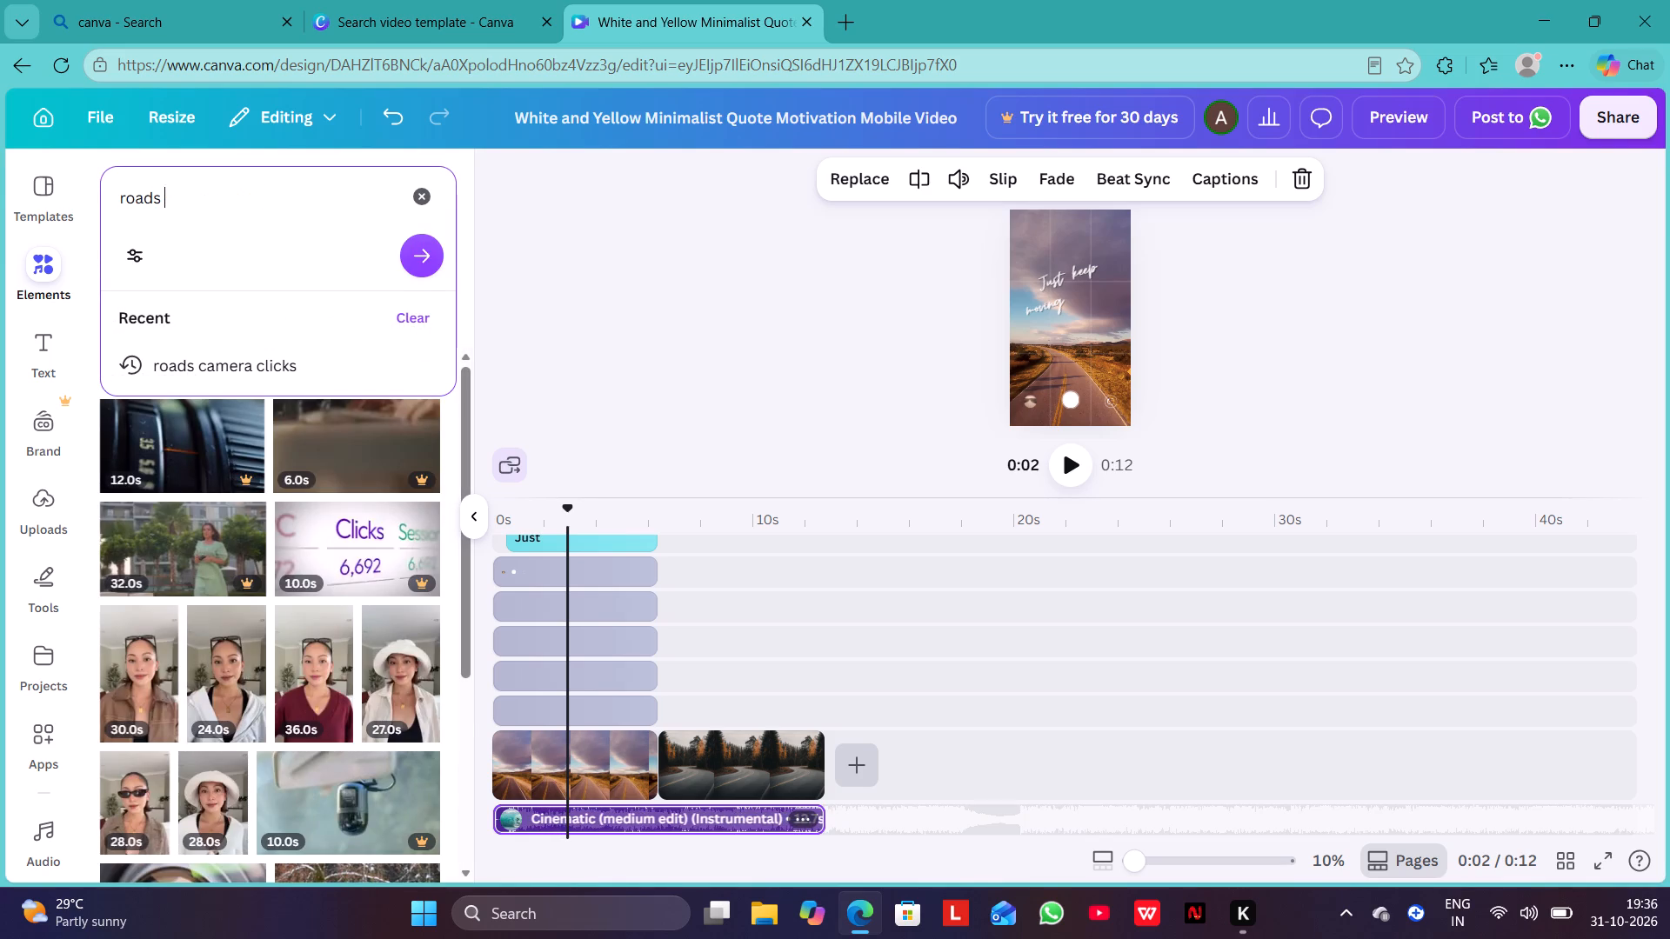
{"action": "type", "text": "asthetic videos"}
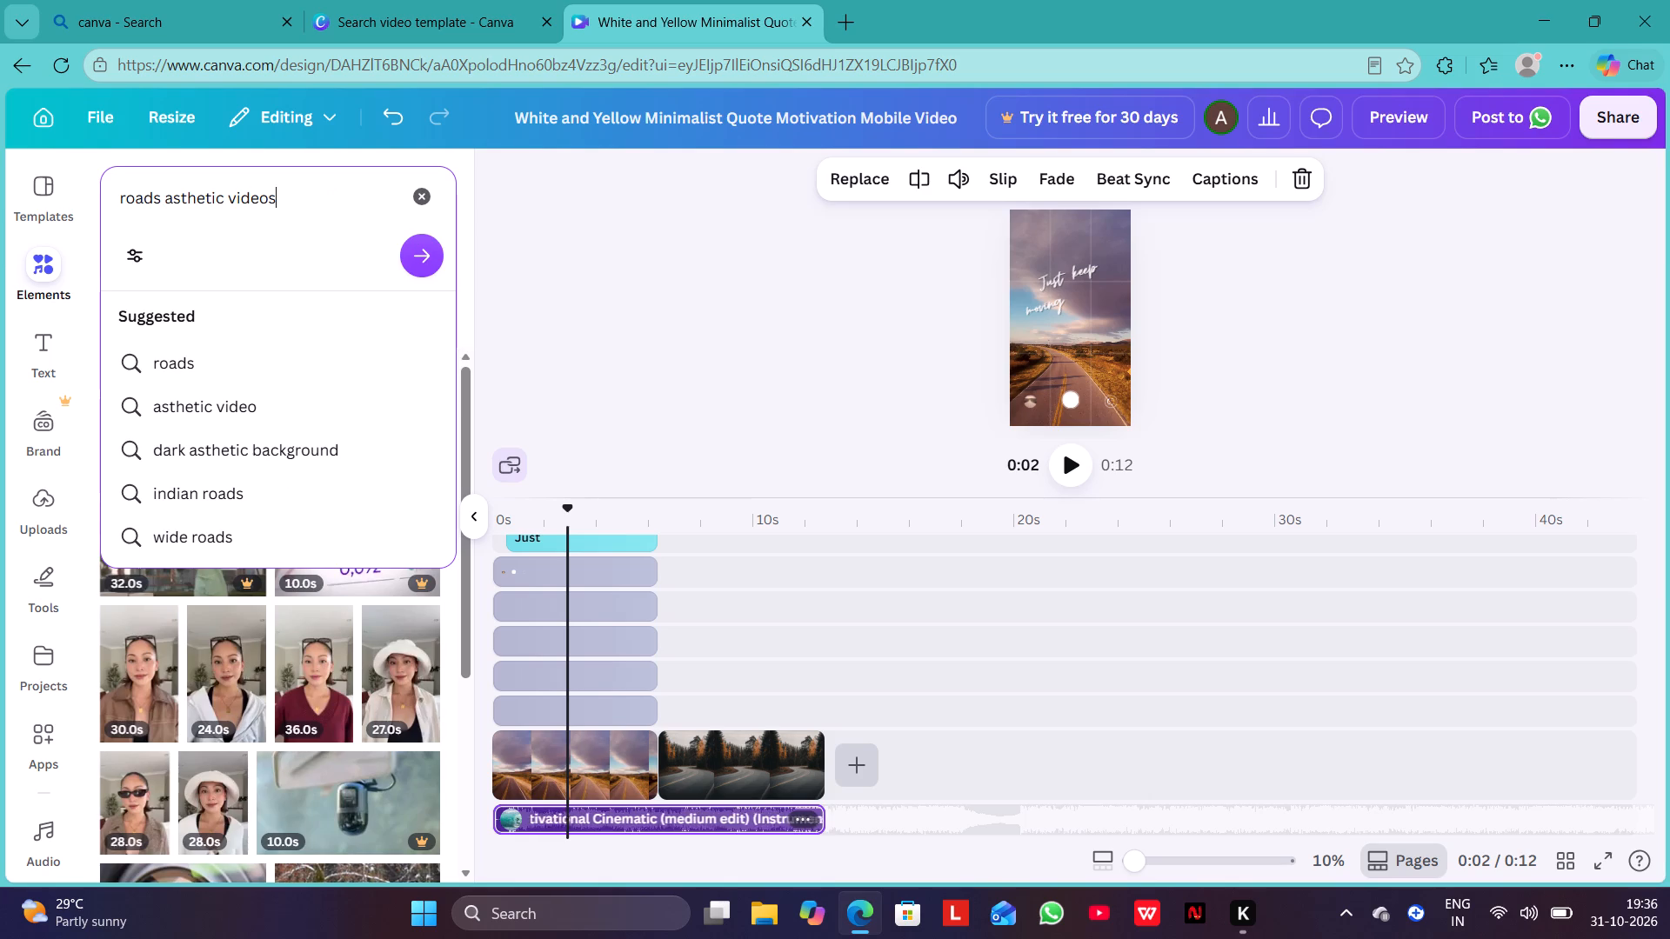
{"action": "key", "text": "Return"}
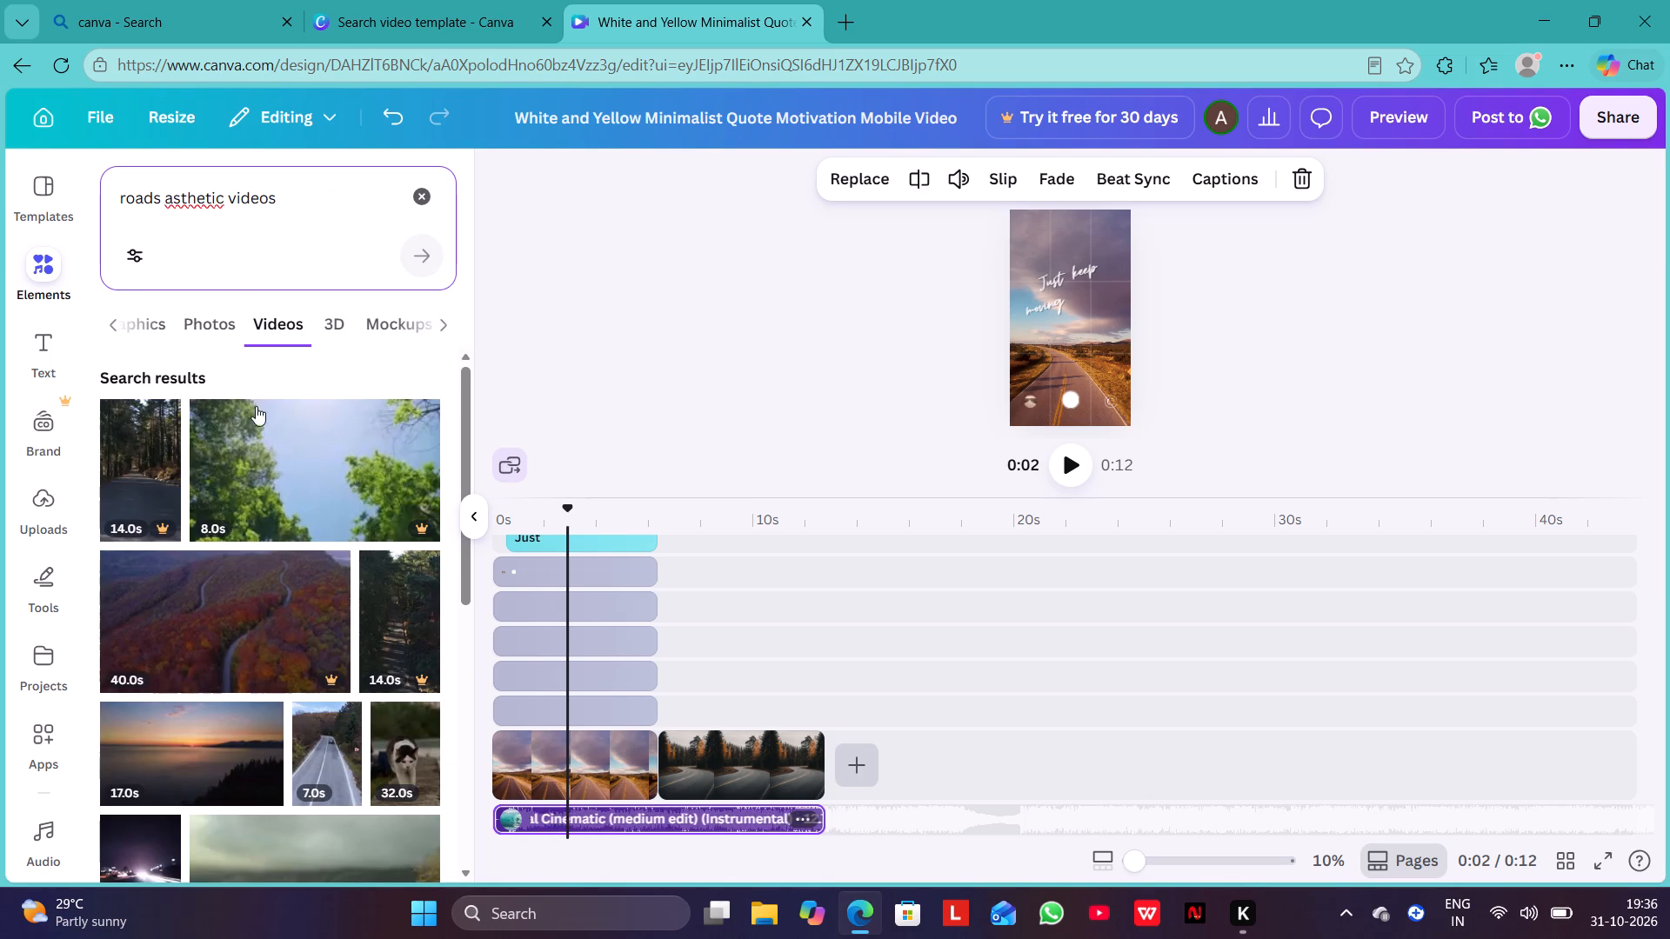
{"action": "left_click_drag", "start_coordinate": [137, 462], "coordinate": [899, 641]}
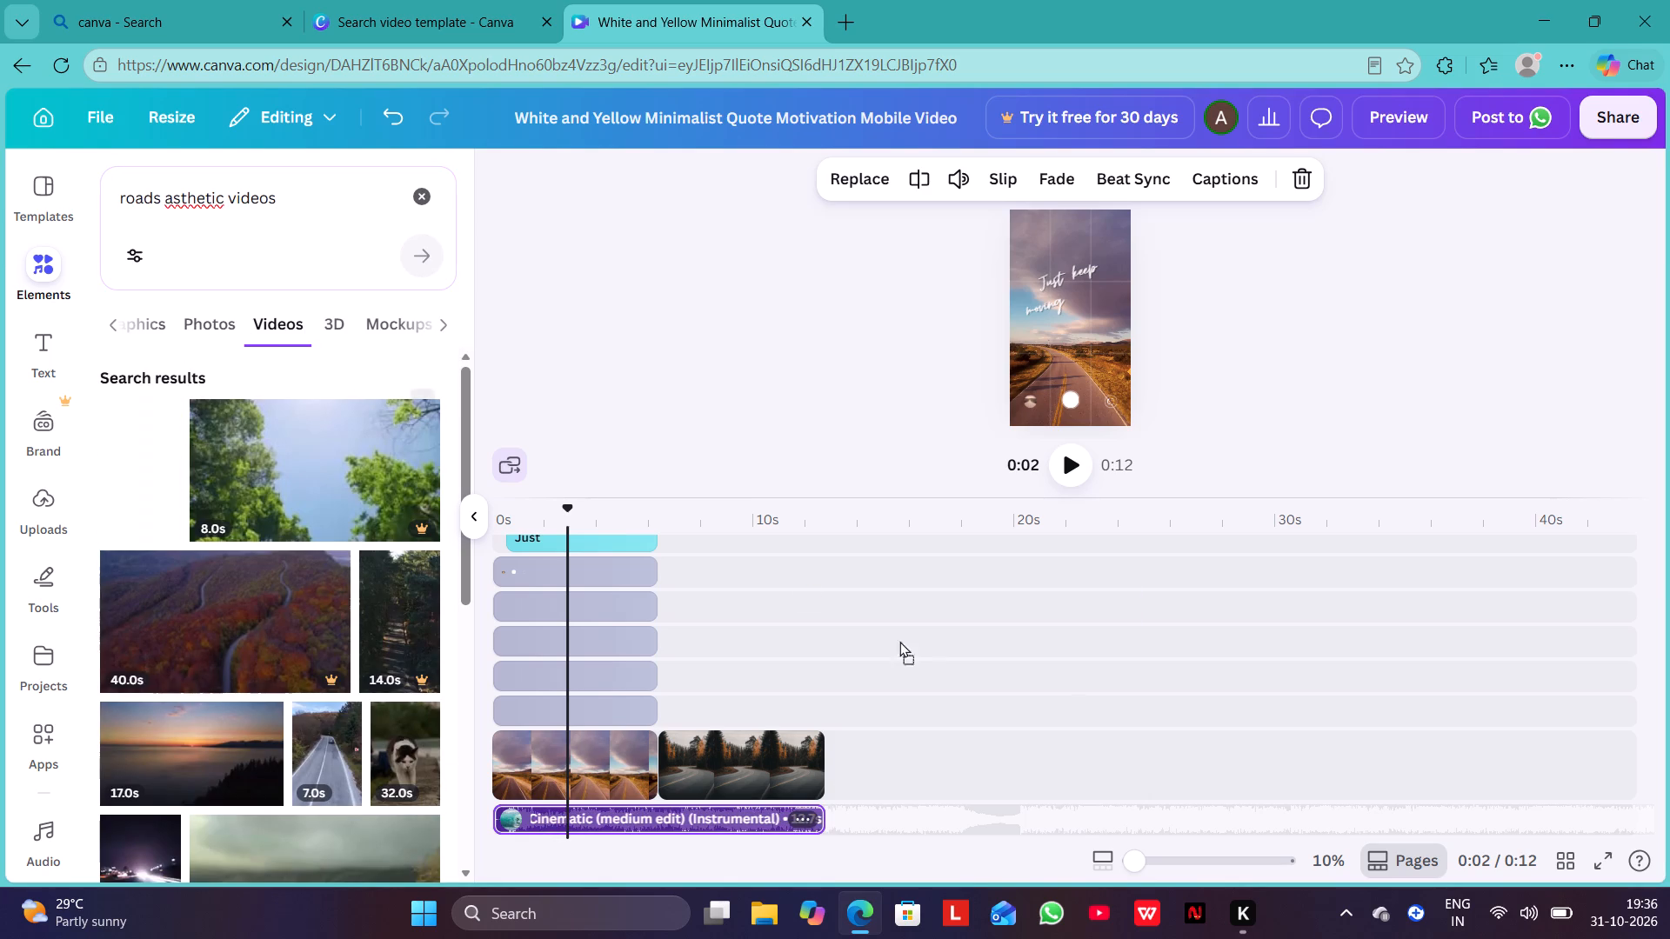
{"action": "left_click_drag", "start_coordinate": [899, 641], "coordinate": [886, 747]}
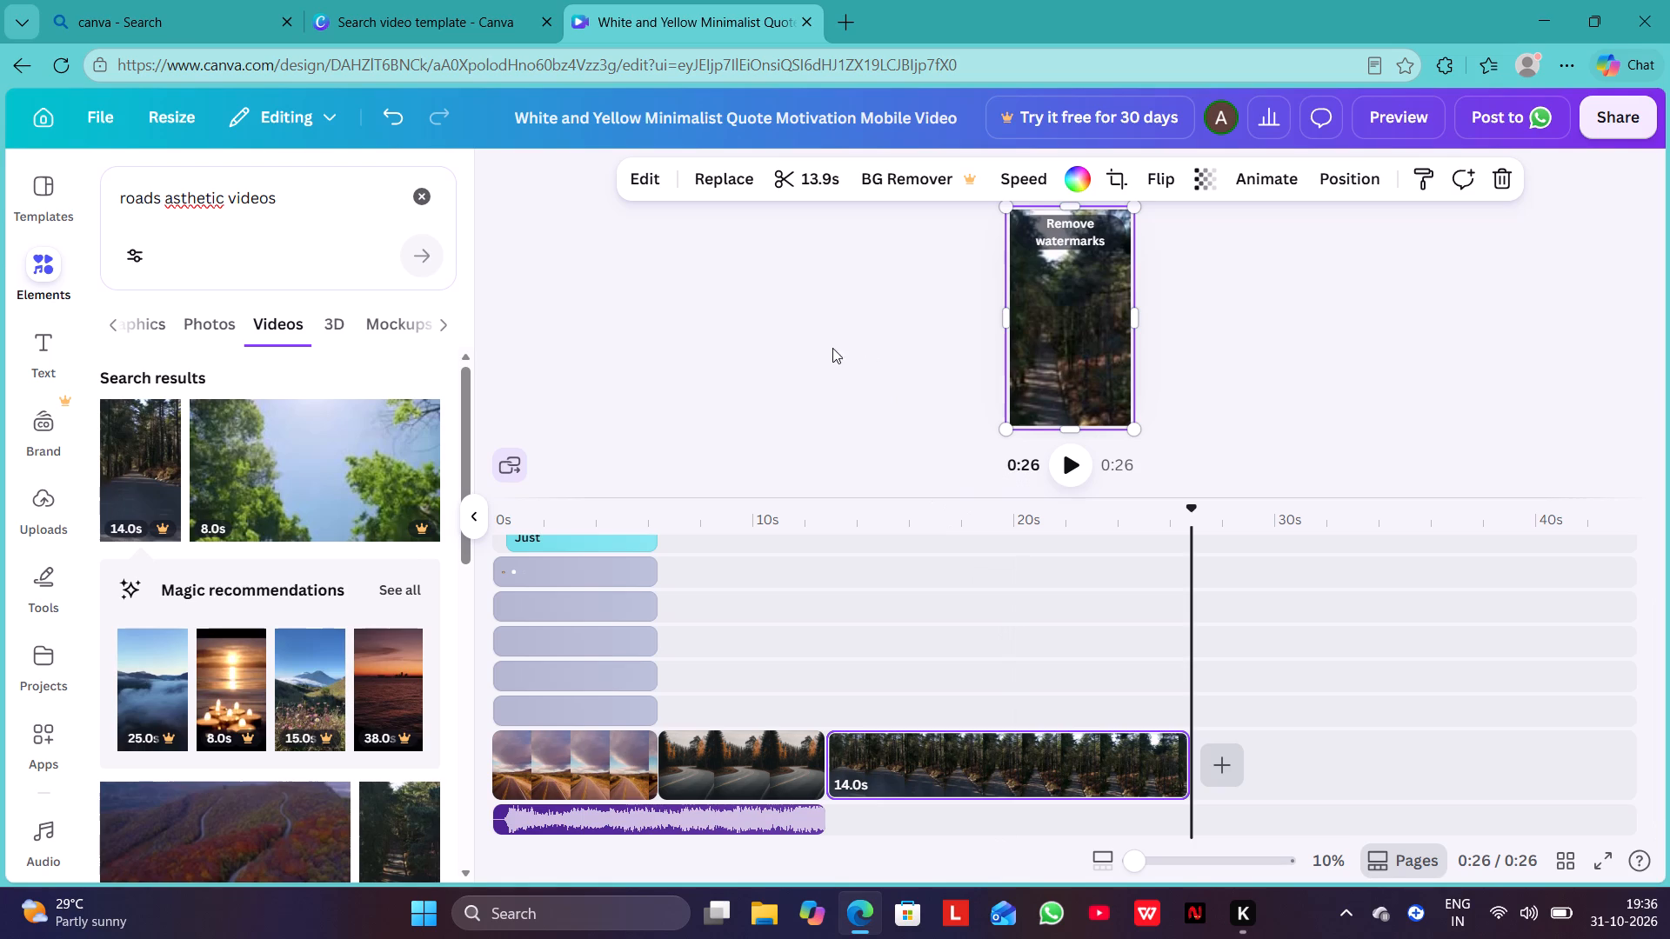
Add a text box at the 0:12 mark and replace its placeholder text with “GO.
{"action": "scroll", "coordinate": [905, 618], "scroll_direction": "up", "scroll_amount": 1}
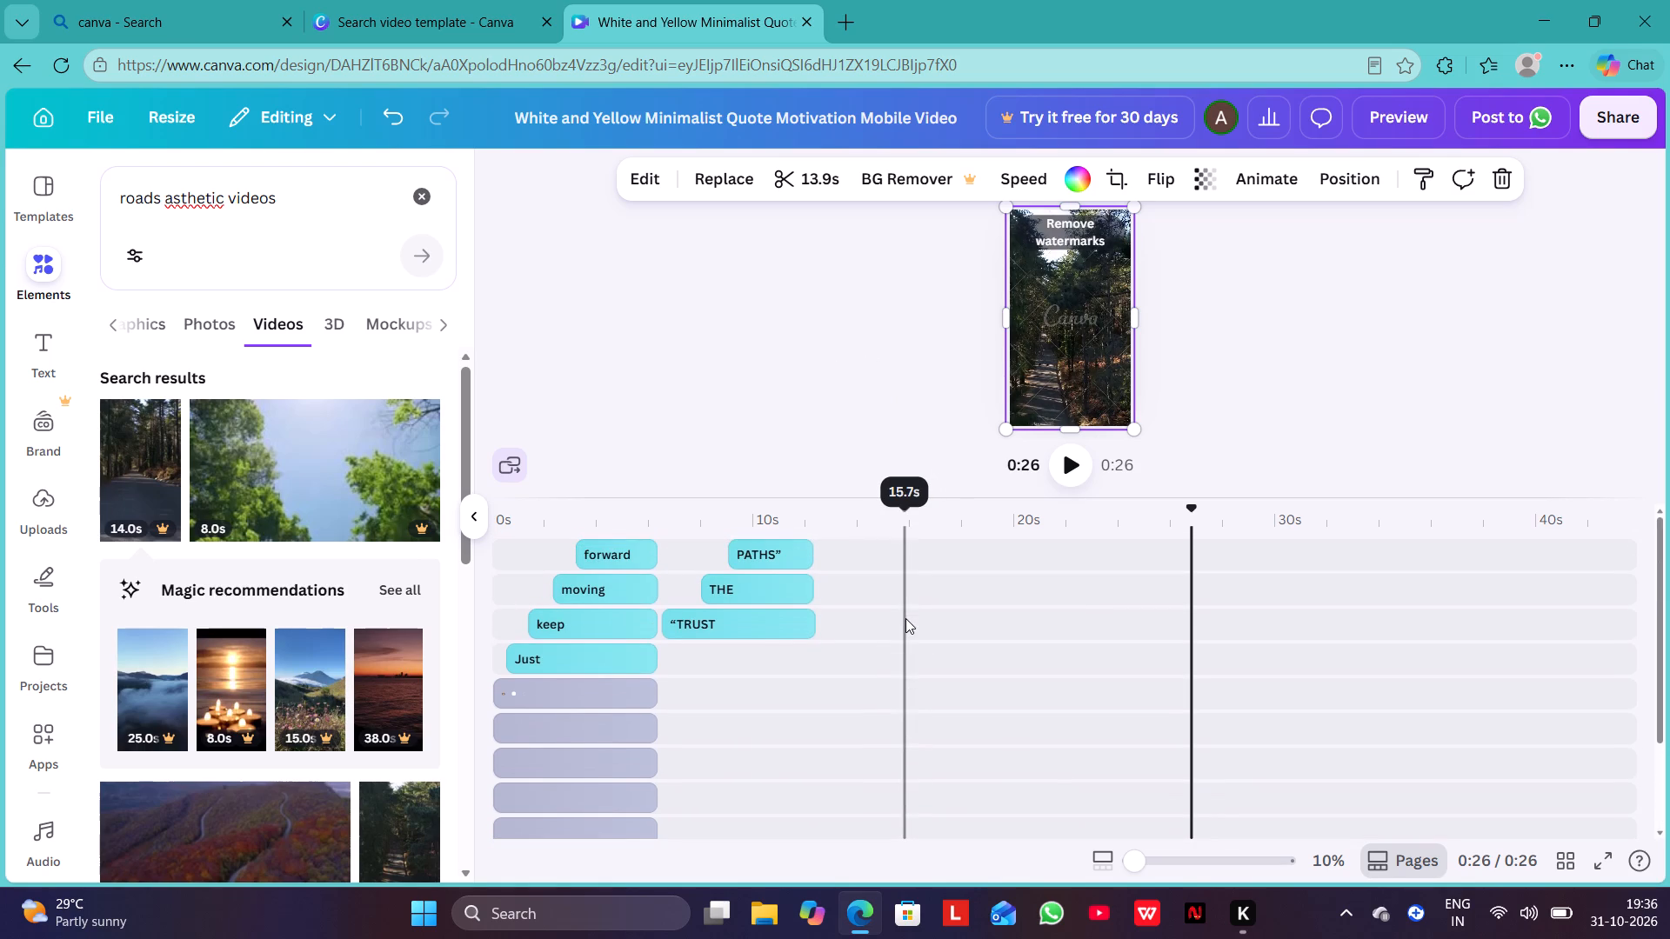
{"action": "scroll", "coordinate": [905, 618], "scroll_direction": "up", "scroll_amount": 1}
{"action": "left_click_drag", "start_coordinate": [1191, 531], "coordinate": [847, 534]}
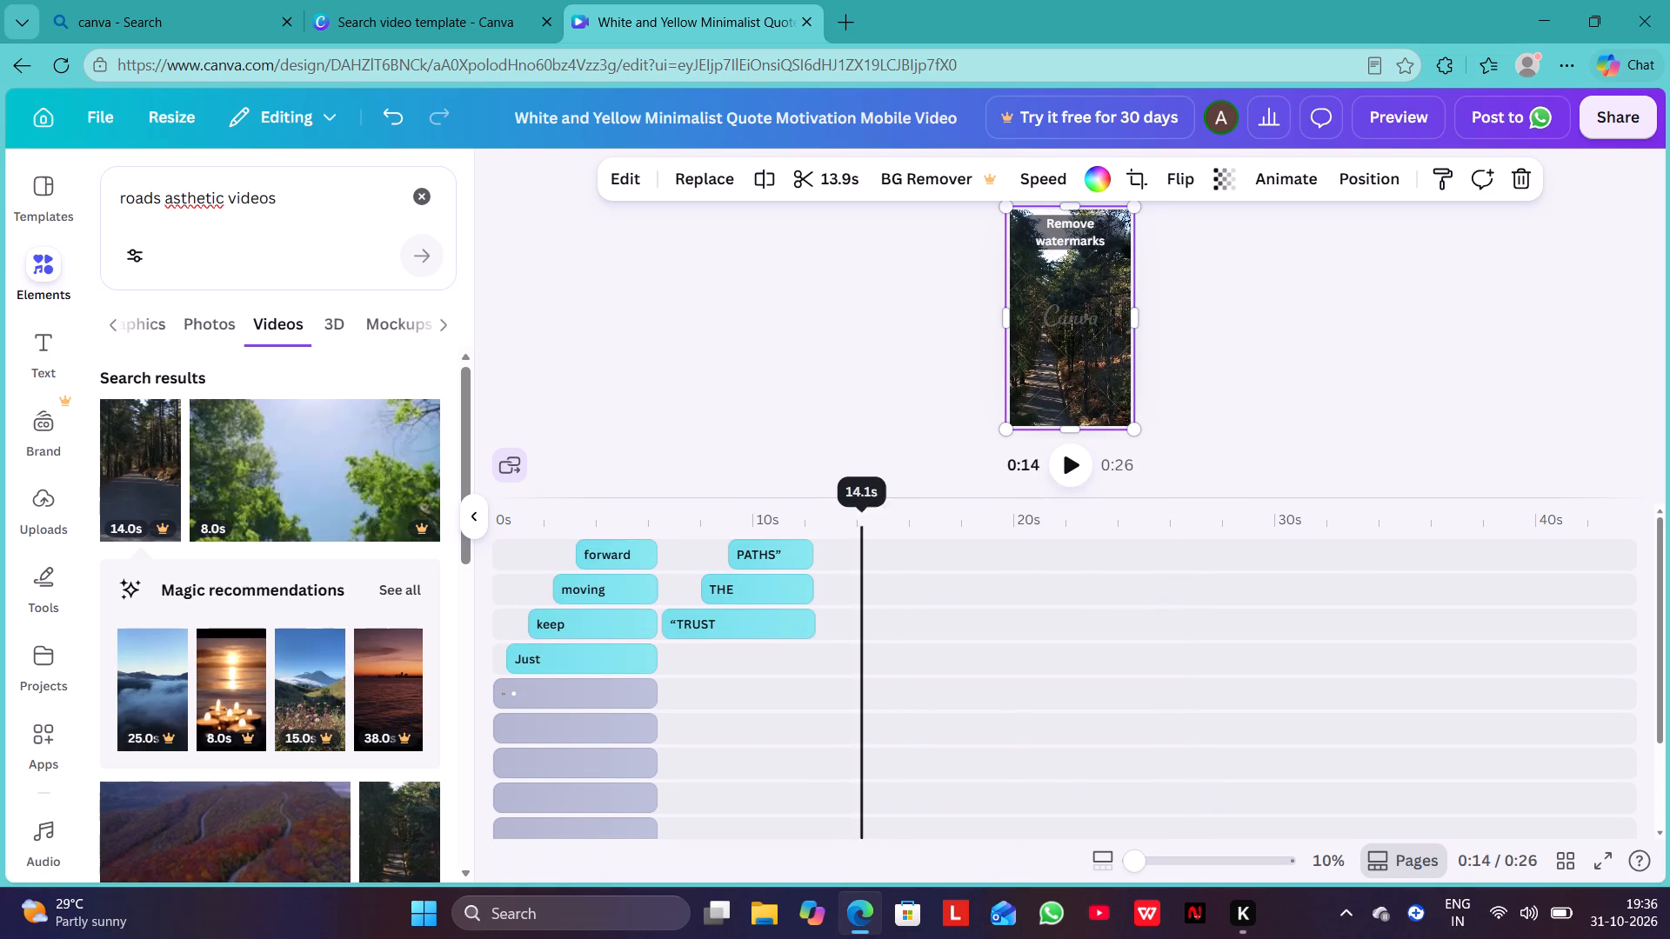
{"action": "left_click_drag", "start_coordinate": [847, 534], "coordinate": [816, 537]}
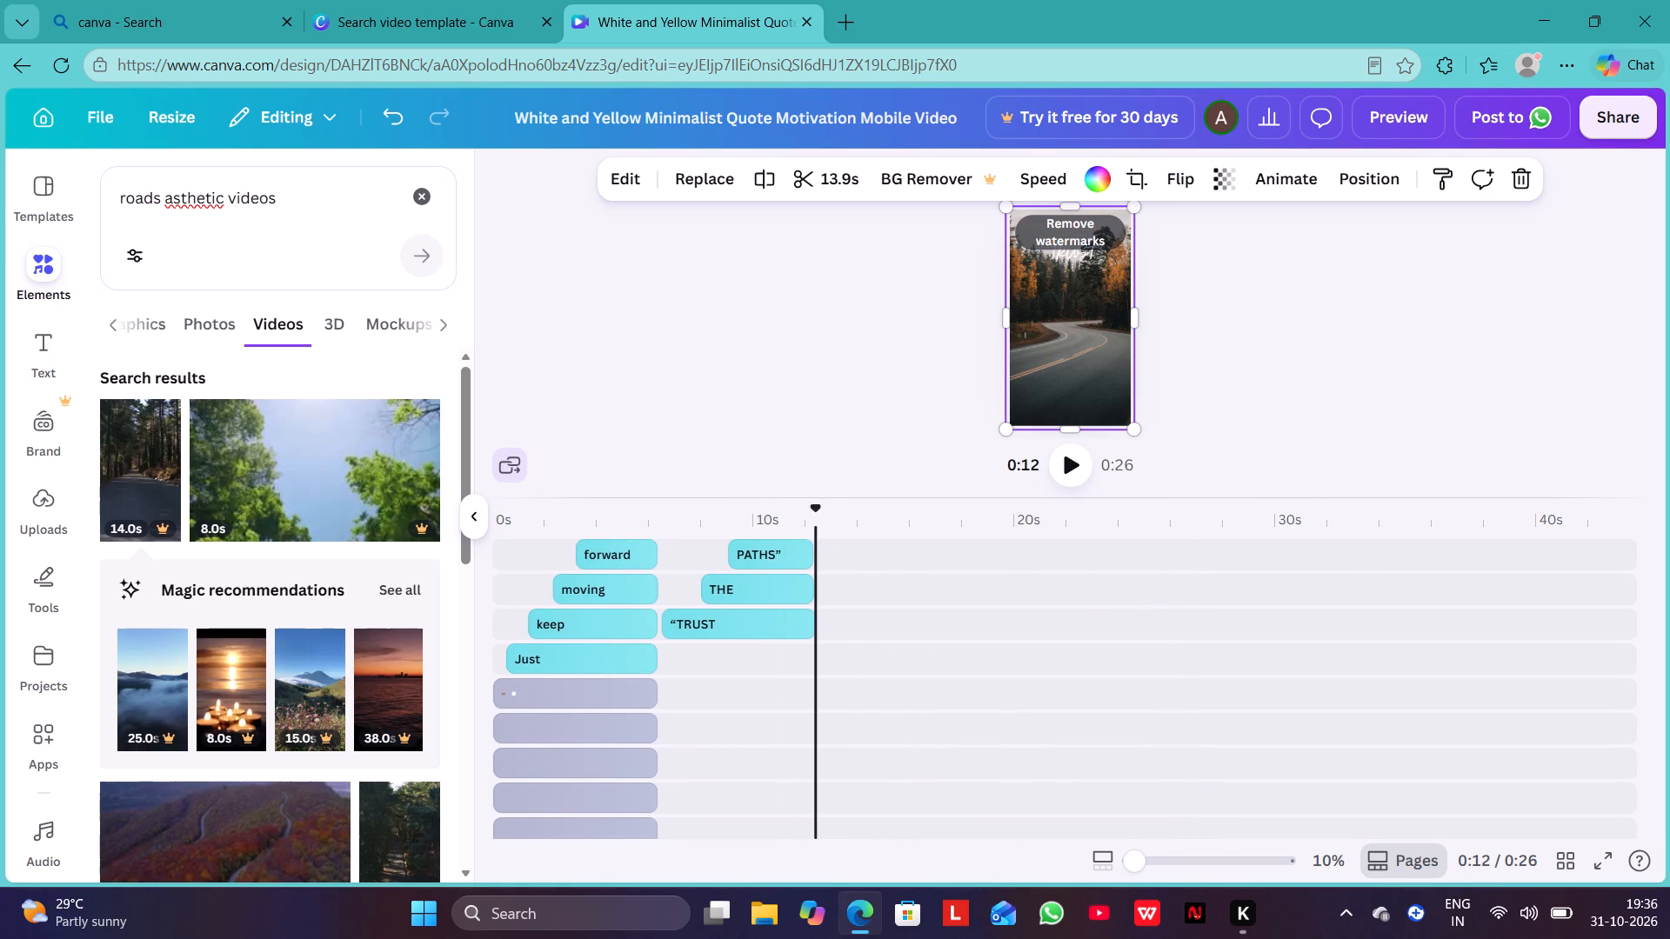
{"action": "left_click", "coordinate": [47, 325]}
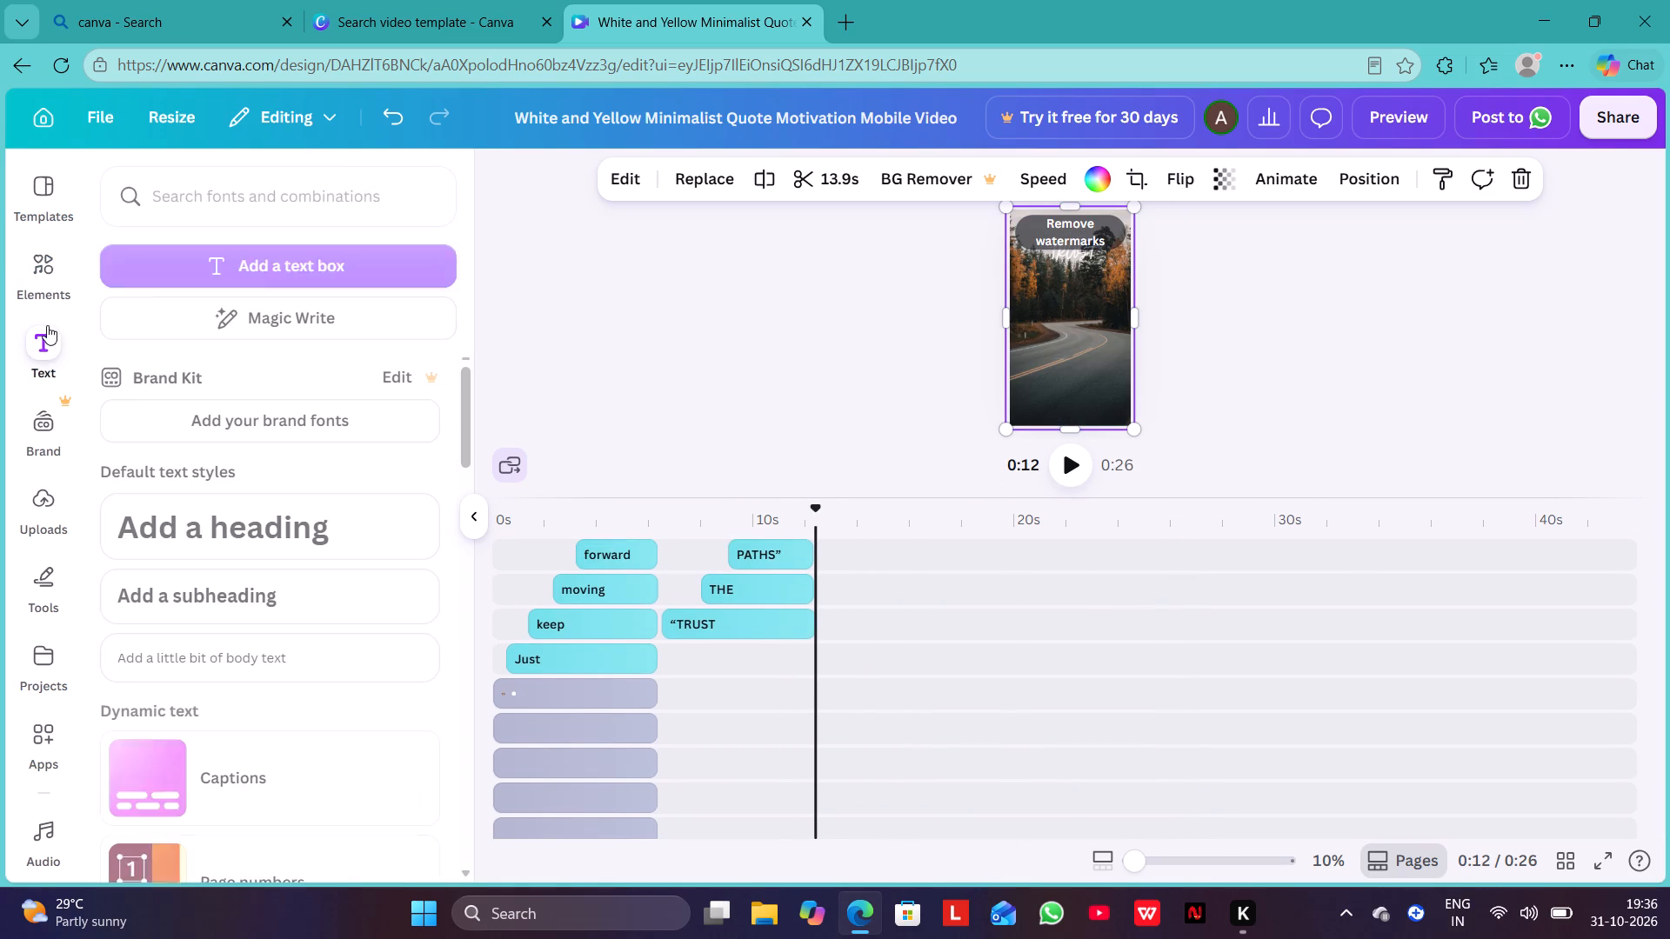
{"action": "left_click", "coordinate": [290, 256]}
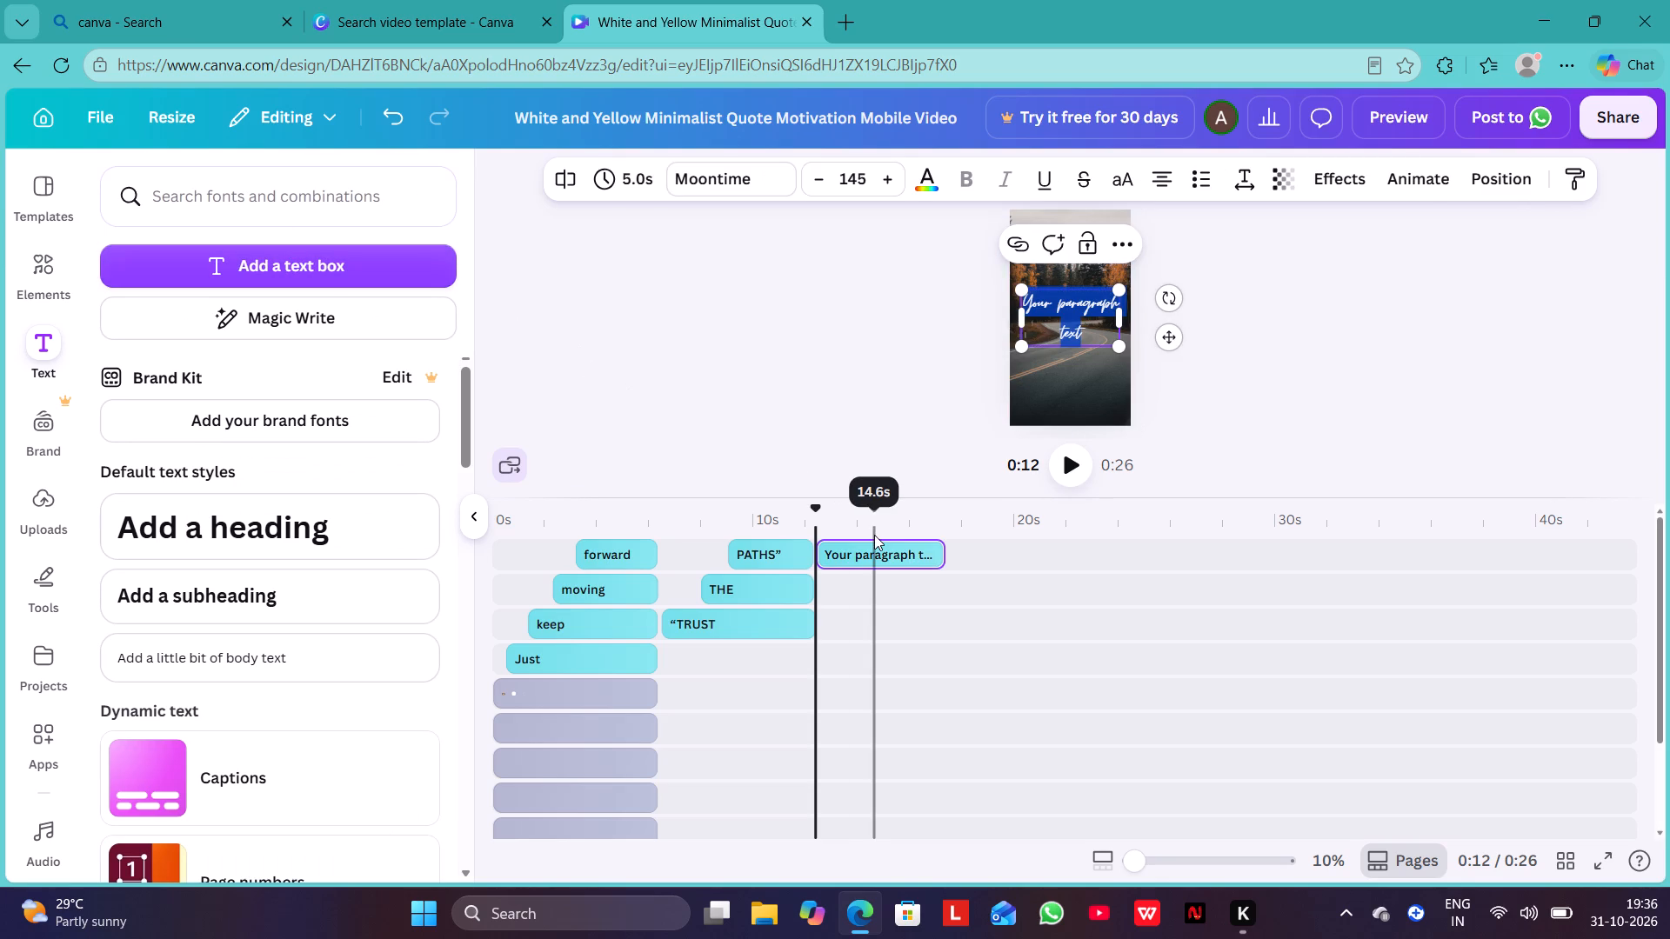
{"action": "left_click", "coordinate": [1087, 336]}
{"action": "key", "text": "BackSpace"}
{"action": "key", "text": "BackSpace"}
{"action": "key", "text": "BackSpace"}
{"action": "key", "text": "BackSpace"}
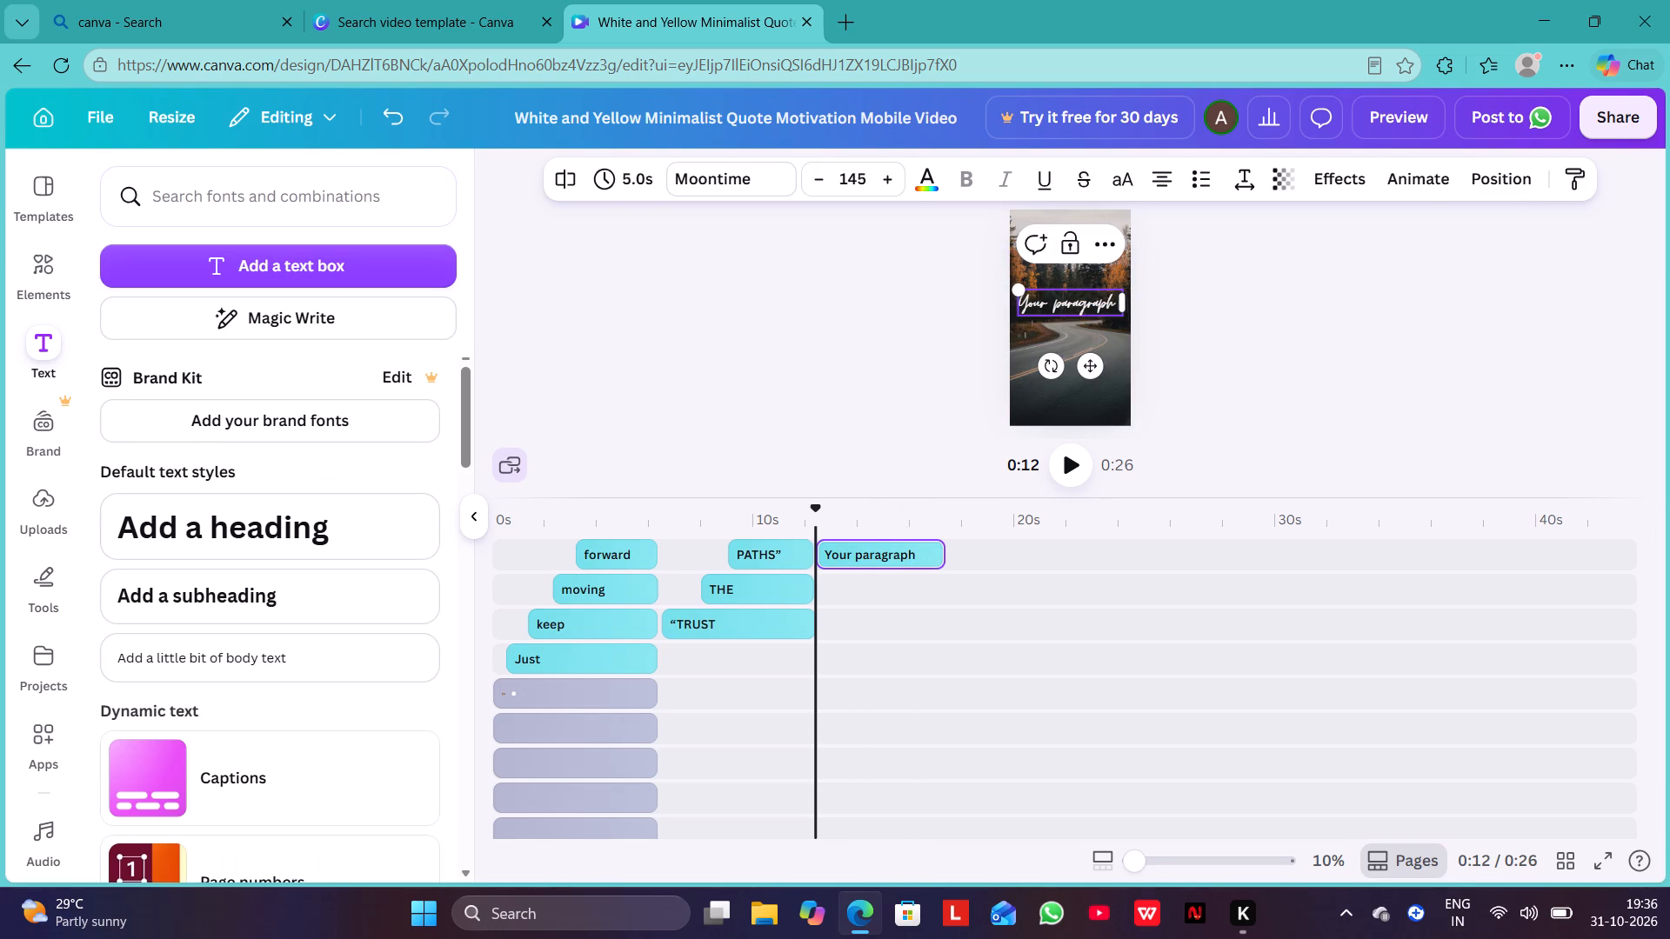
{"action": "key", "text": "BackSpace"}
{"action": "key", "text": "BackSpace"}
{"action": "key", "text": "BackSpace"}
{"action": "key", "text": "BackSpace"}
{"action": "key", "text": "BackSpace"}
{"action": "key", "text": "BackSpace"}
{"action": "key", "text": "BackSpace"}
{"action": "key", "text": "BackSpace"}
{"action": "key", "text": "BackSpace"}
{"action": "key", "text": "BackSpace"}
{"action": "key", "text": "BackSpace"}
{"action": "key", "text": "BackSpace"}
{"action": "key", "text": "BackSpace"}
{"action": "key", "text": "BackSpace"}
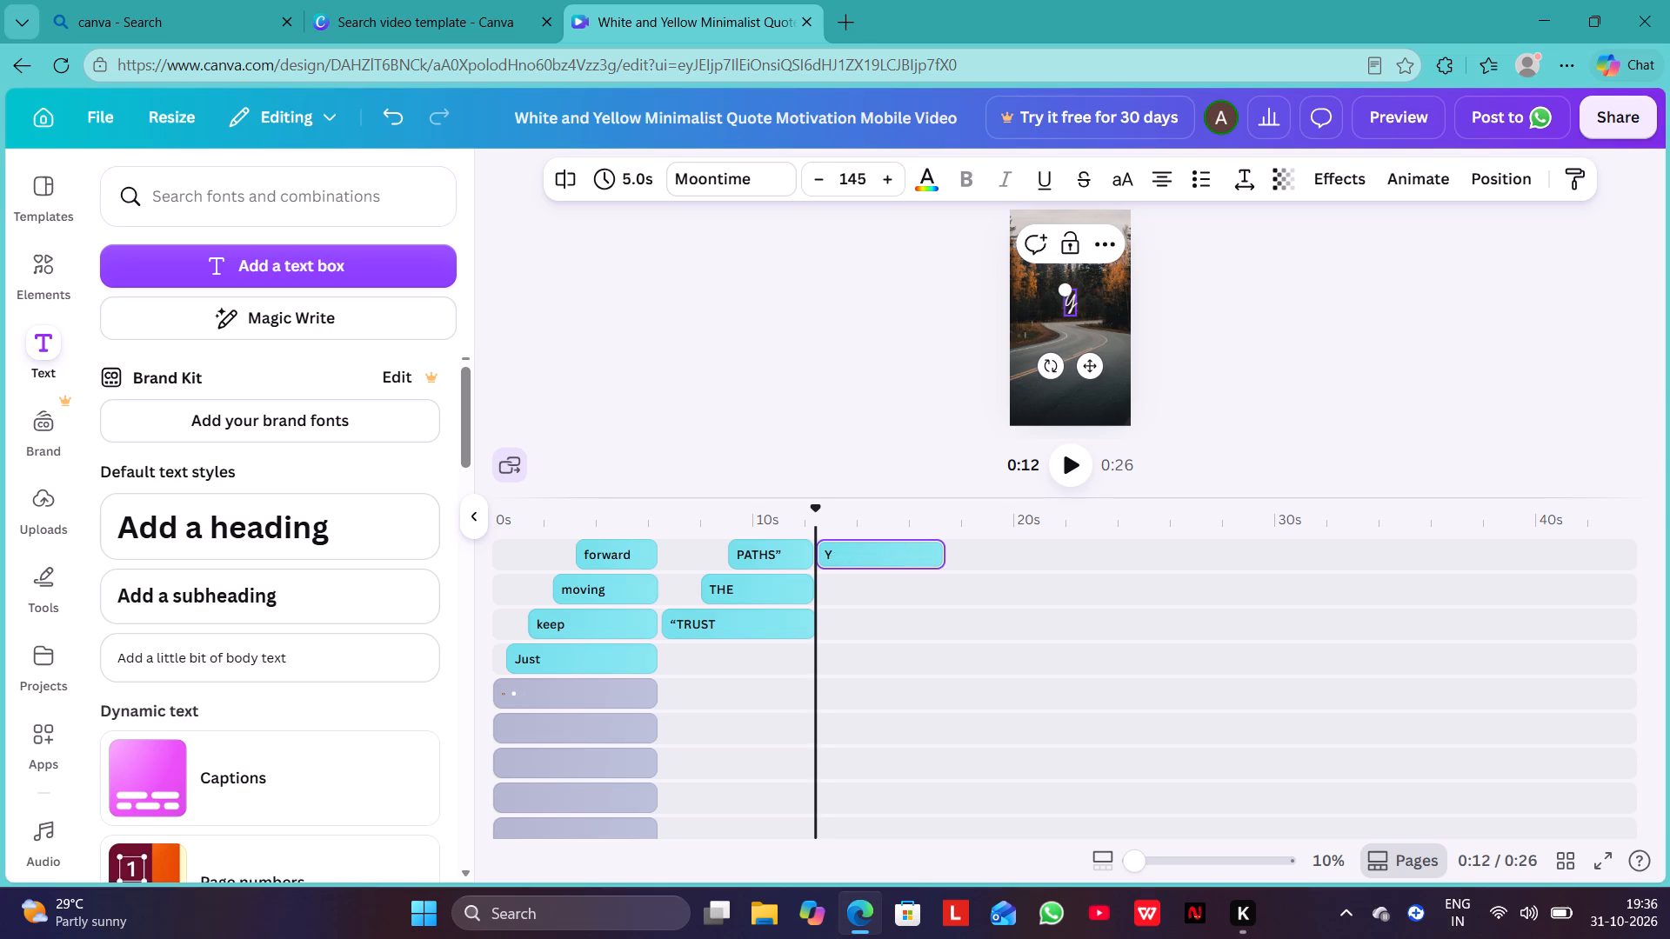
{"action": "key", "text": "BackSpace"}
{"action": "key", "text": "shift+quotedbl"}
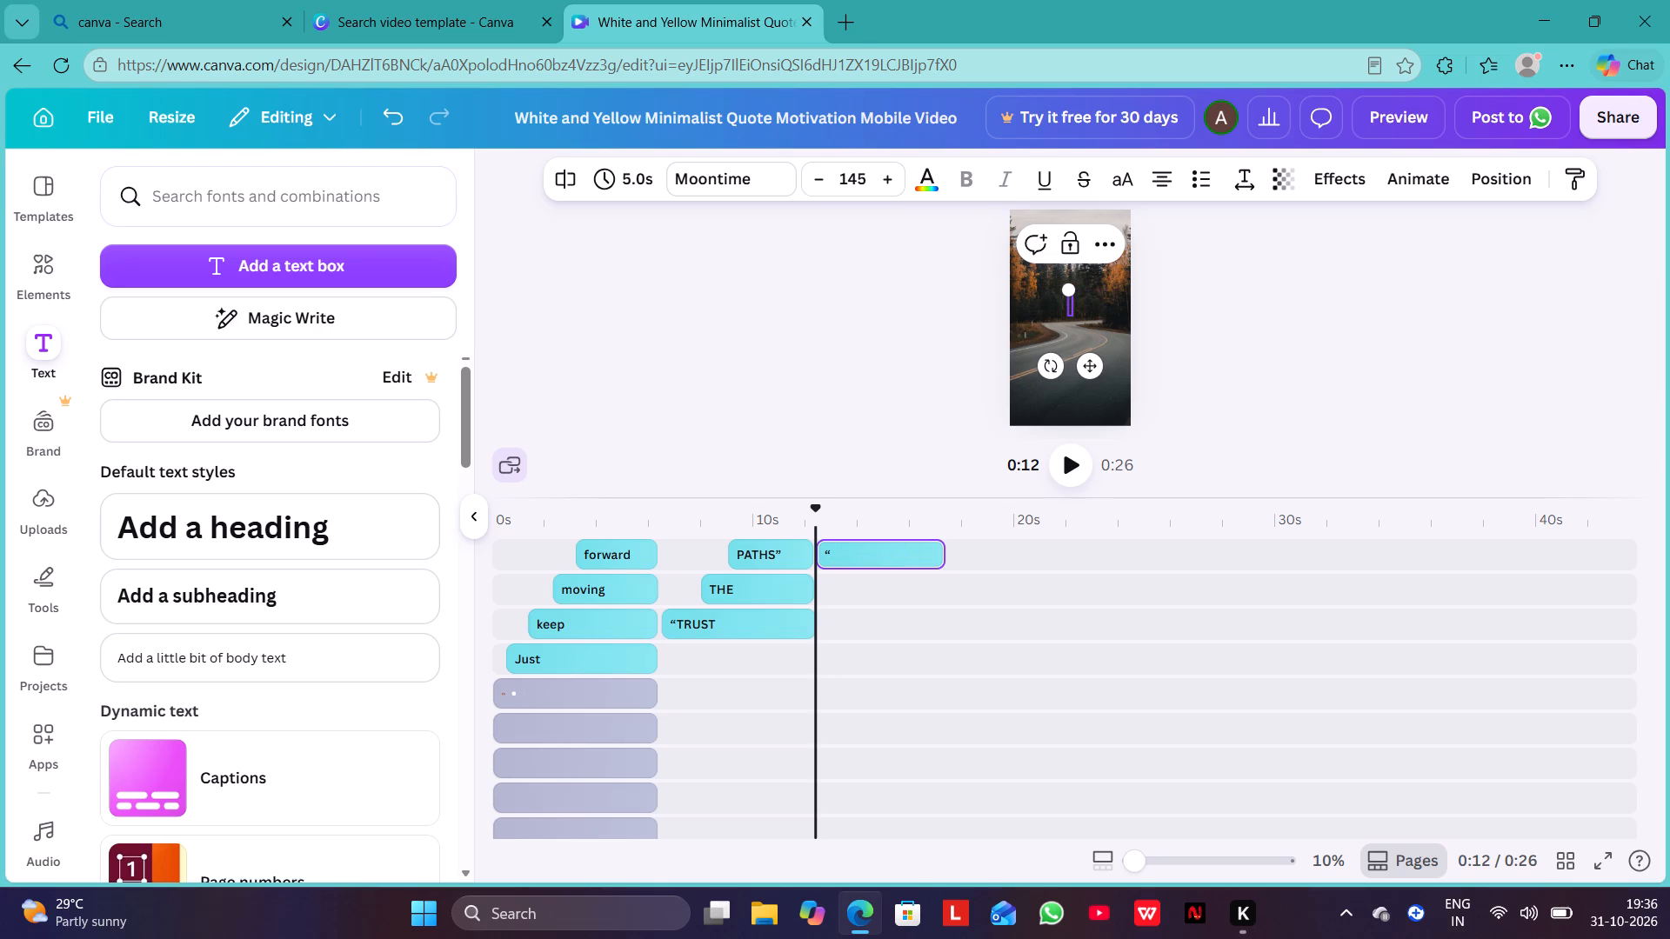
{"action": "type", "text": "GO"}
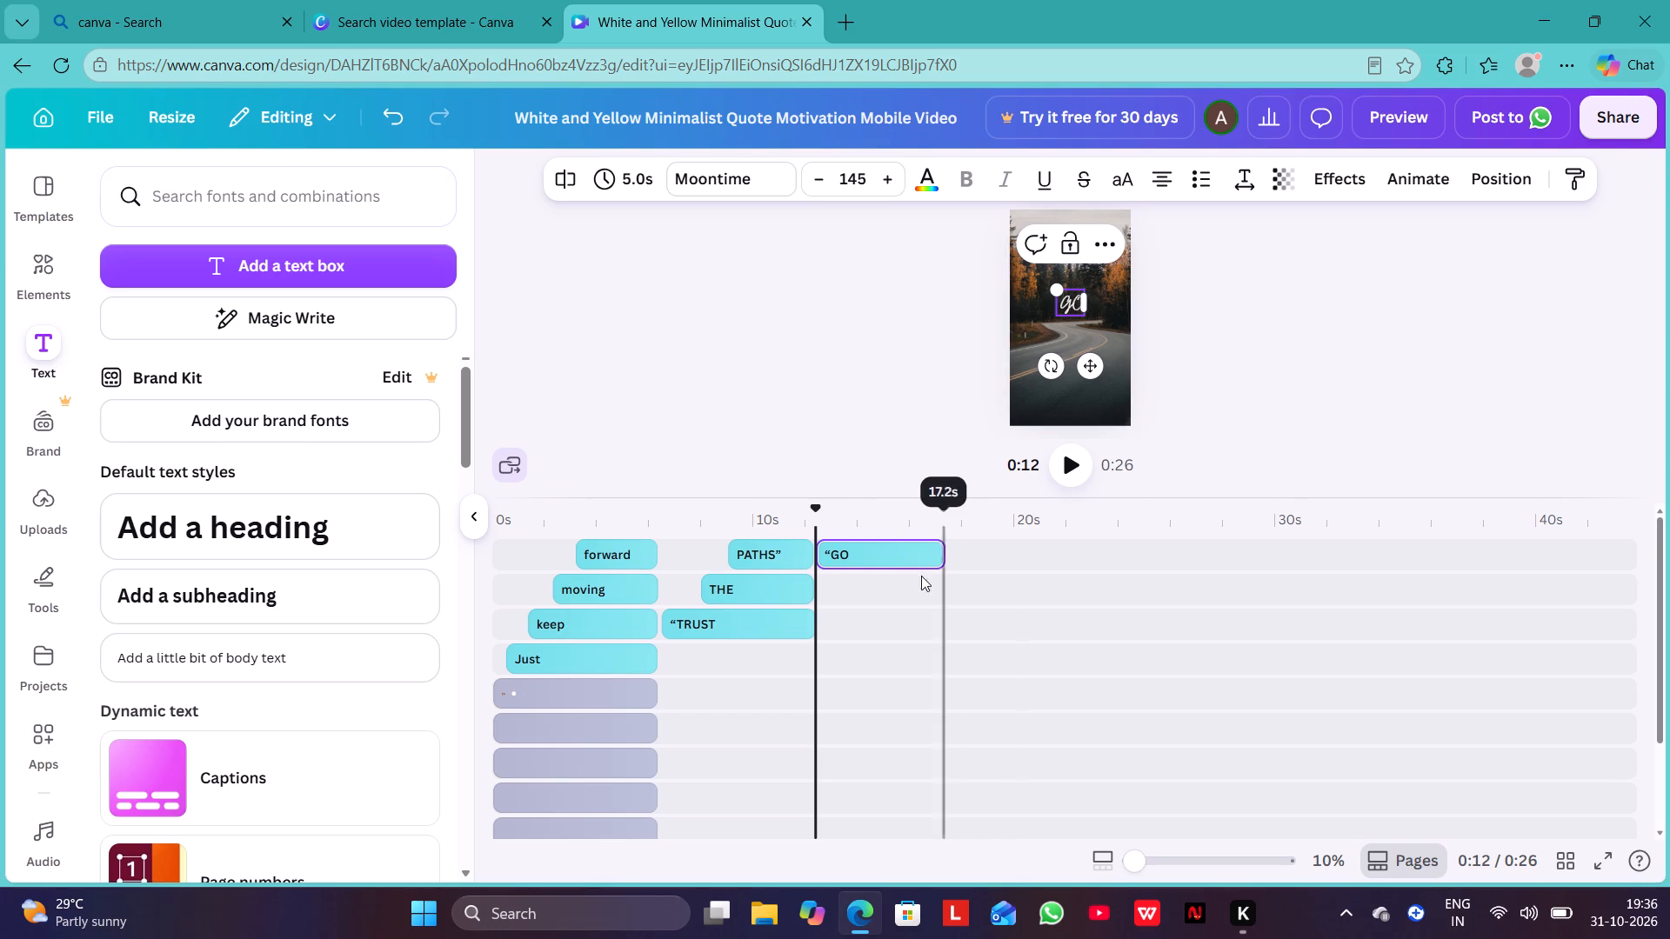
Move the “GO text clip into the timeline row of “TRUST, directly after that clip.
{"action": "left_click_drag", "start_coordinate": [875, 546], "coordinate": [877, 605]}
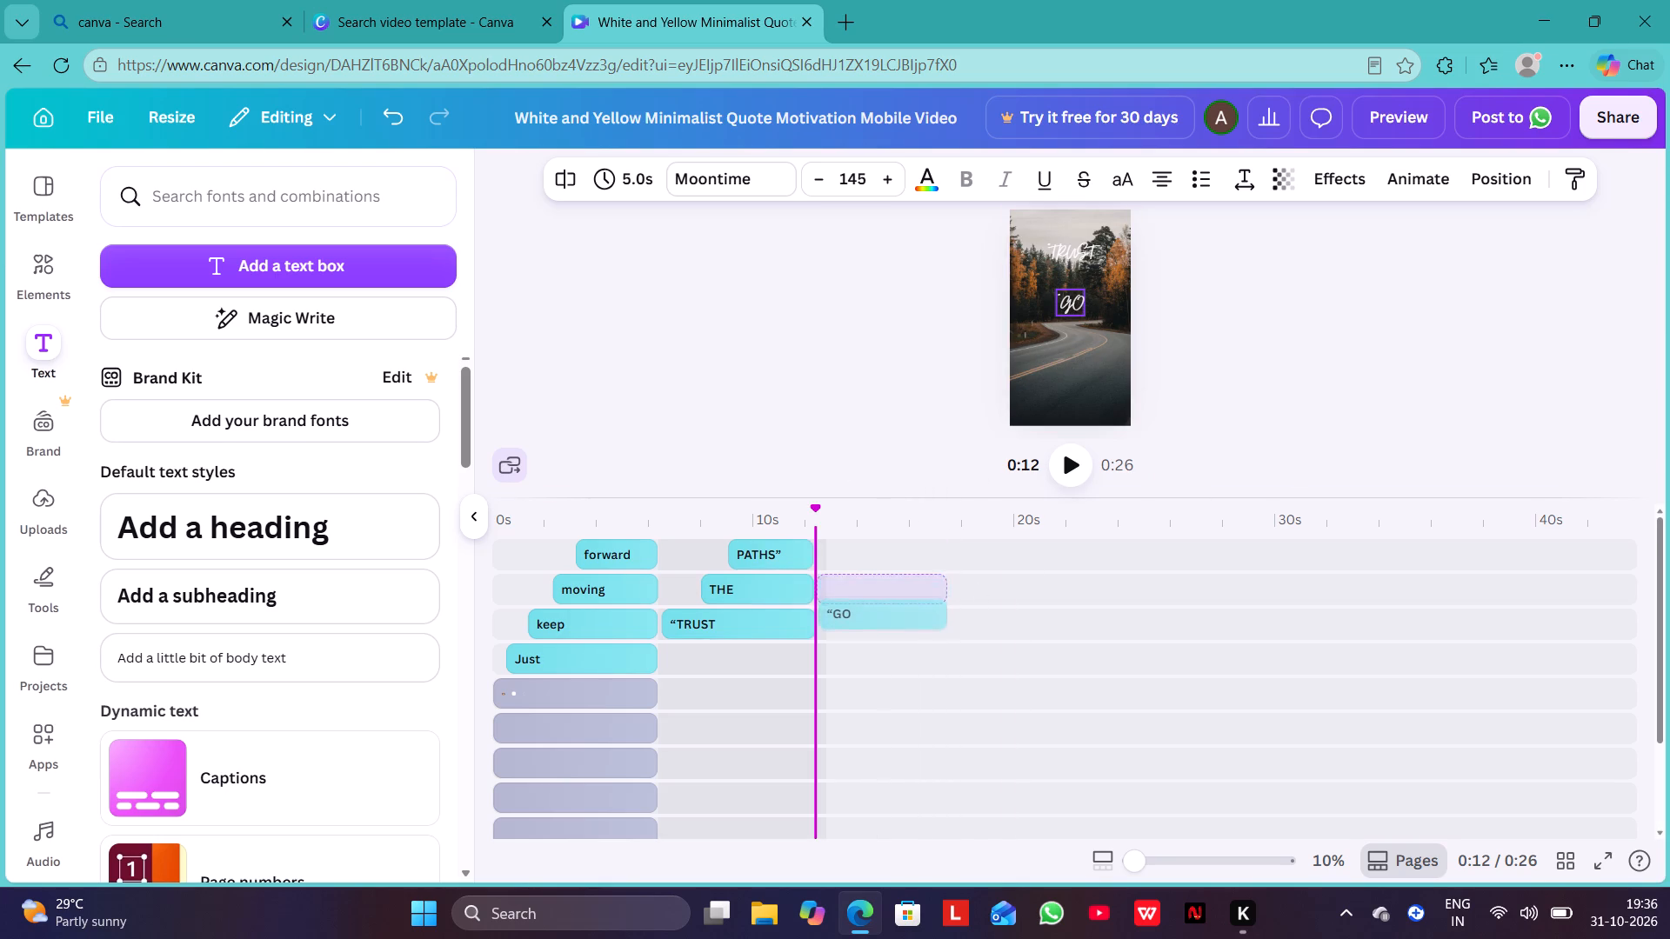
{"action": "left_click_drag", "start_coordinate": [877, 605], "coordinate": [877, 609]}
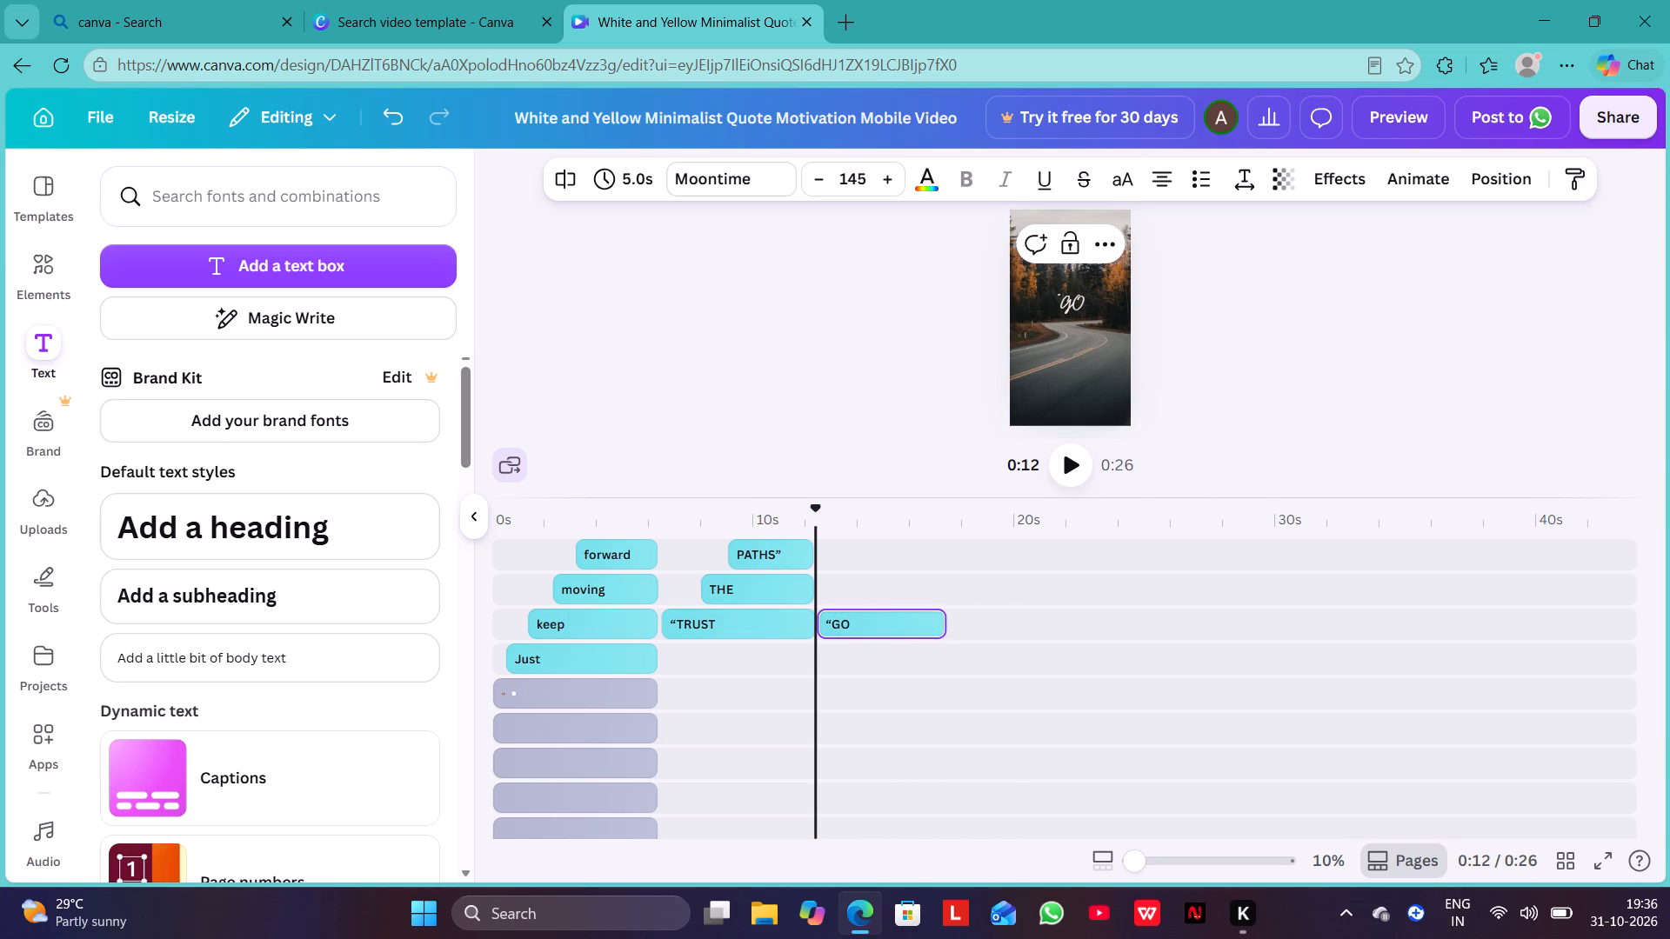
Move the “GO text higher on the dark forest road frame, keeping it roughly centred.
{"action": "left_click", "coordinate": [1072, 305]}
{"action": "left_click", "coordinate": [876, 609]}
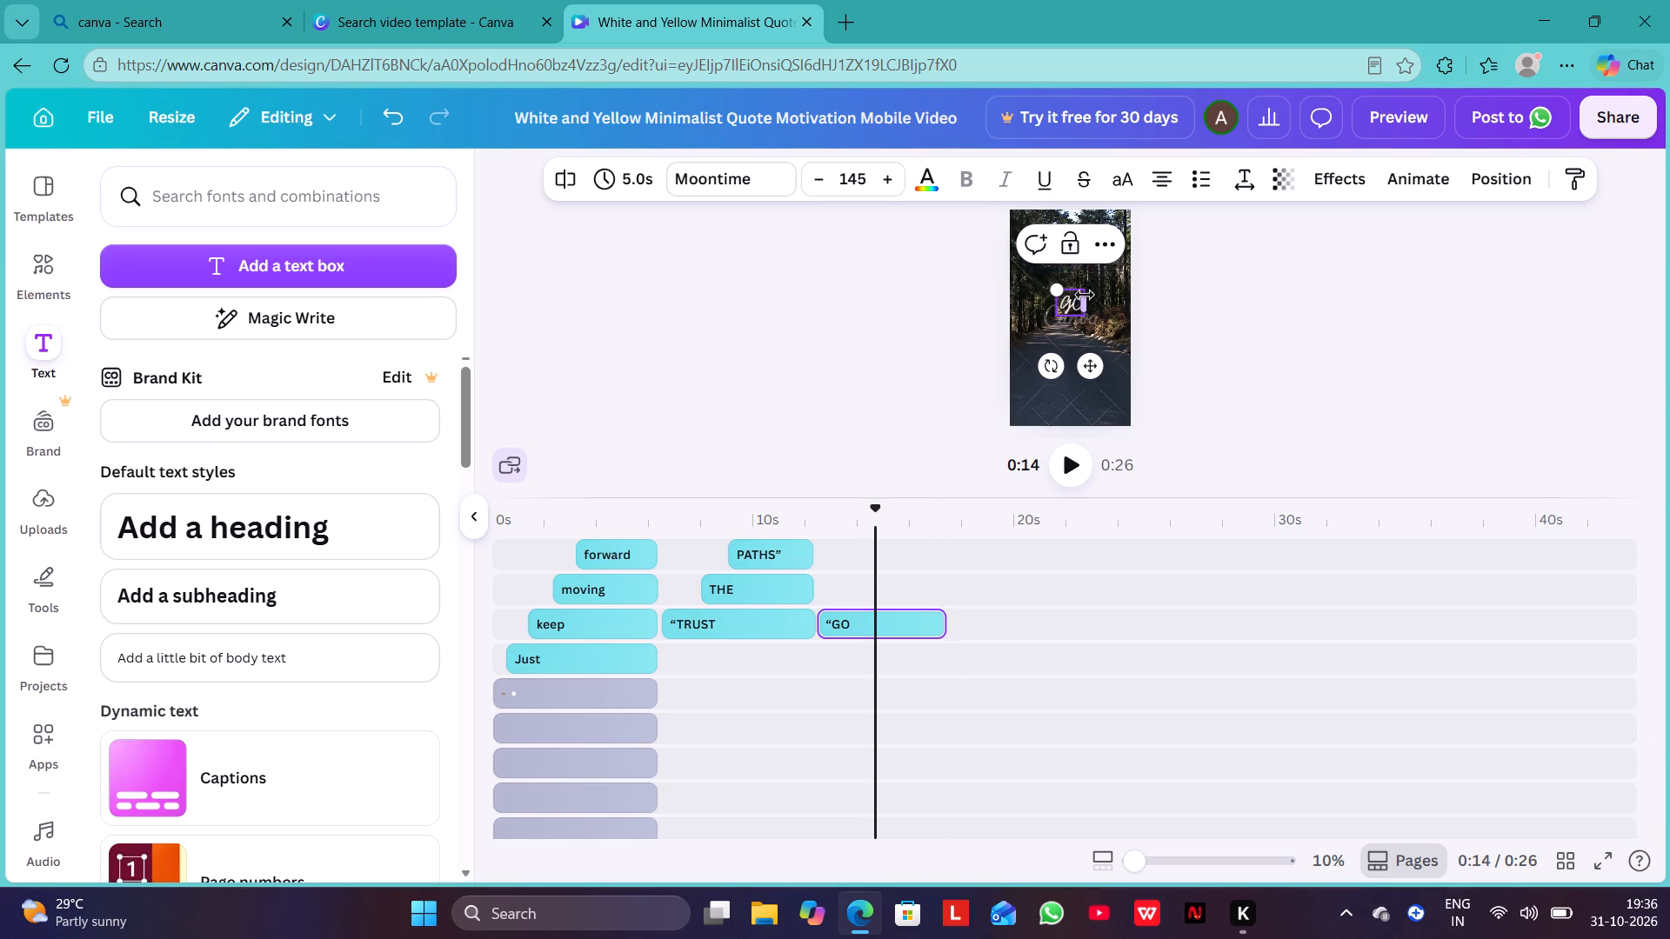
{"action": "left_click", "coordinate": [1076, 303]}
{"action": "left_click", "coordinate": [1203, 303]}
{"action": "left_click_drag", "start_coordinate": [1070, 304], "coordinate": [1067, 279]}
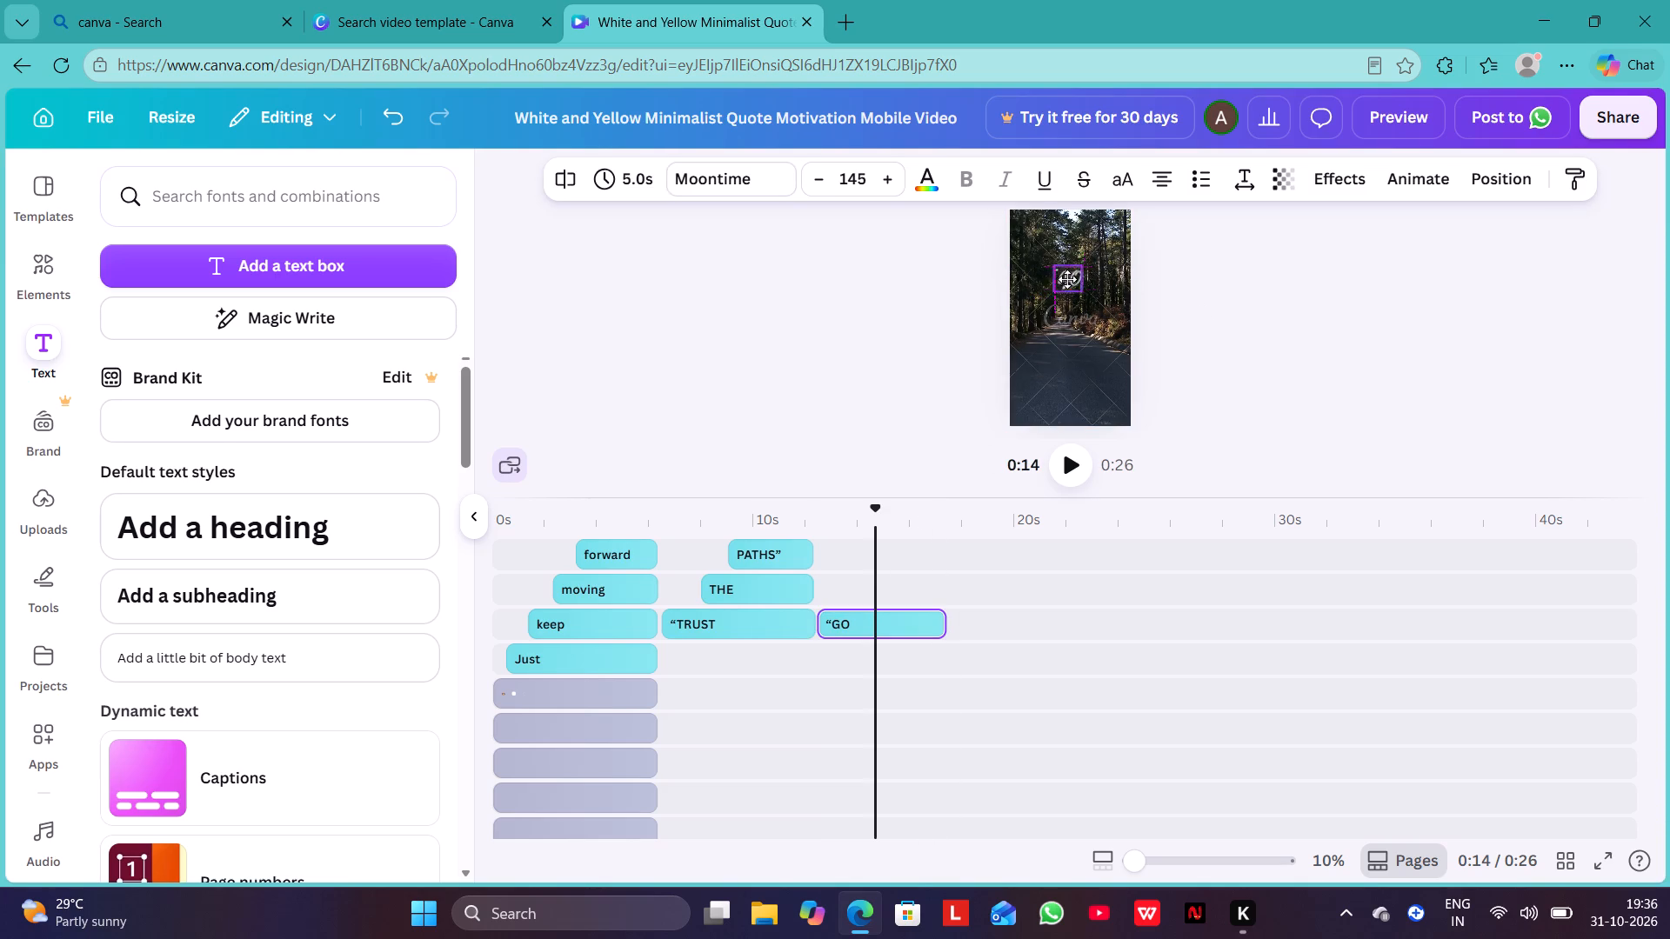
{"action": "left_click_drag", "start_coordinate": [1067, 279], "coordinate": [1066, 270]}
Add a second text box at the 0:14 mark and replace its placeholder text with WITH THE.
{"action": "scroll", "coordinate": [1076, 661], "scroll_direction": "down", "scroll_amount": 1}
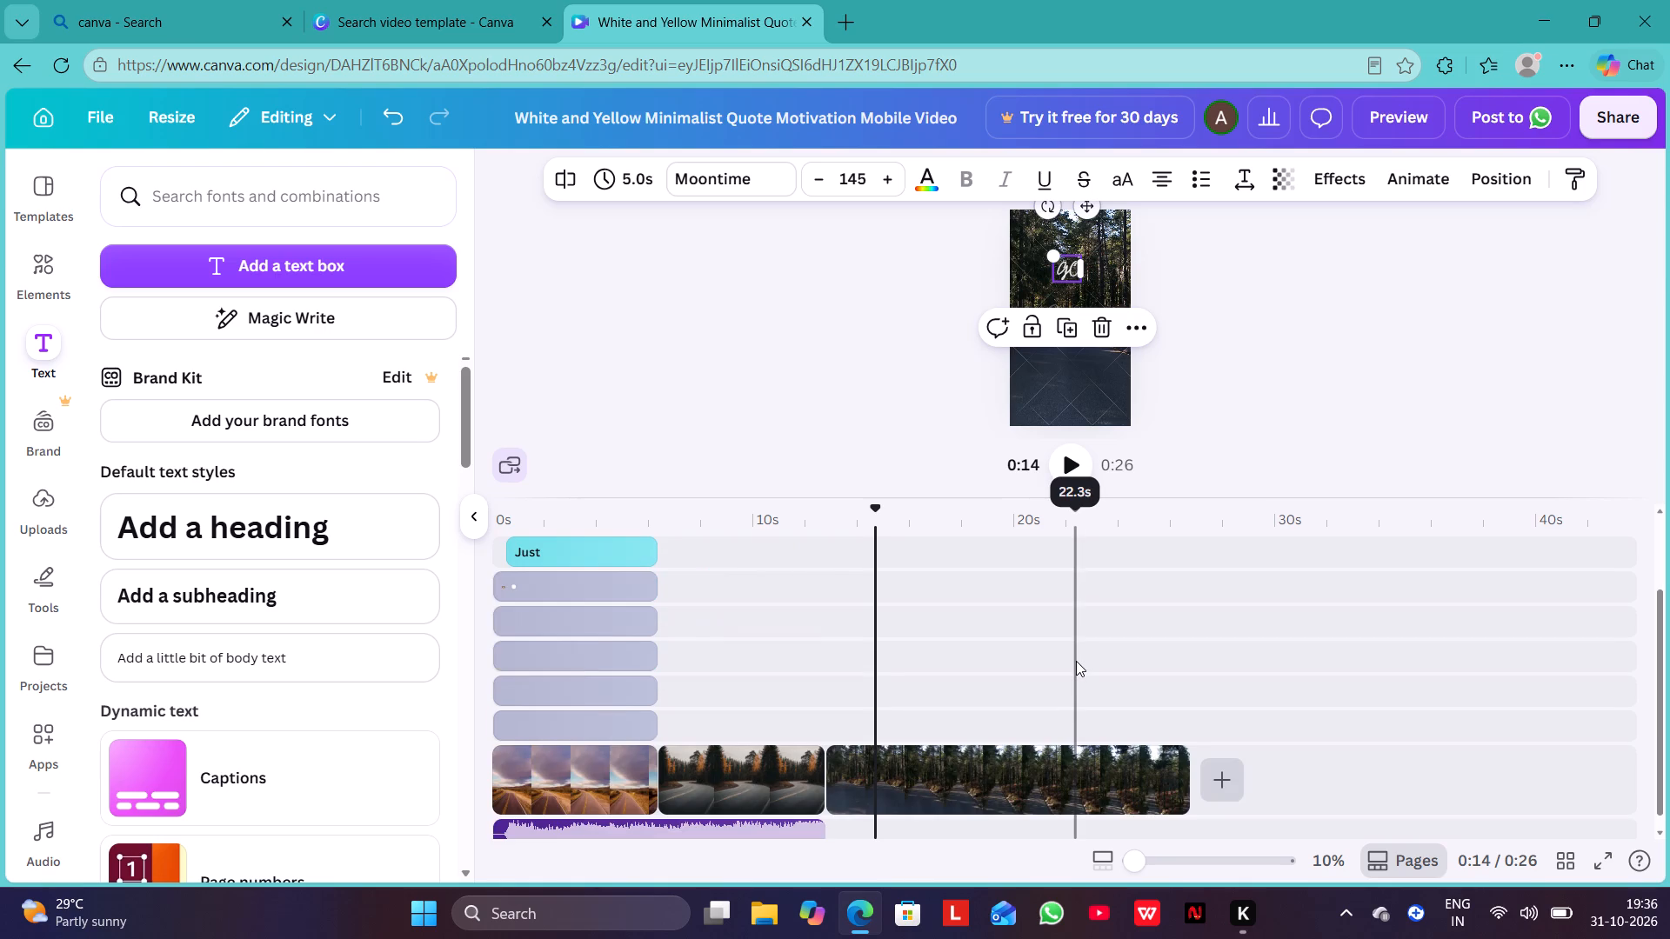
{"action": "scroll", "coordinate": [1076, 661], "scroll_direction": "down", "scroll_amount": 1}
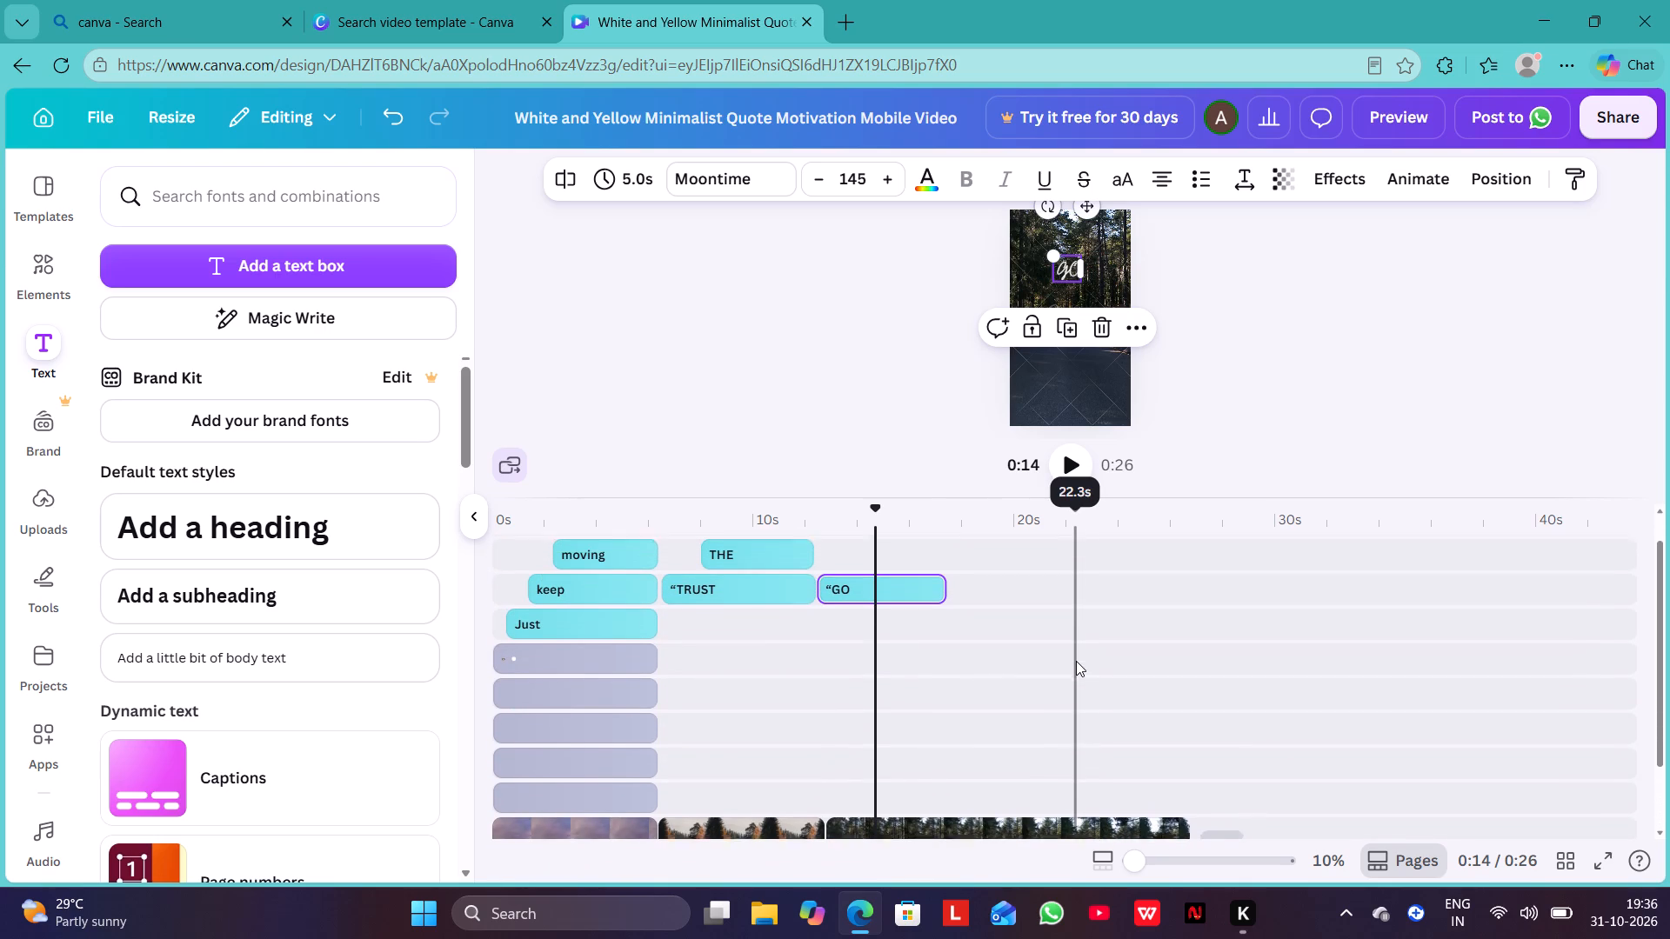
{"action": "scroll", "coordinate": [1076, 661], "scroll_direction": "down", "scroll_amount": 1}
{"action": "scroll", "coordinate": [971, 636], "scroll_direction": "up", "scroll_amount": 2}
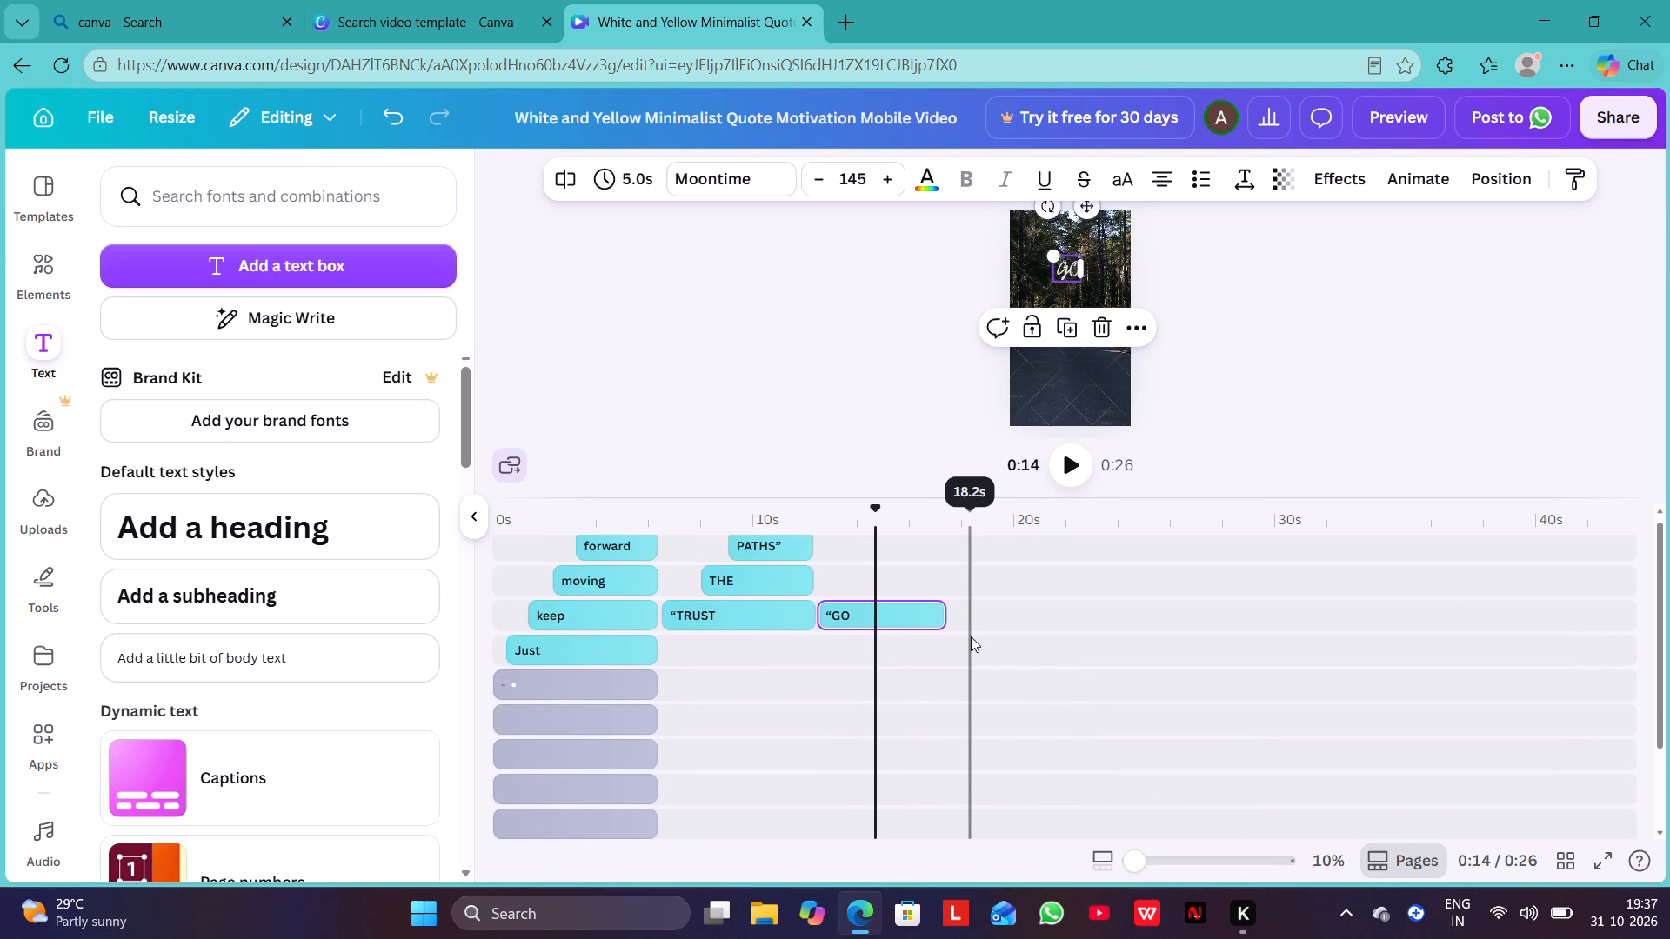
{"action": "left_click", "coordinate": [392, 265]}
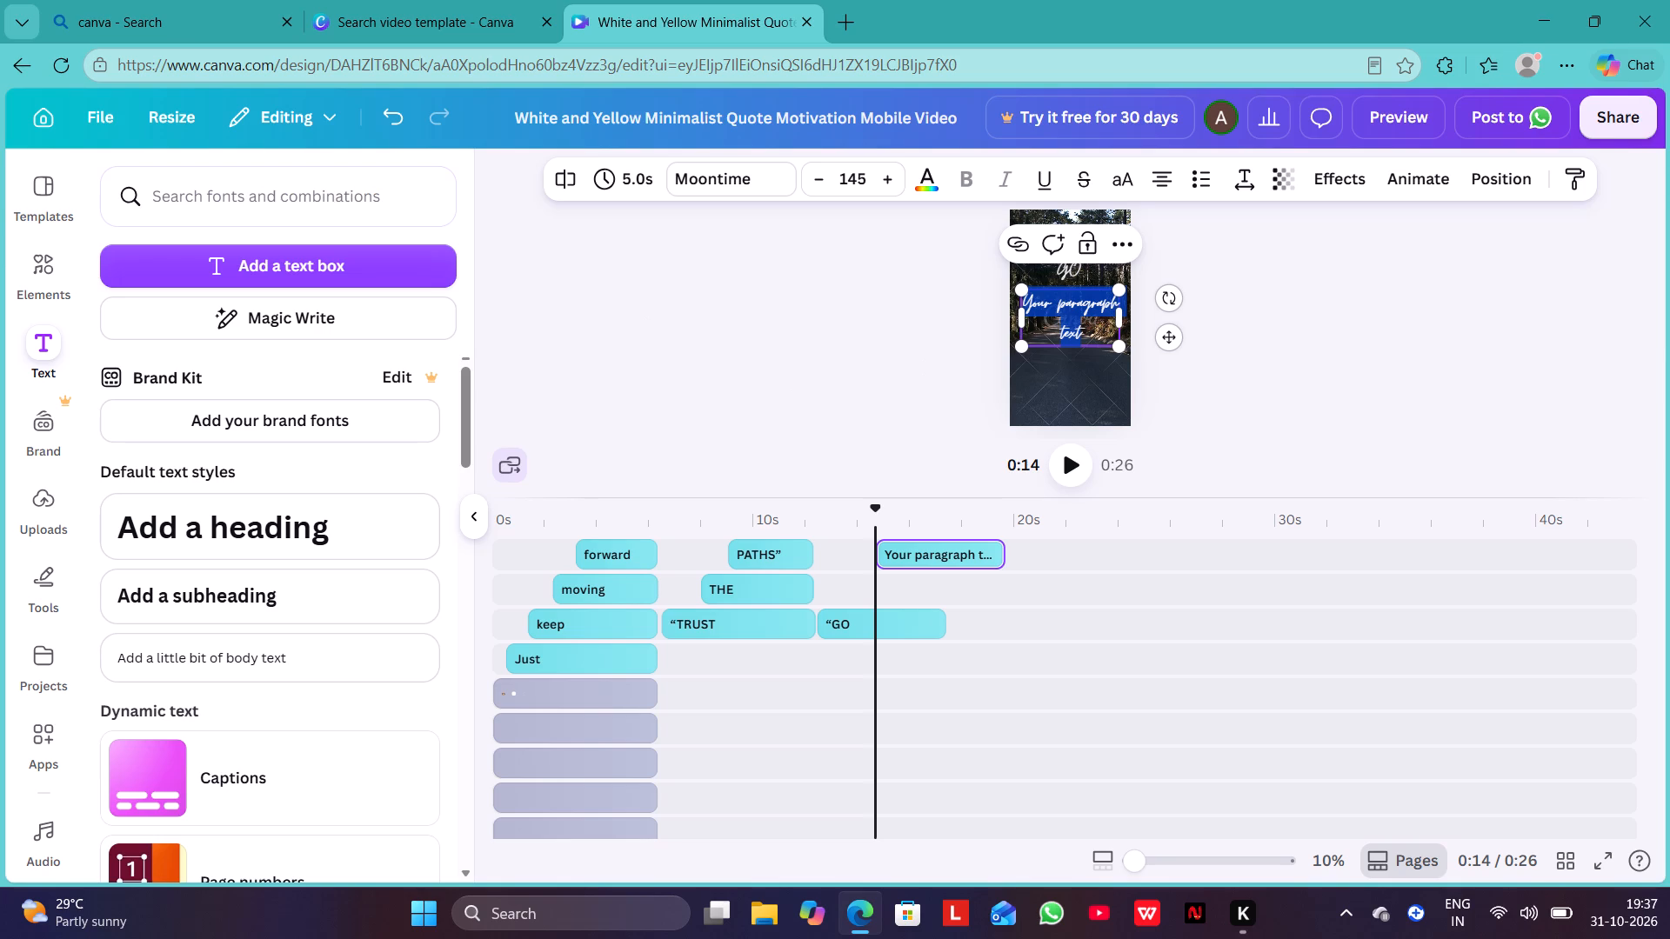
{"action": "left_click", "coordinate": [1085, 336]}
{"action": "key", "text": "BackSpace"}
{"action": "key", "text": "BackSpace"}
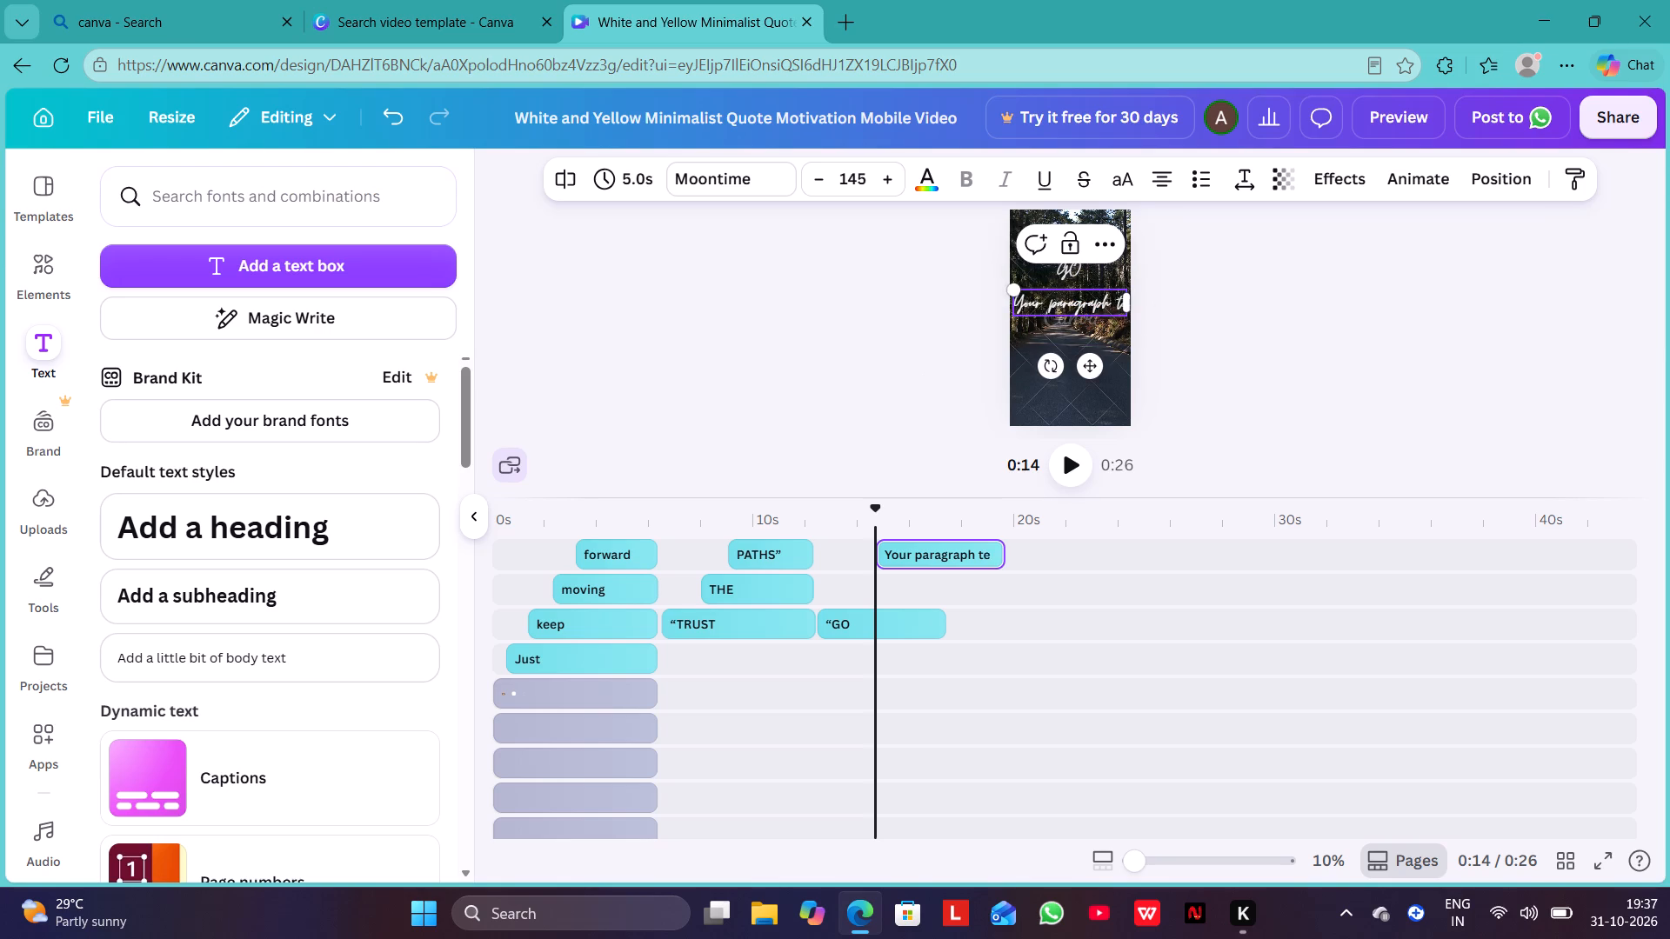
{"action": "key", "text": "BackSpace"}
{"action": "key", "text": "BackSpace"}
{"action": "key", "text": "BackSpace"}
{"action": "key", "text": "BackSpace"}
{"action": "key", "text": "BackSpace"}
{"action": "key", "text": "BackSpace"}
{"action": "key", "text": "BackSpace"}
{"action": "key", "text": "BackSpace"}
{"action": "key", "text": "BackSpace"}
{"action": "key", "text": "BackSpace"}
{"action": "key", "text": "BackSpace"}
{"action": "key", "text": "BackSpace"}
{"action": "key", "text": "BackSpace"}
{"action": "key", "text": "BackSpace"}
{"action": "key", "text": "BackSpace"}
{"action": "key", "text": "BackSpace"}
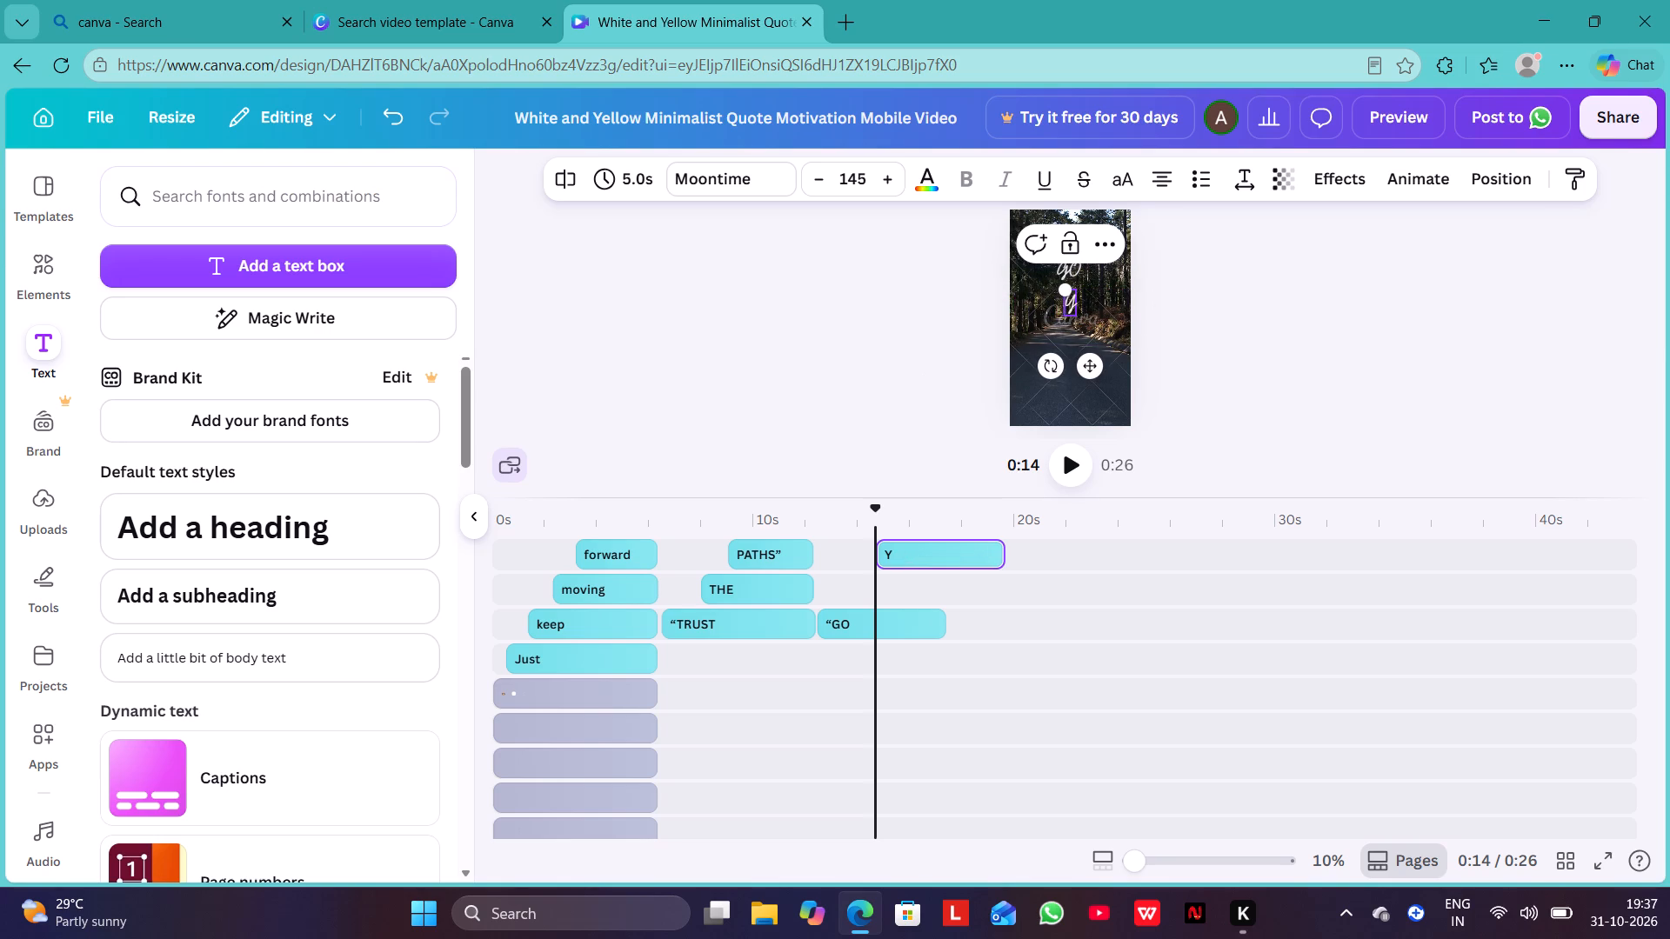
{"action": "key", "text": "BackSpace"}
{"action": "type", "text": "WITH THE"}
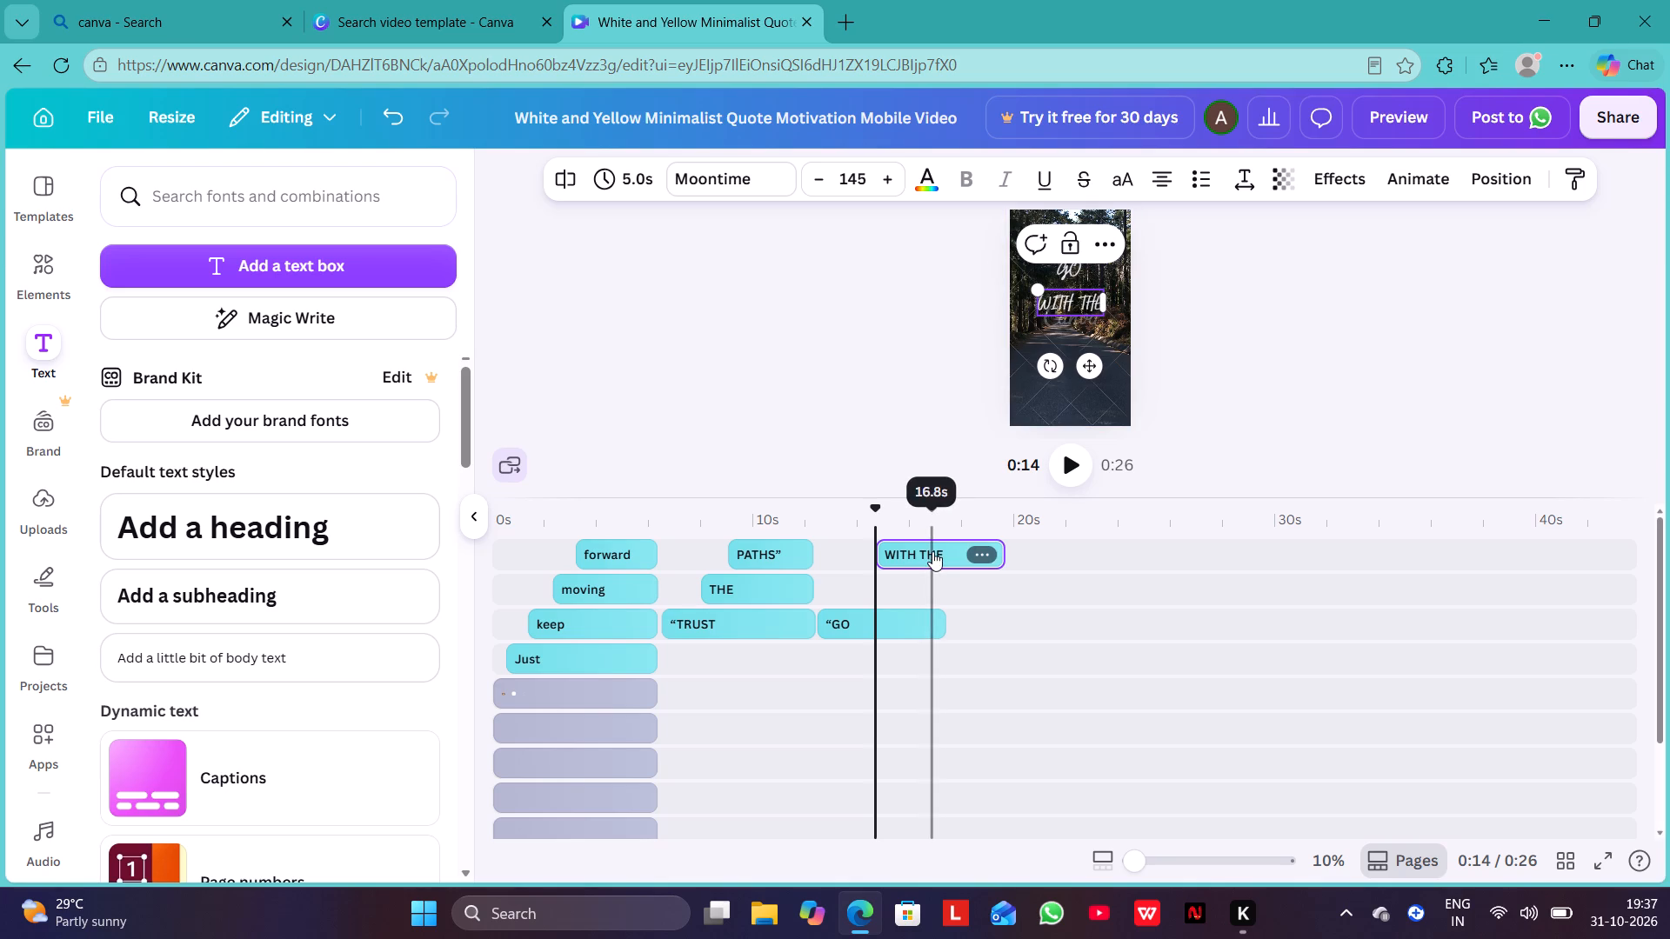
Move the WITH THE clip slightly earlier into the row of THE and trim it to 3.7 s, ending with the “GO clip.
{"action": "left_click_drag", "start_coordinate": [932, 551], "coordinate": [913, 582]}
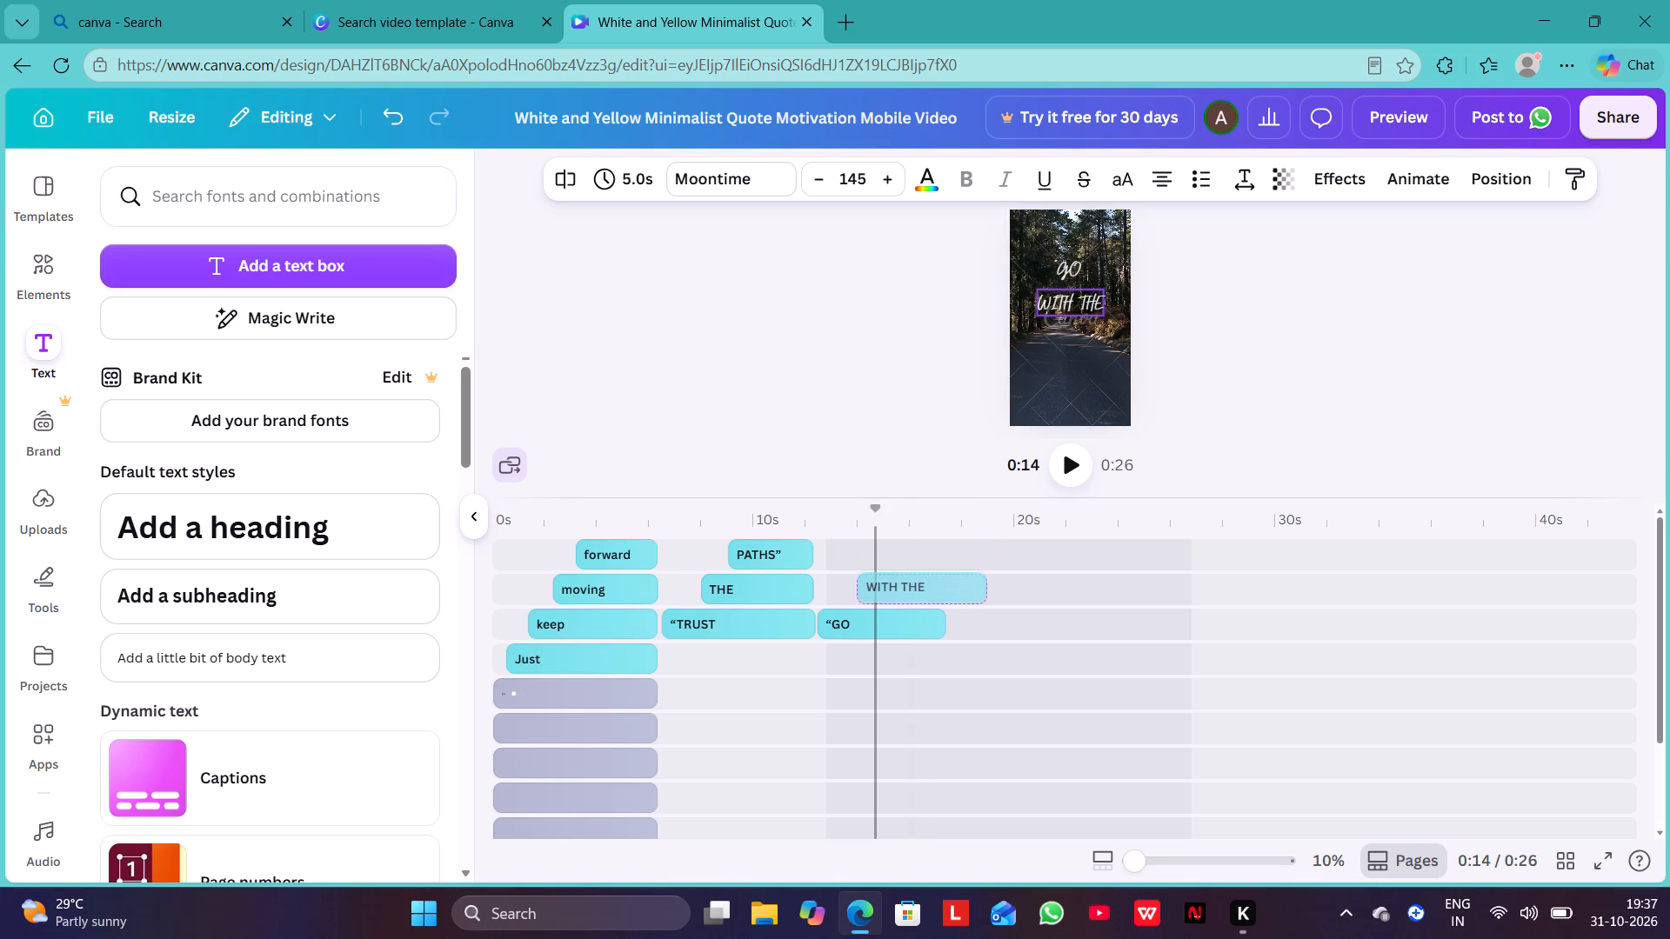
{"action": "left_click_drag", "start_coordinate": [913, 582], "coordinate": [907, 583]}
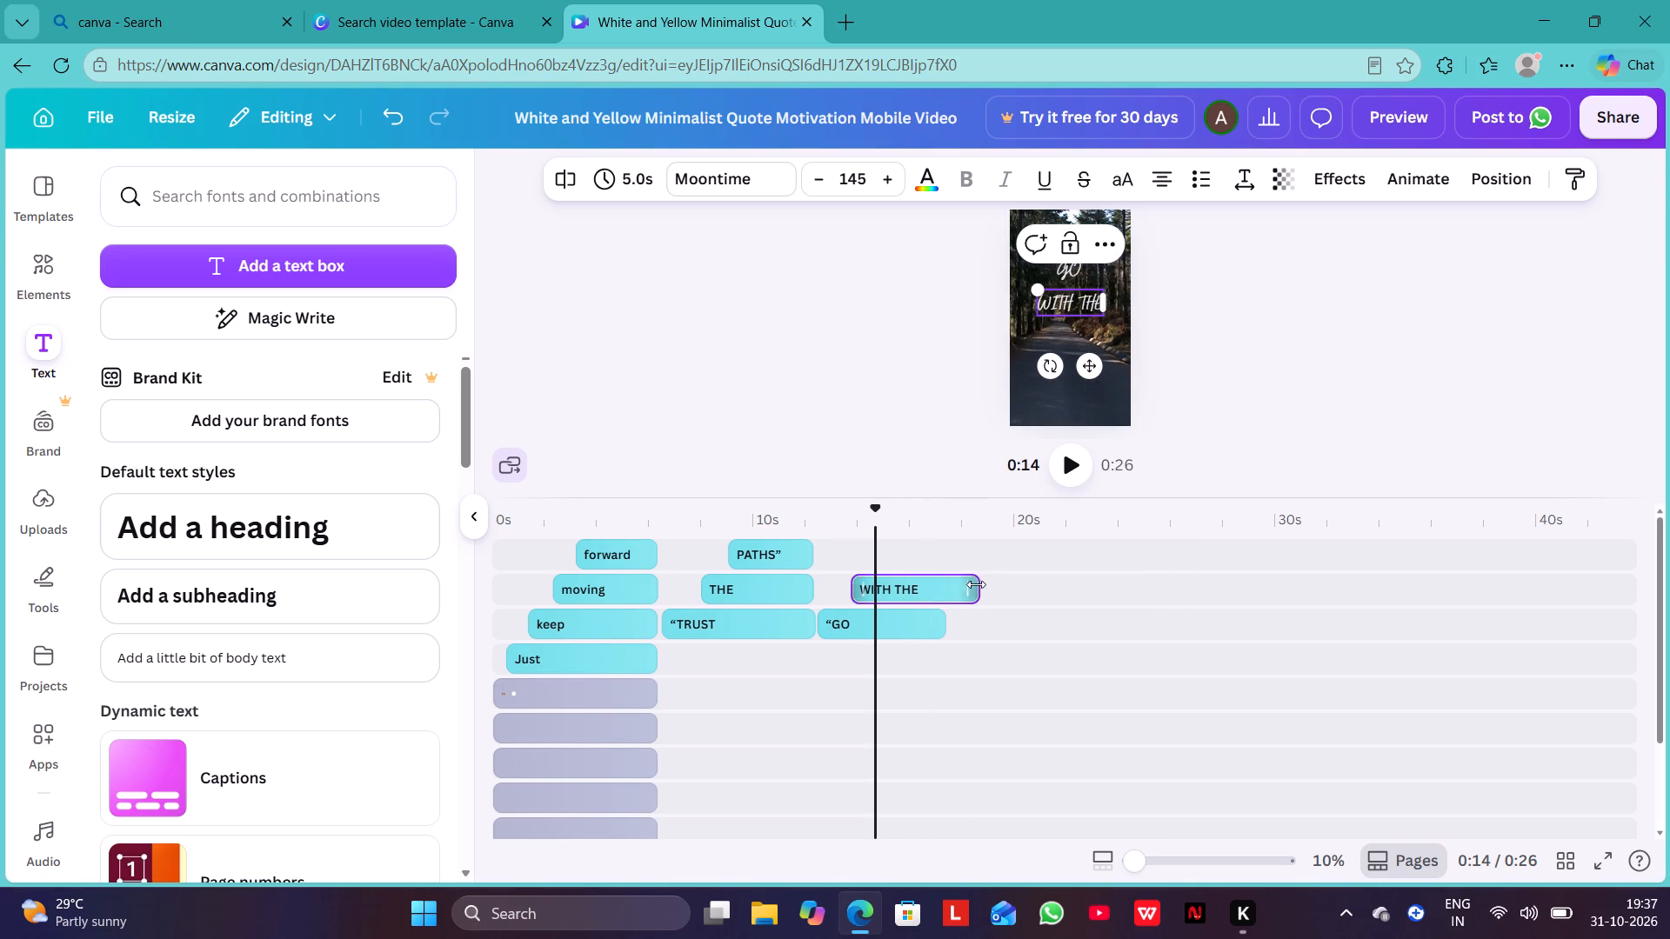
{"action": "left_click_drag", "start_coordinate": [977, 587], "coordinate": [946, 595]}
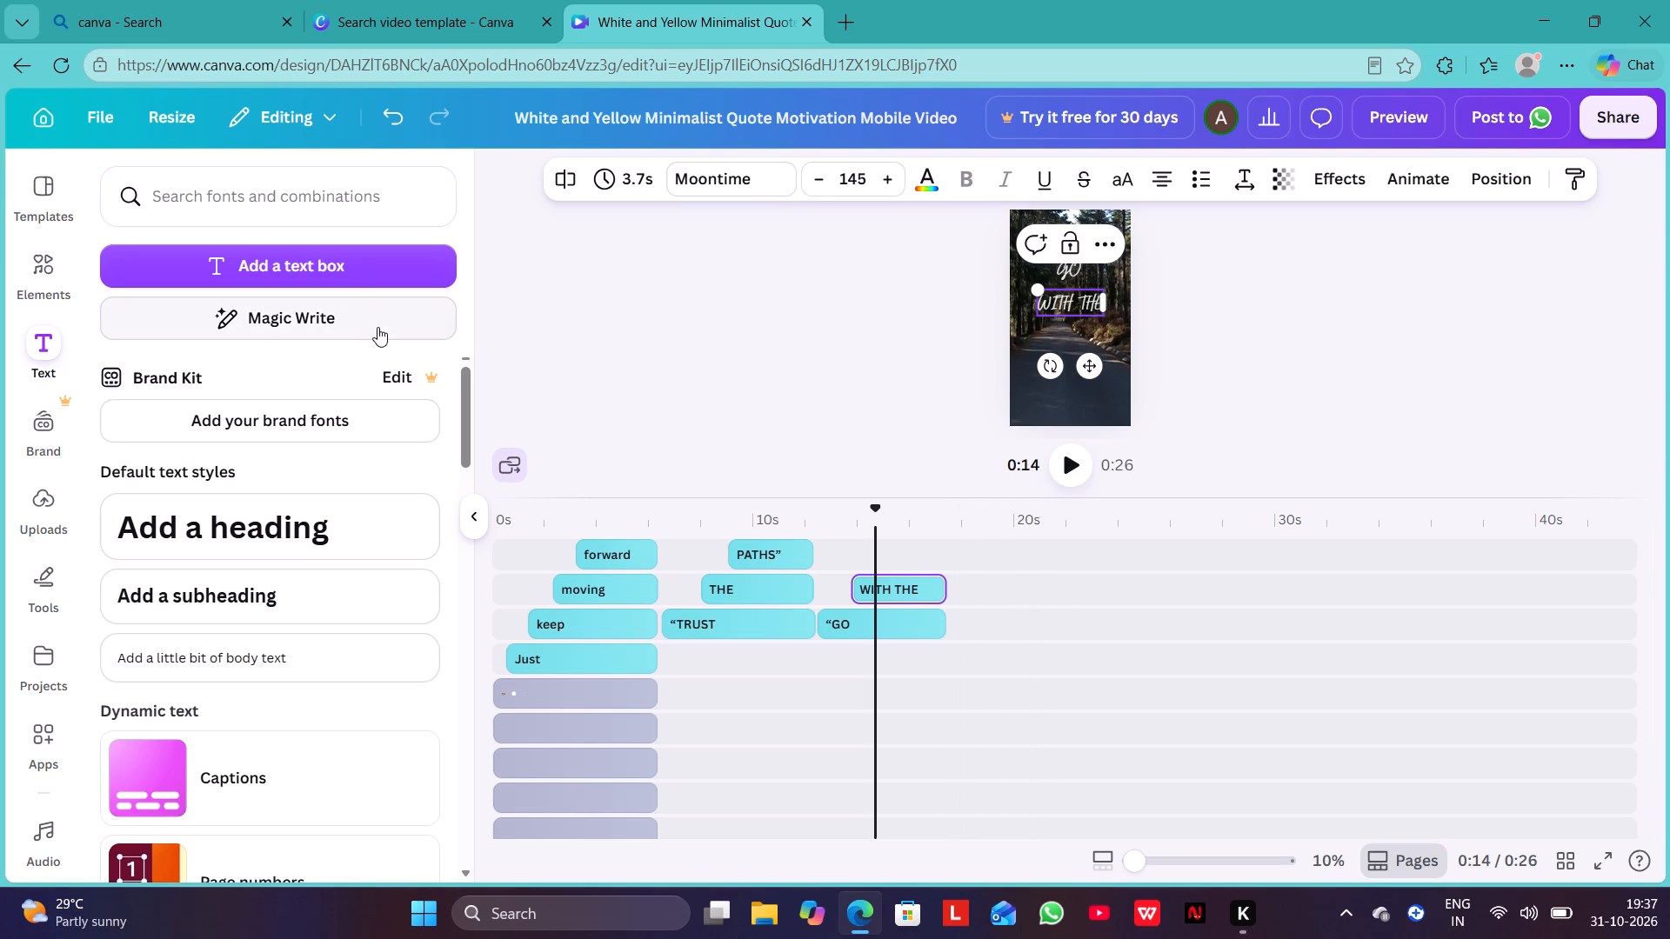
Add a third text box at the 0:14 mark and replace its placeholder text with FLOW.
{"action": "left_click", "coordinate": [392, 268]}
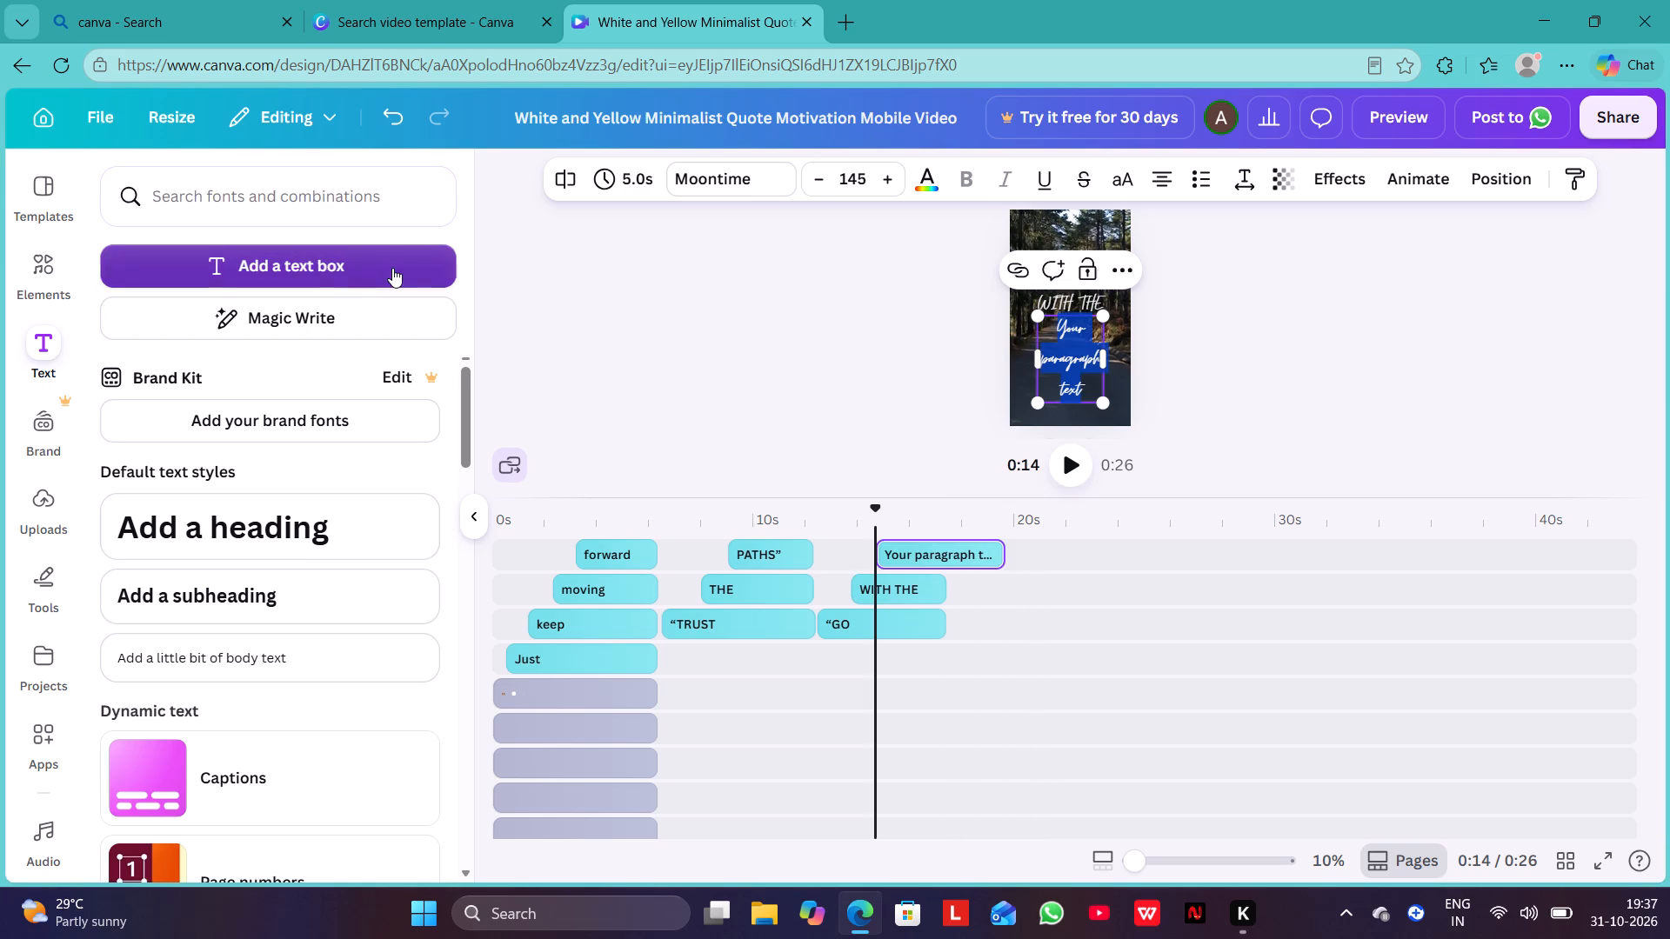
{"action": "left_click", "coordinate": [1088, 388]}
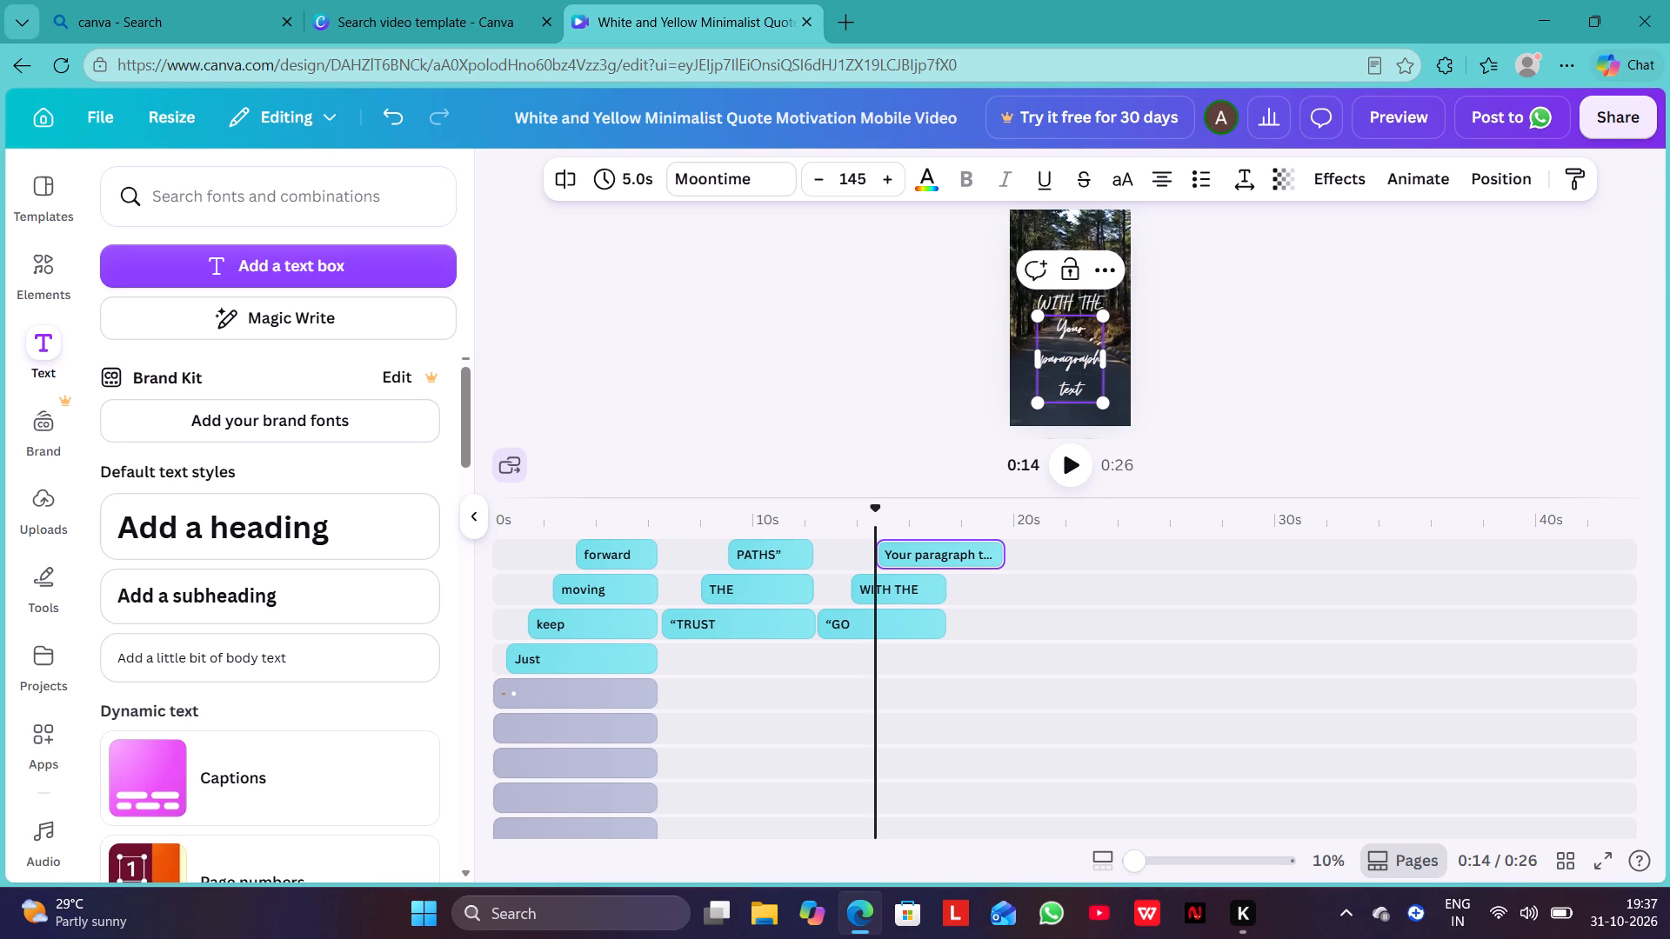
{"action": "key", "text": "BackSpace"}
{"action": "key", "text": "BackSpace"}
{"action": "key", "text": "BackSpace"}
{"action": "key", "text": "BackSpace"}
{"action": "key", "text": "BackSpace"}
{"action": "key", "text": "BackSpace"}
{"action": "key", "text": "BackSpace"}
{"action": "key", "text": "BackSpace"}
{"action": "key", "text": "BackSpace"}
{"action": "key", "text": "BackSpace"}
{"action": "key", "text": "BackSpace"}
{"action": "key", "text": "BackSpace"}
{"action": "key", "text": "BackSpace"}
{"action": "key", "text": "BackSpace"}
{"action": "key", "text": "BackSpace"}
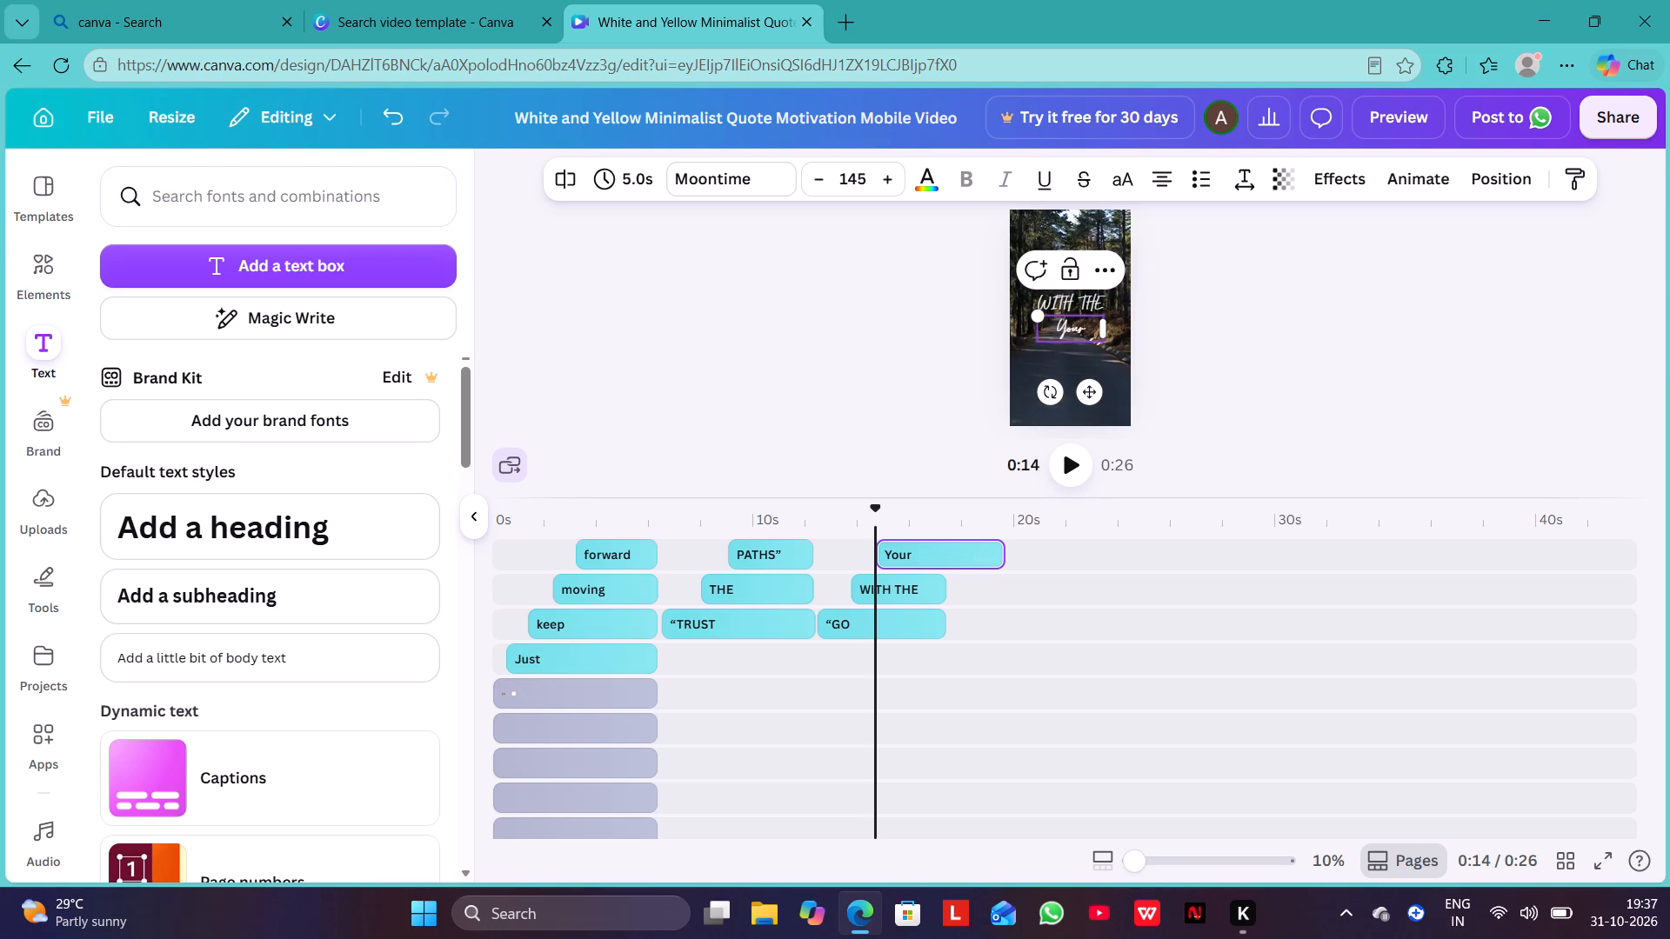
{"action": "key", "text": "BackSpace"}
{"action": "key", "text": "BackSpace"}
{"action": "key", "text": "BackSpace"}
{"action": "key", "text": "BackSpace"}
{"action": "key", "text": "BackSpace"}
{"action": "type", "text": "FLOW"}
{"action": "left_click", "coordinate": [1221, 310]}
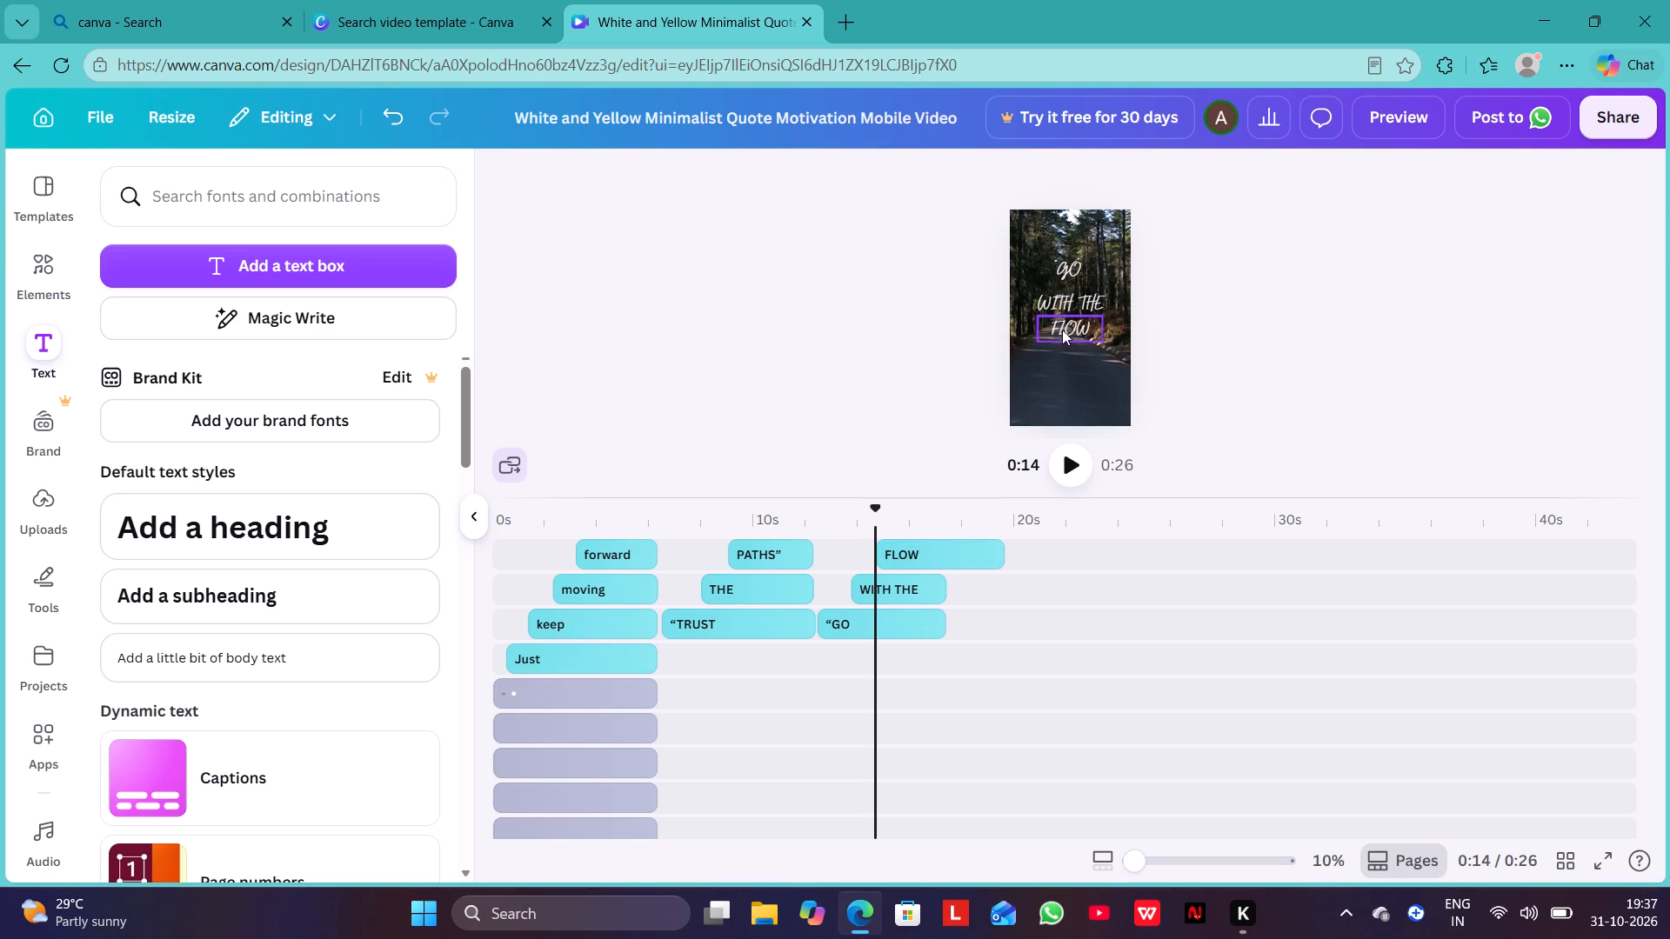
Move the FLOW text lower on the frame, leaving a gap below WITH THE.
{"action": "left_click_drag", "start_coordinate": [1063, 328], "coordinate": [1063, 350]}
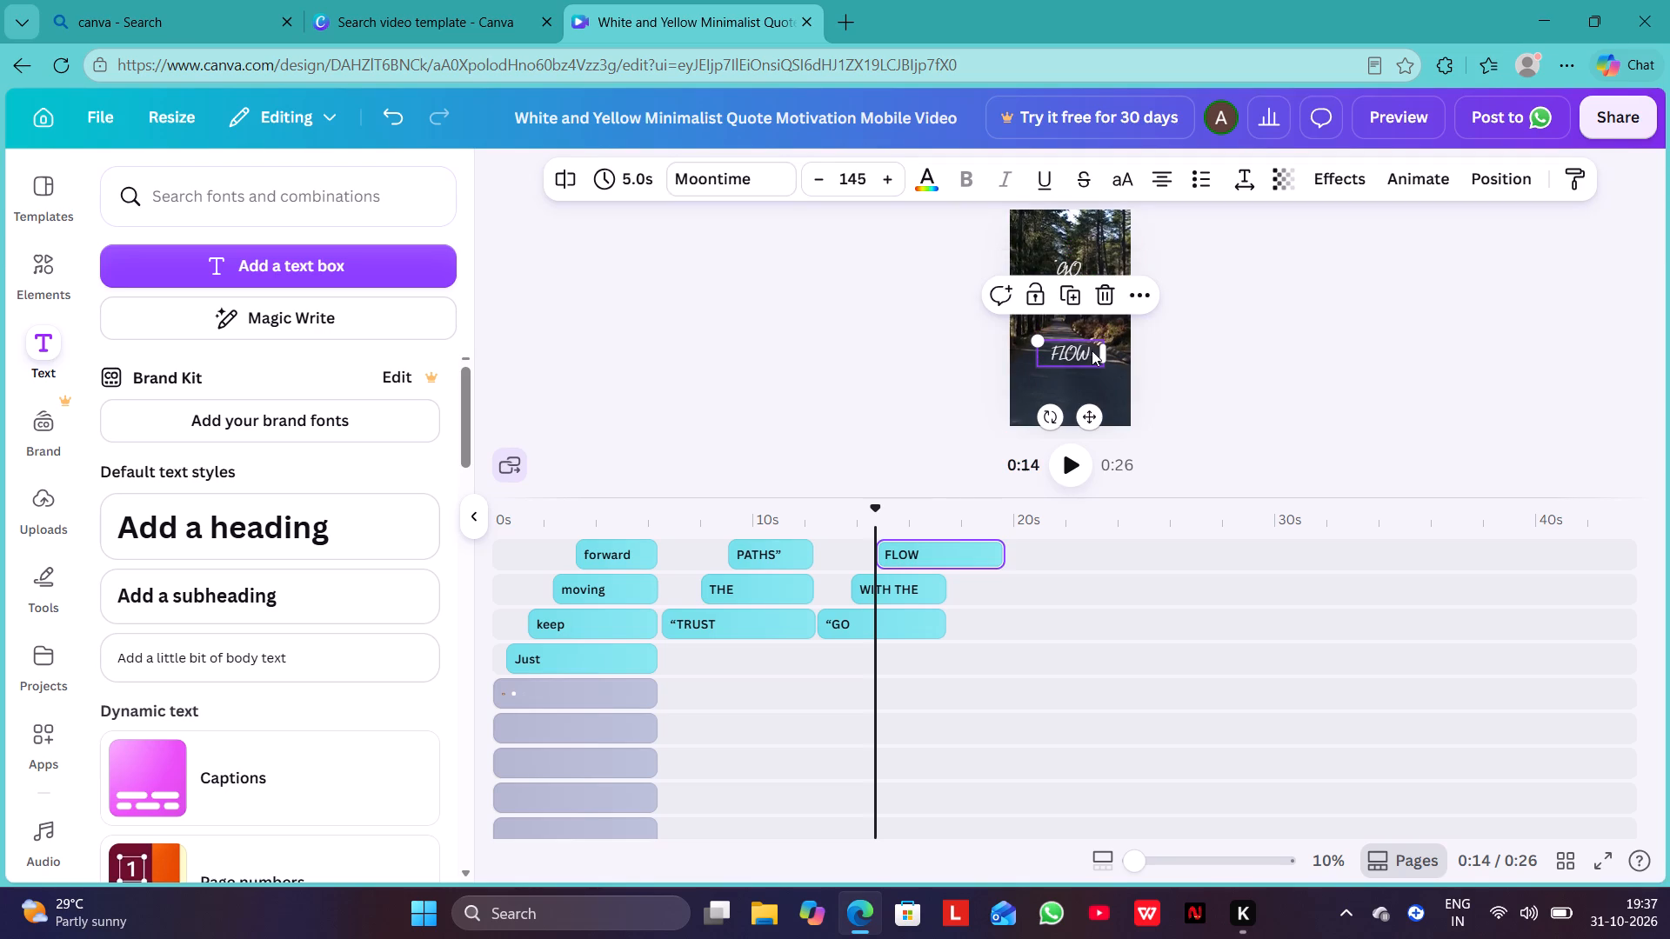
{"action": "left_click", "coordinate": [1093, 344]}
Add a closing quotation mark after FLOW in the lowest text box on the forest road frame.
{"action": "key", "text": "shift+quotedbl"}
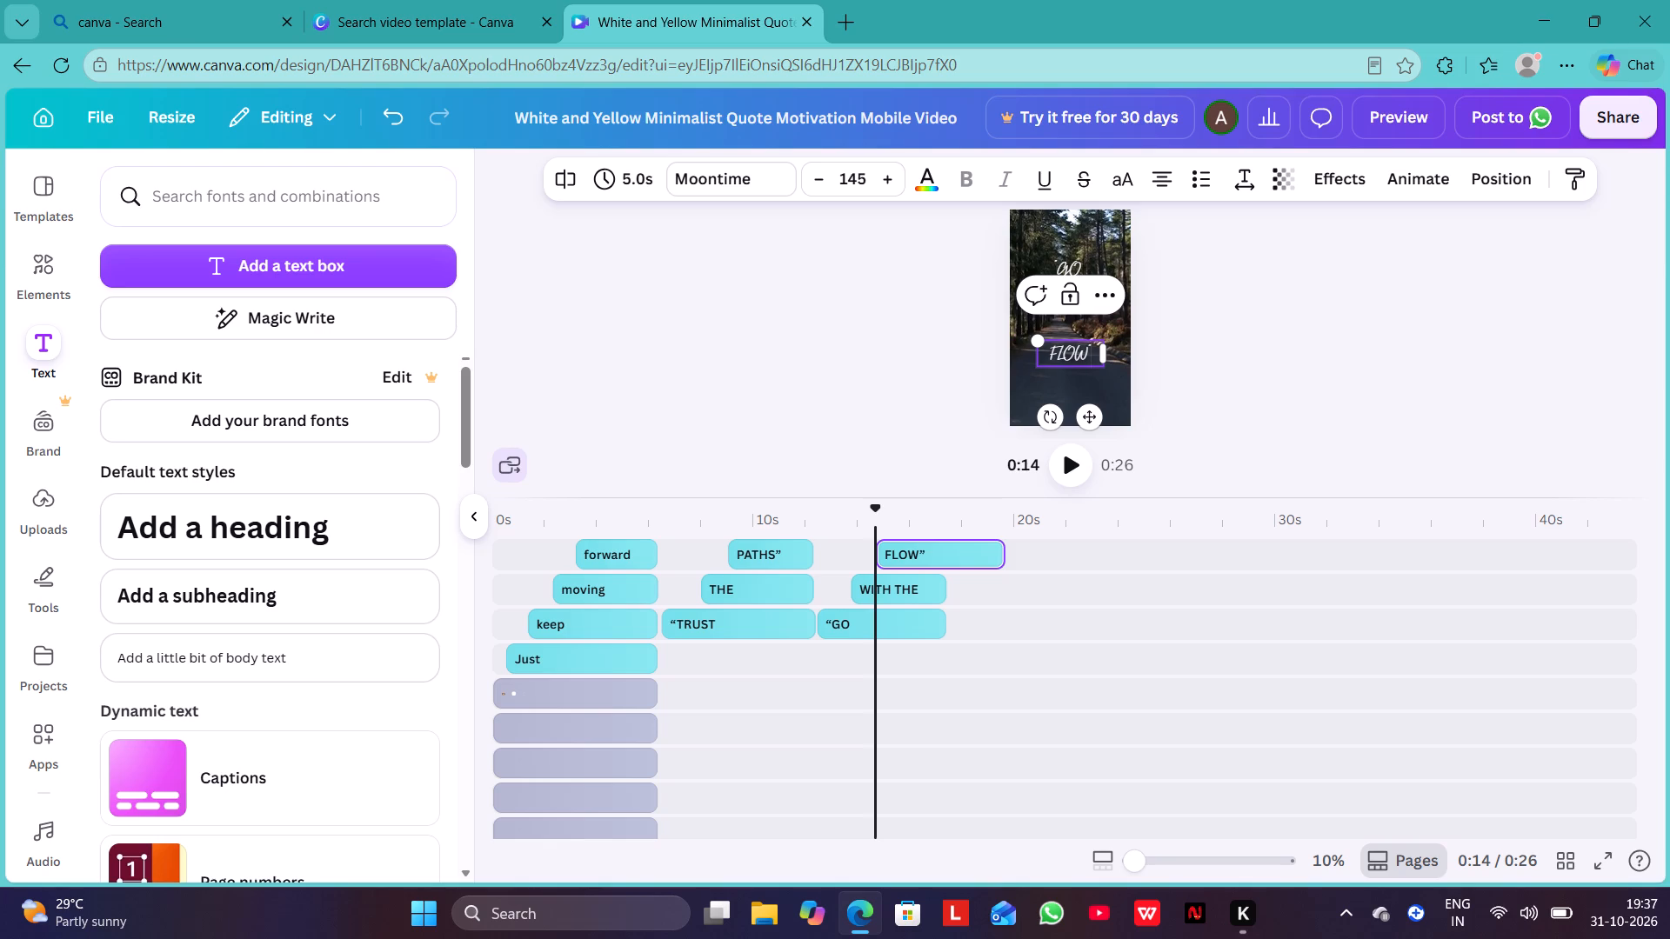
{"action": "left_click", "coordinate": [1196, 363]}
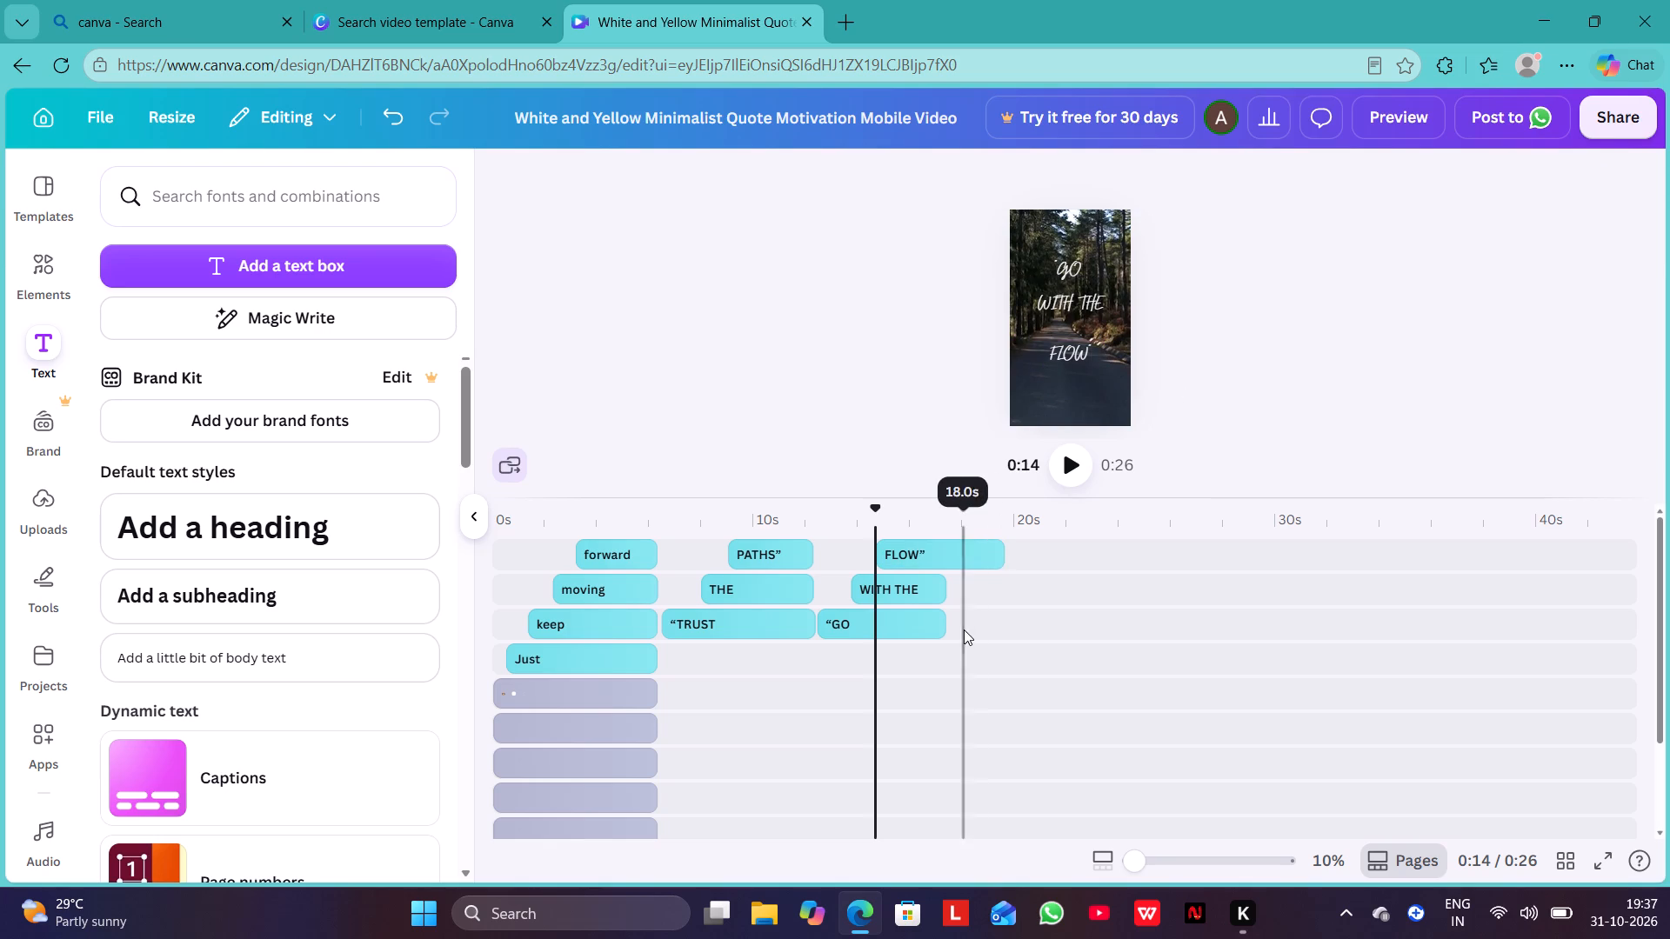
Trim the FLOW” clip to 2.7 s so it ends together with the WITH THE and “GO clips.
{"action": "left_click_drag", "start_coordinate": [994, 556], "coordinate": [929, 563]}
Trim the third road video clip to 4.9 s so it ends just past the “GO, WITH THE and FLOW” texts.
{"action": "scroll", "coordinate": [972, 657], "scroll_direction": "down", "scroll_amount": 2}
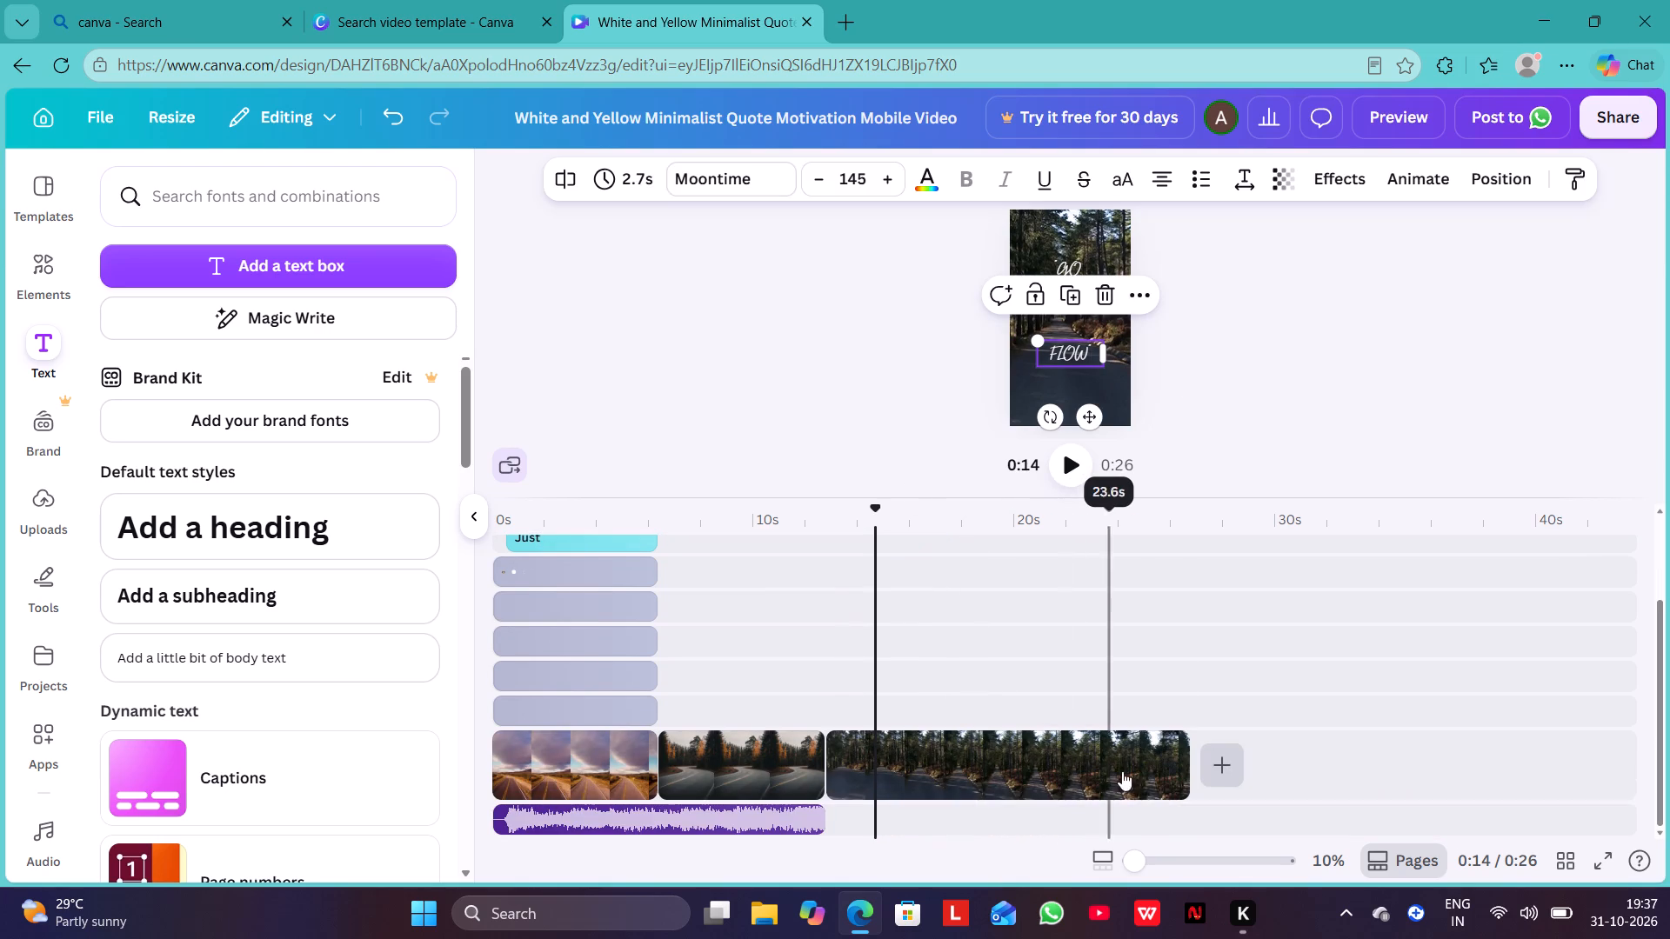
{"action": "left_click_drag", "start_coordinate": [1187, 762], "coordinate": [1002, 761]}
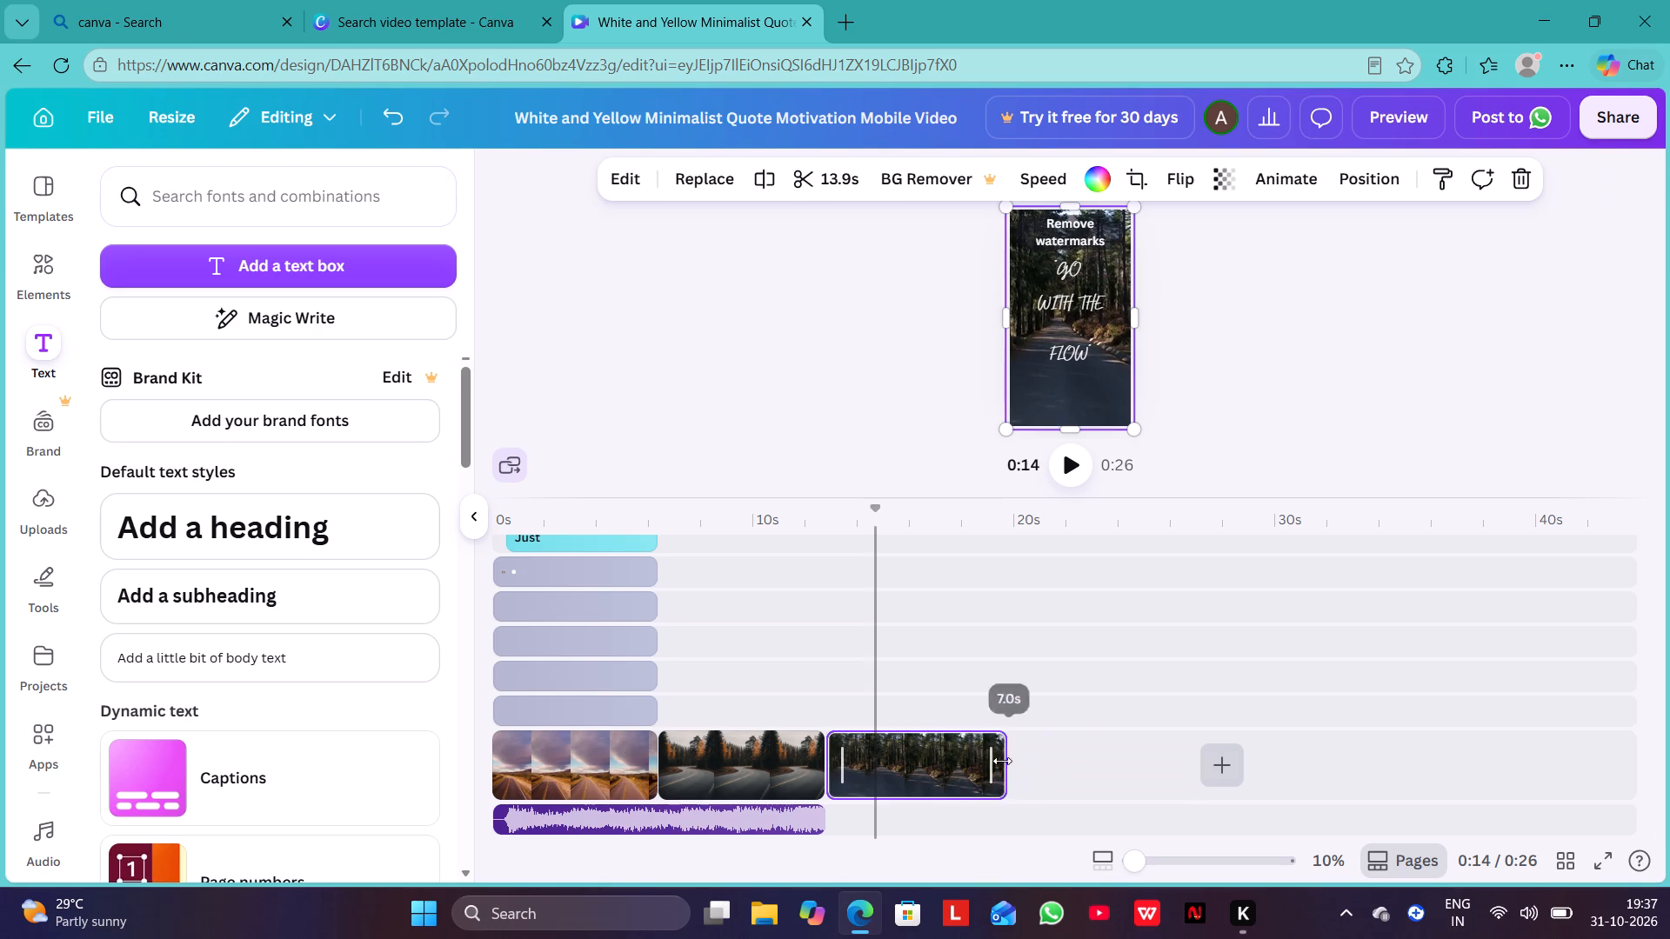
{"action": "left_click_drag", "start_coordinate": [1002, 761], "coordinate": [948, 756]}
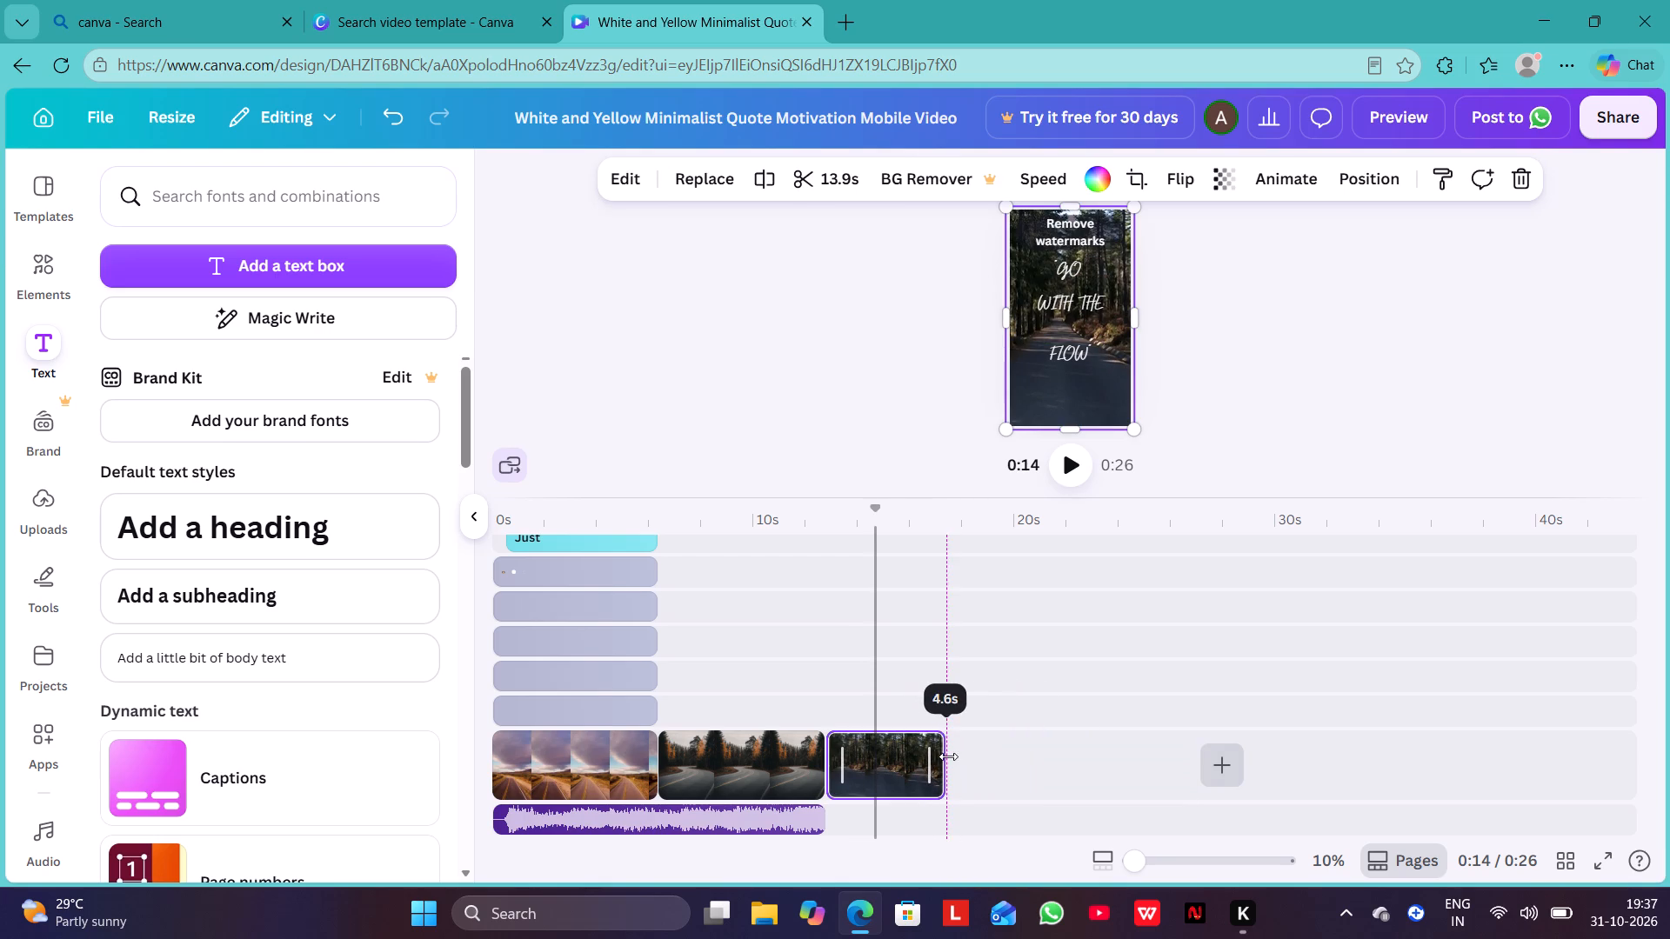
{"action": "left_click_drag", "start_coordinate": [948, 756], "coordinate": [952, 756]}
{"action": "scroll", "coordinate": [991, 736], "scroll_direction": "up", "scroll_amount": 1}
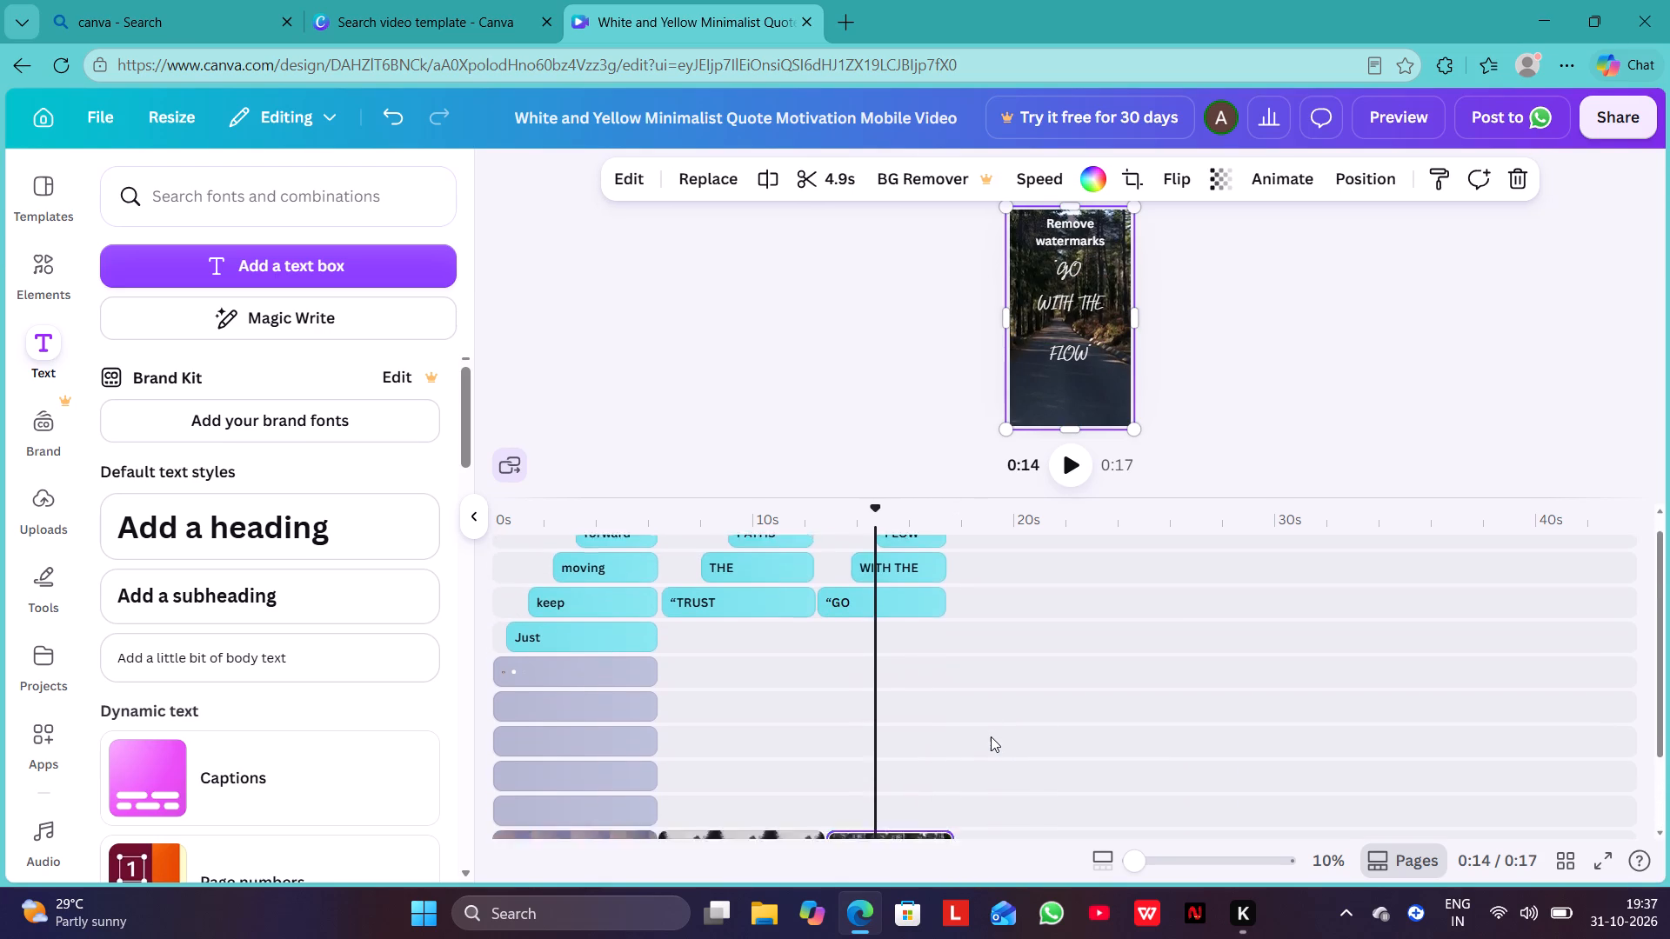
{"action": "scroll", "coordinate": [991, 736], "scroll_direction": "up", "scroll_amount": 1}
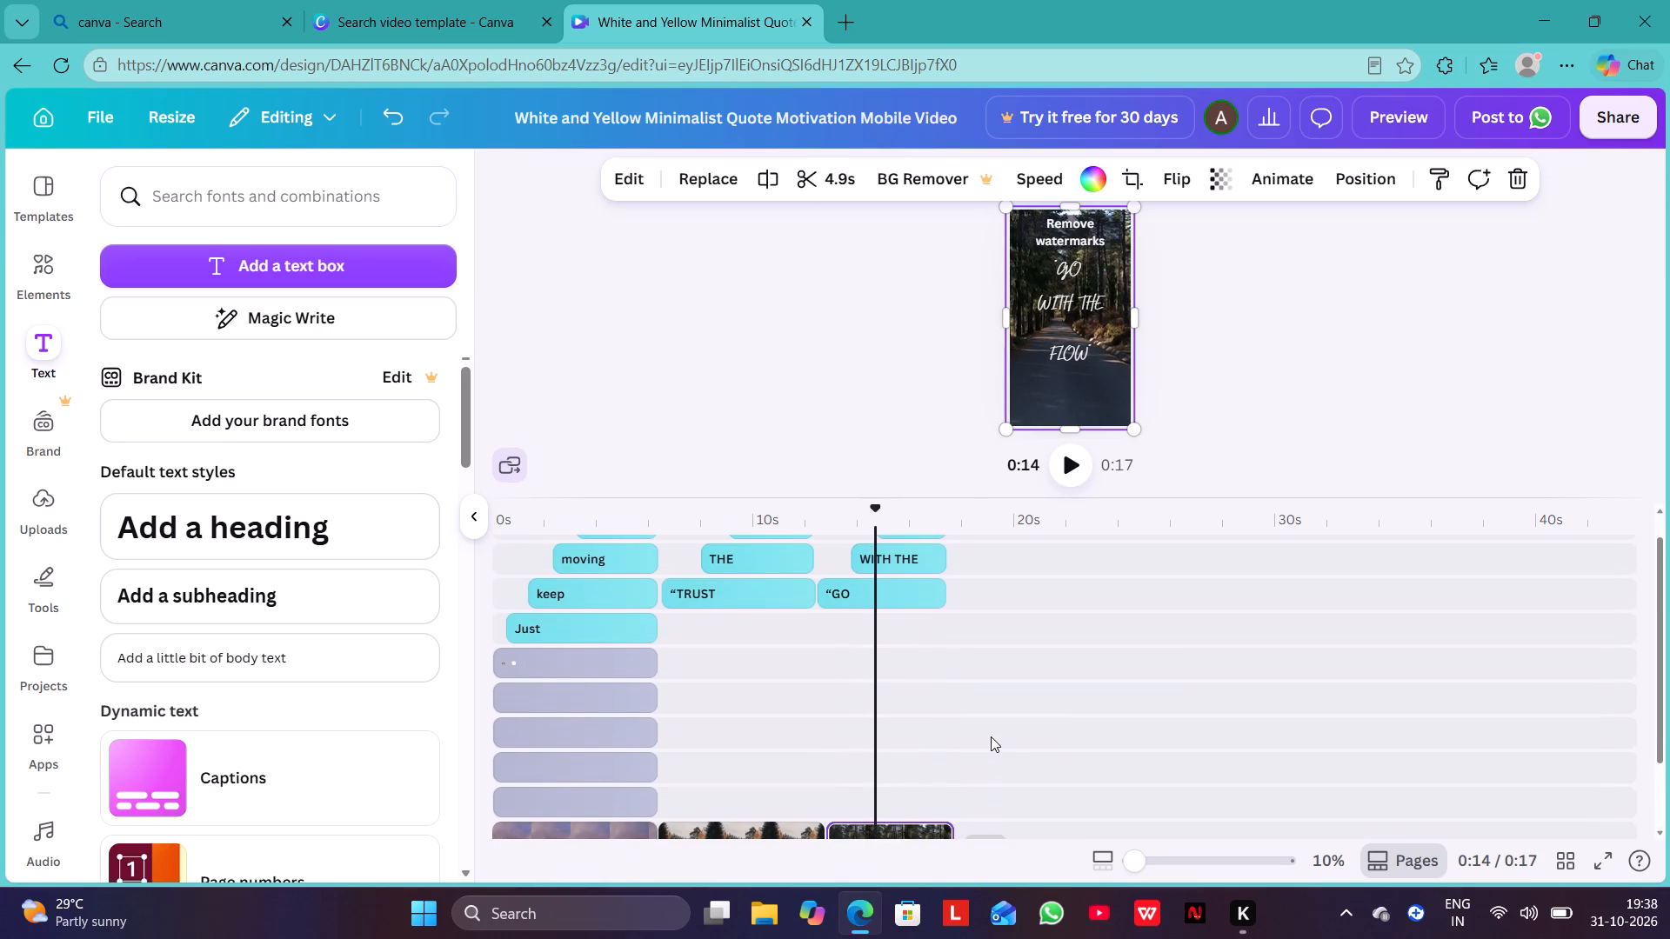
{"action": "scroll", "coordinate": [991, 736], "scroll_direction": "up", "scroll_amount": 1}
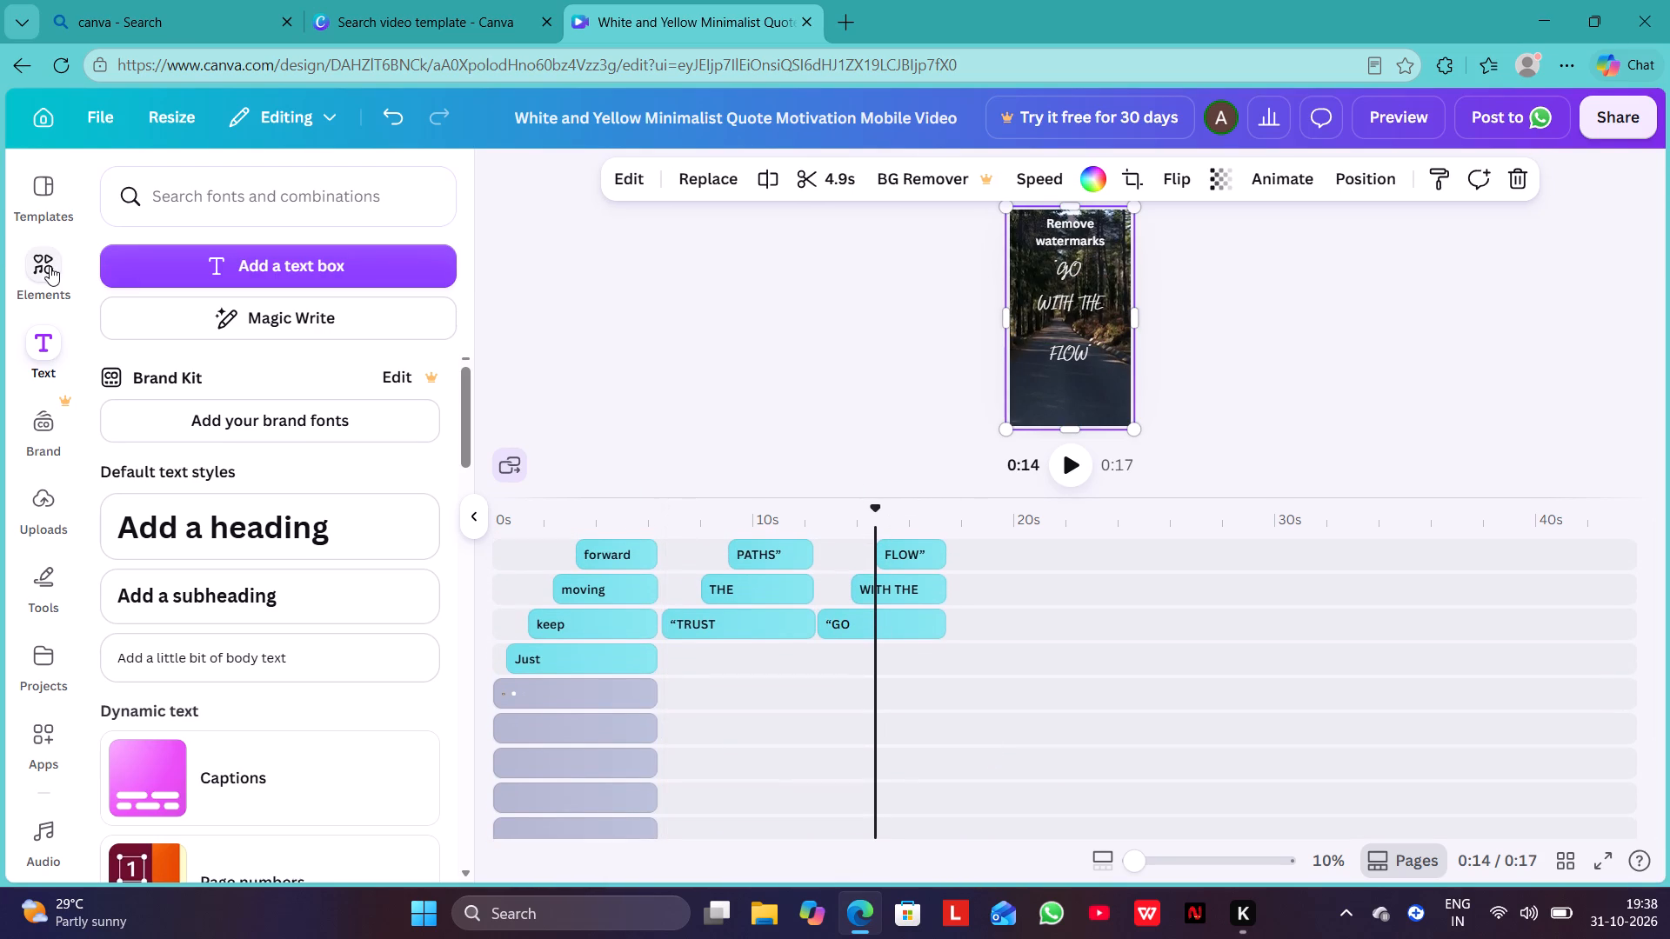
Replace the previous elements search with a search for asthetic stickers.
{"action": "left_click", "coordinate": [50, 266]}
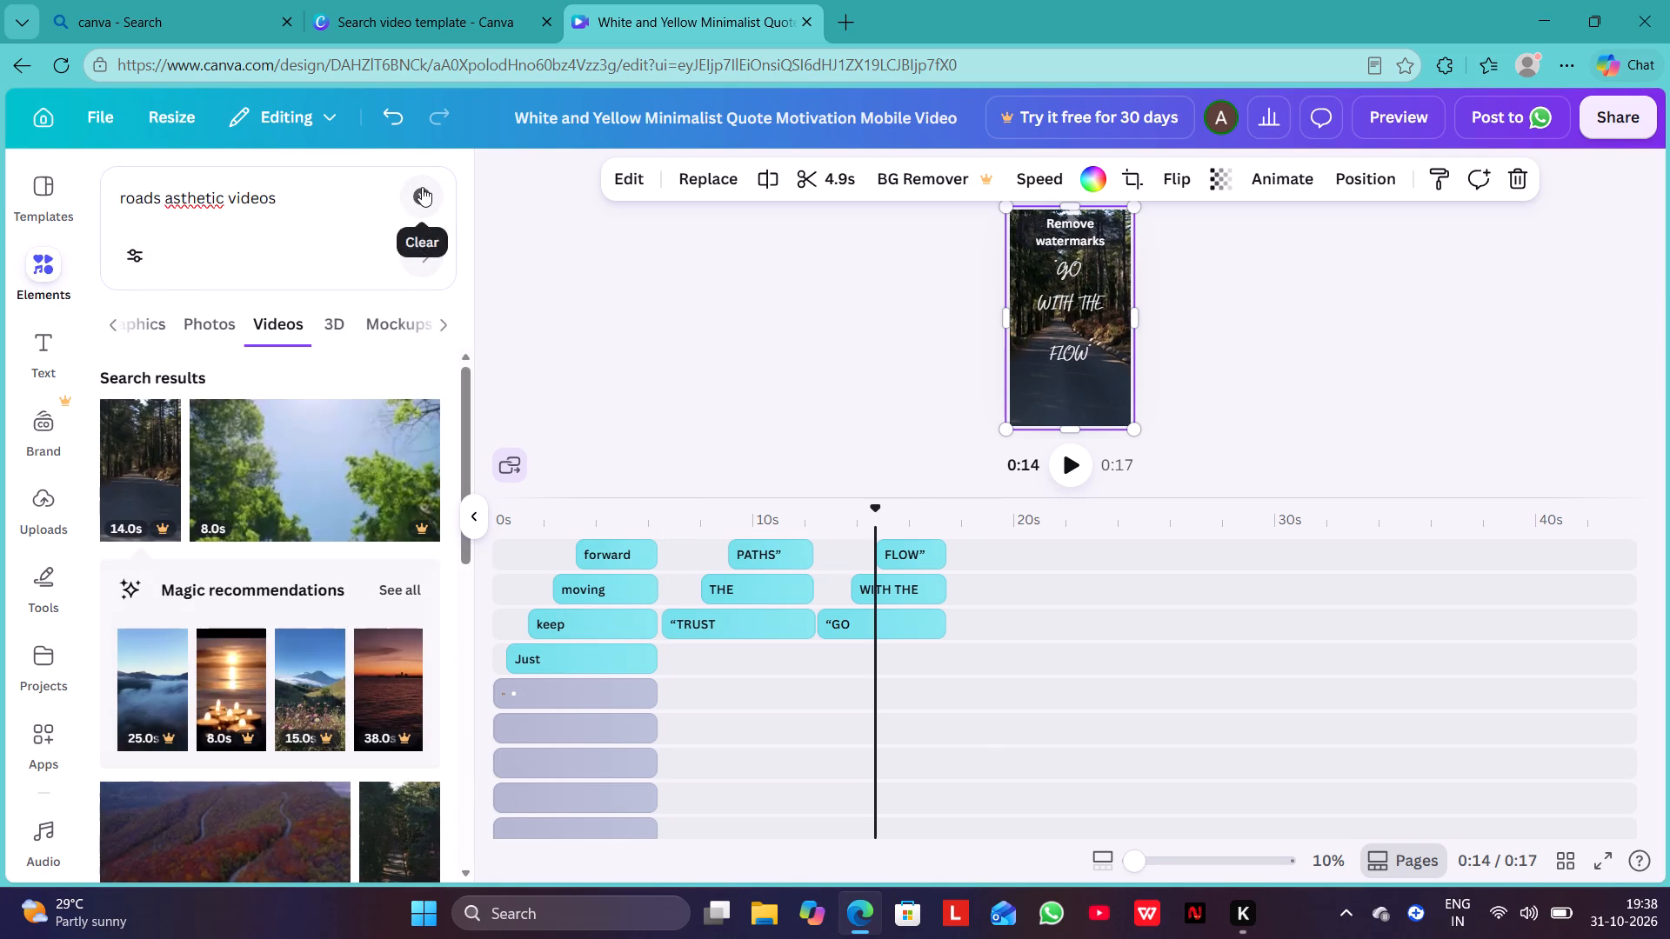
{"action": "left_click", "coordinate": [422, 187]}
{"action": "type", "text": "asthetic stickers"}
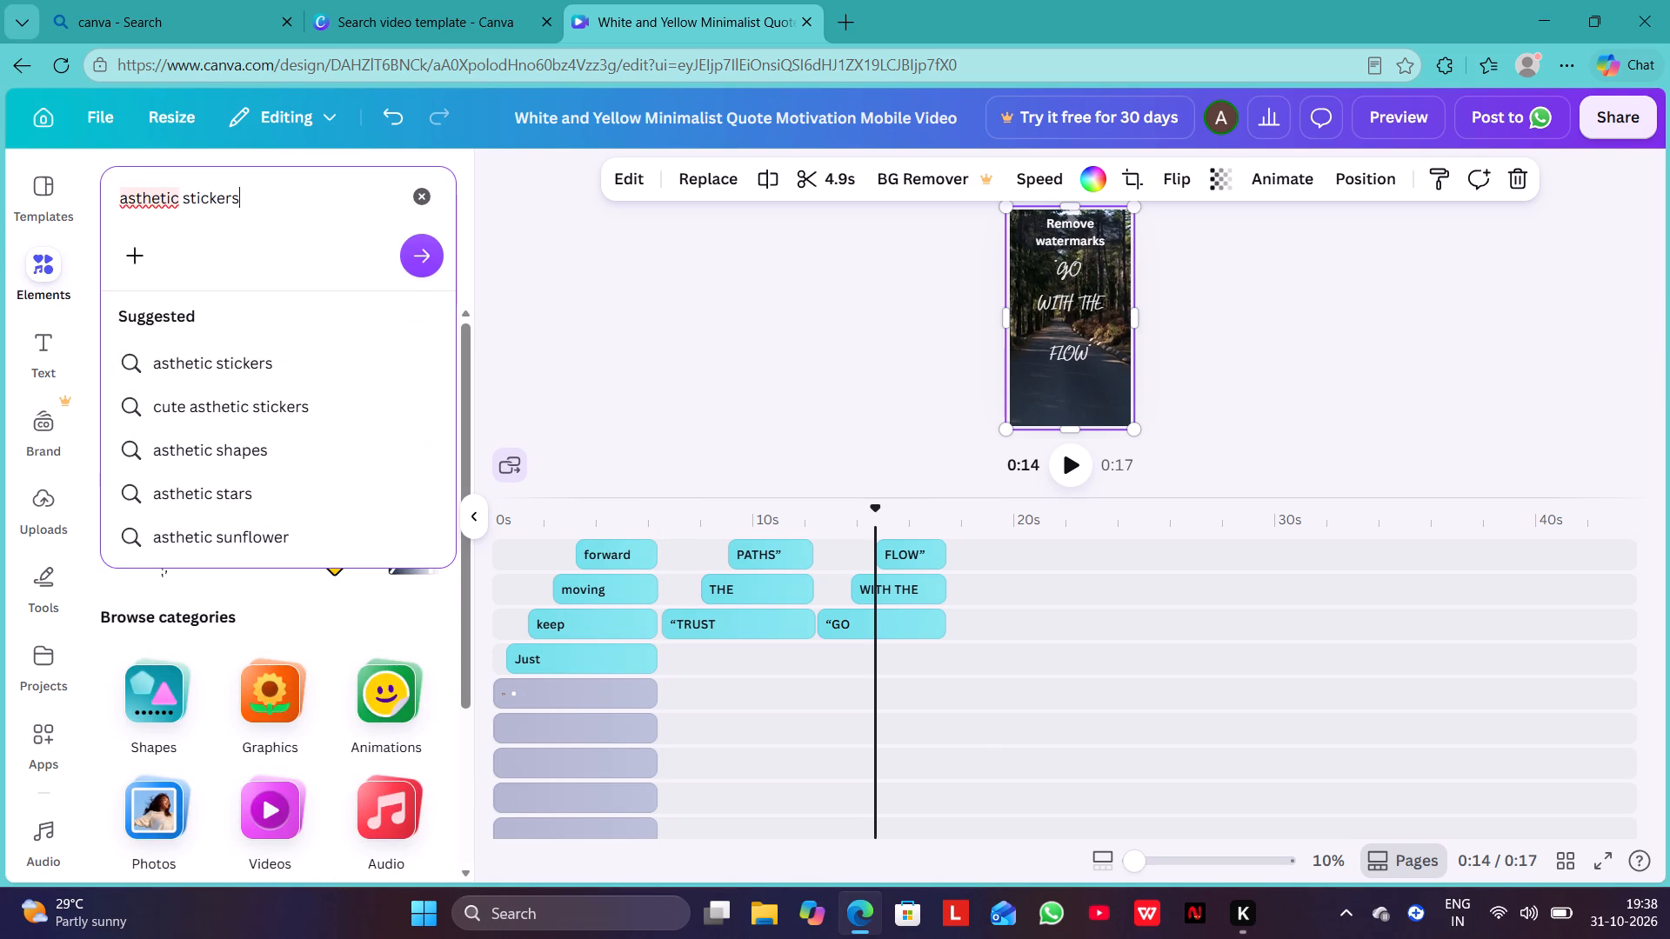
{"action": "key", "text": "Return"}
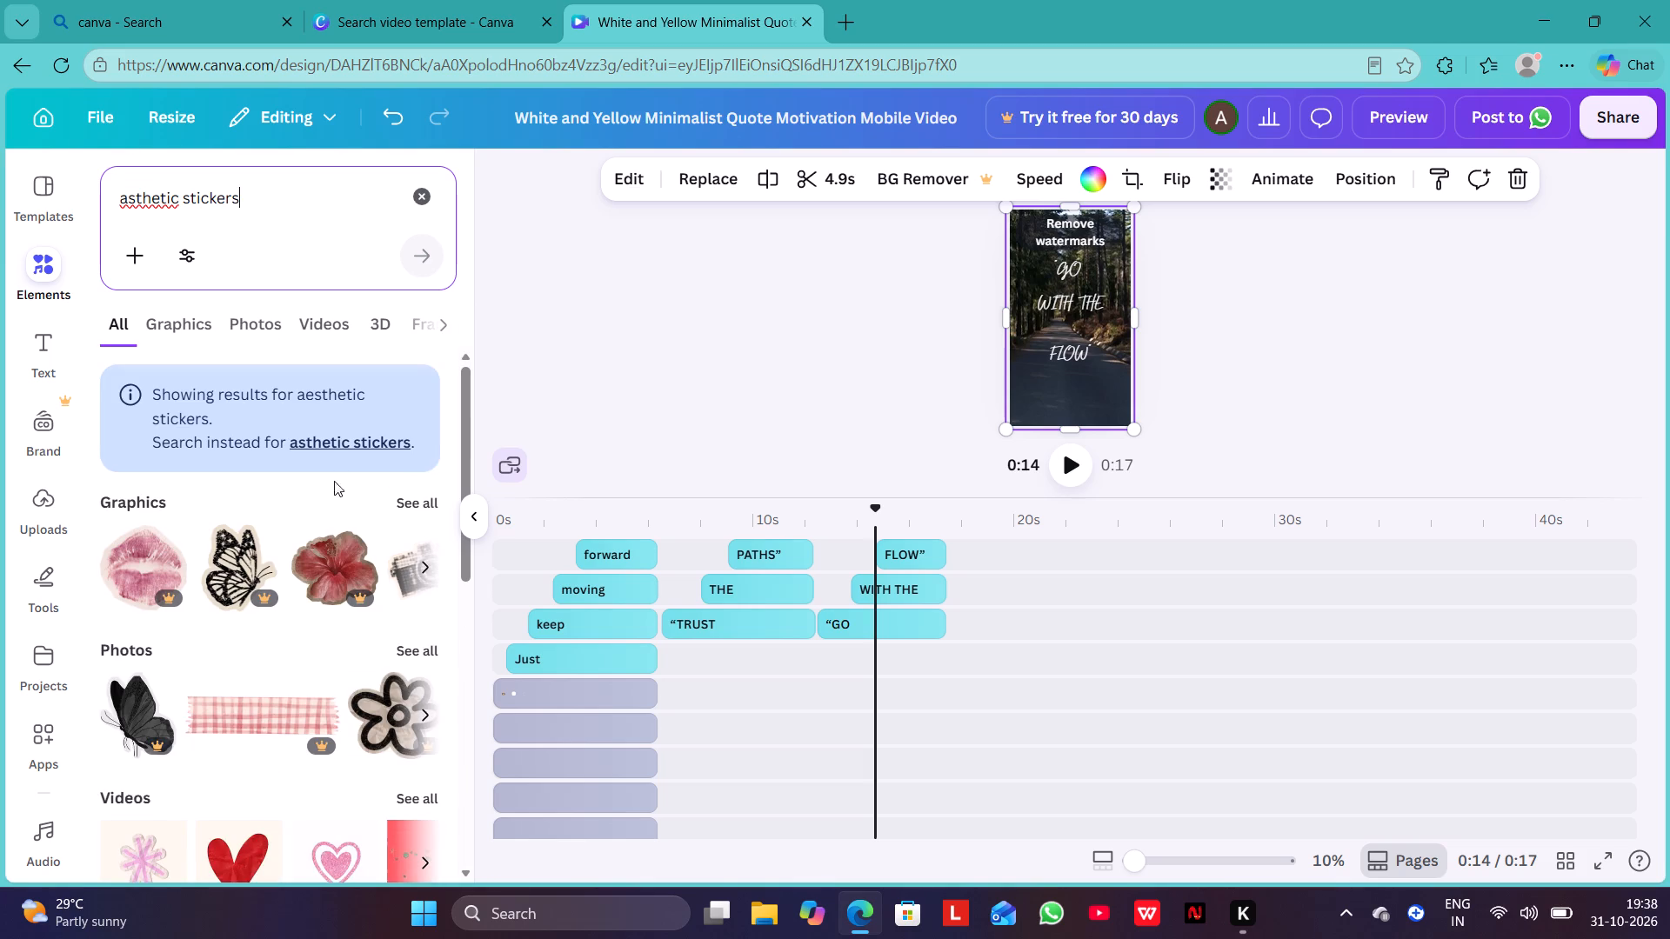
Browse the photo results of the sticker search for a suitable decoration.
{"action": "scroll", "coordinate": [326, 603], "scroll_direction": "down", "scroll_amount": 1}
{"action": "scroll", "coordinate": [326, 603], "scroll_direction": "up", "scroll_amount": 1}
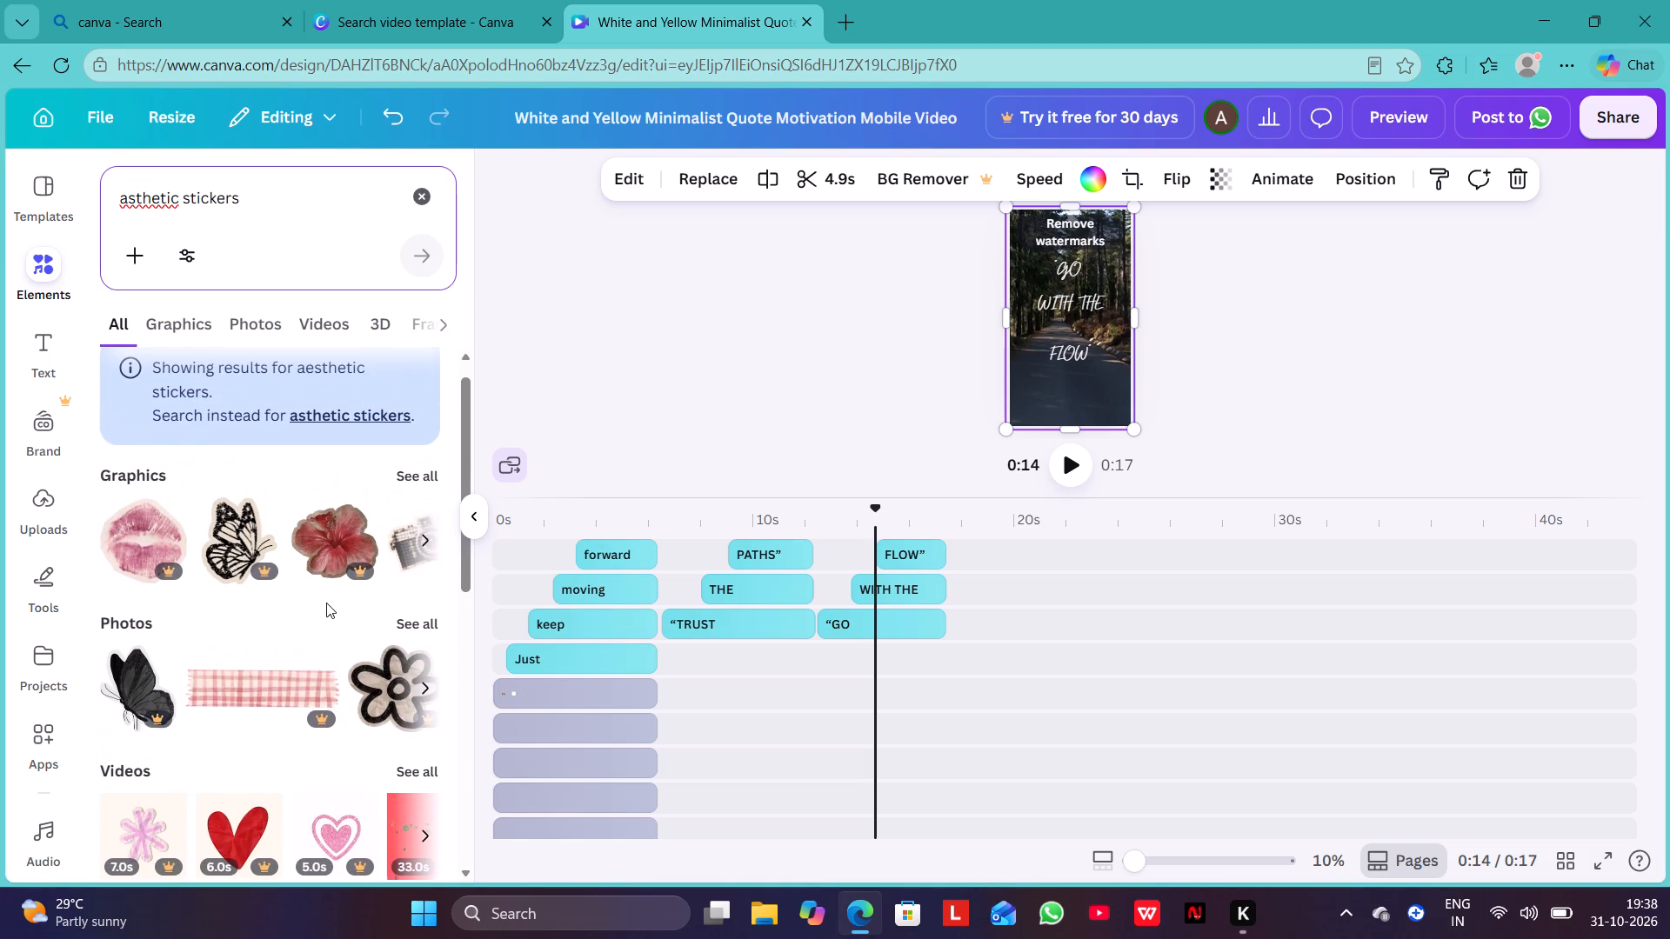
{"action": "left_click", "coordinate": [411, 630]}
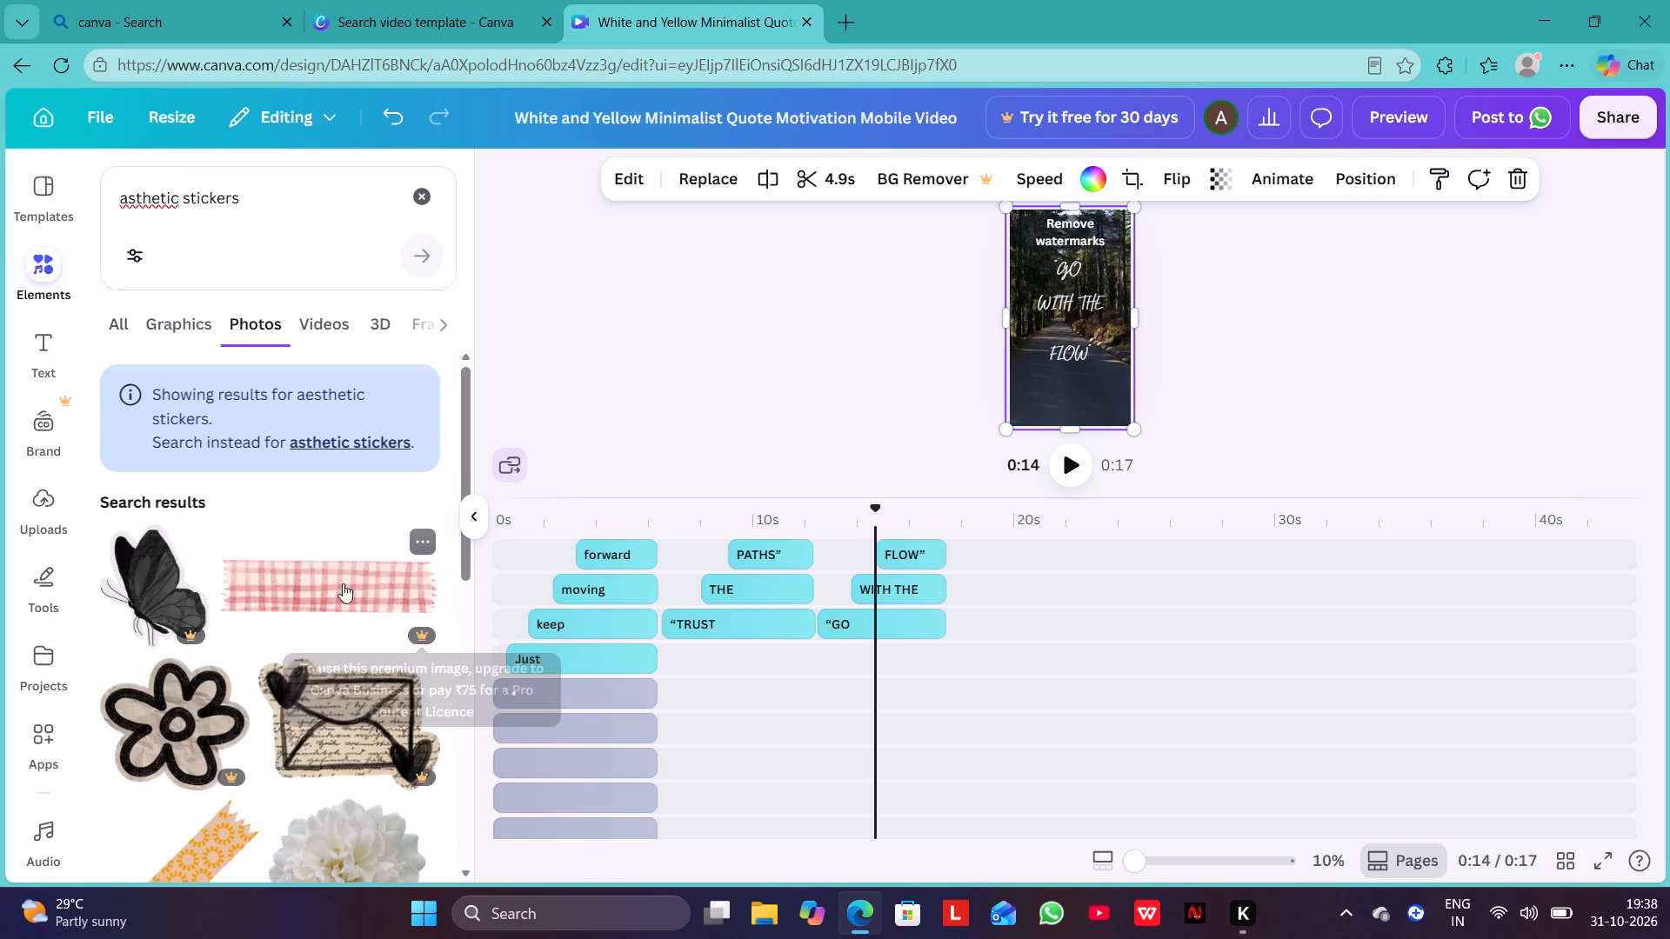
{"action": "scroll", "coordinate": [318, 583], "scroll_direction": "down", "scroll_amount": 4}
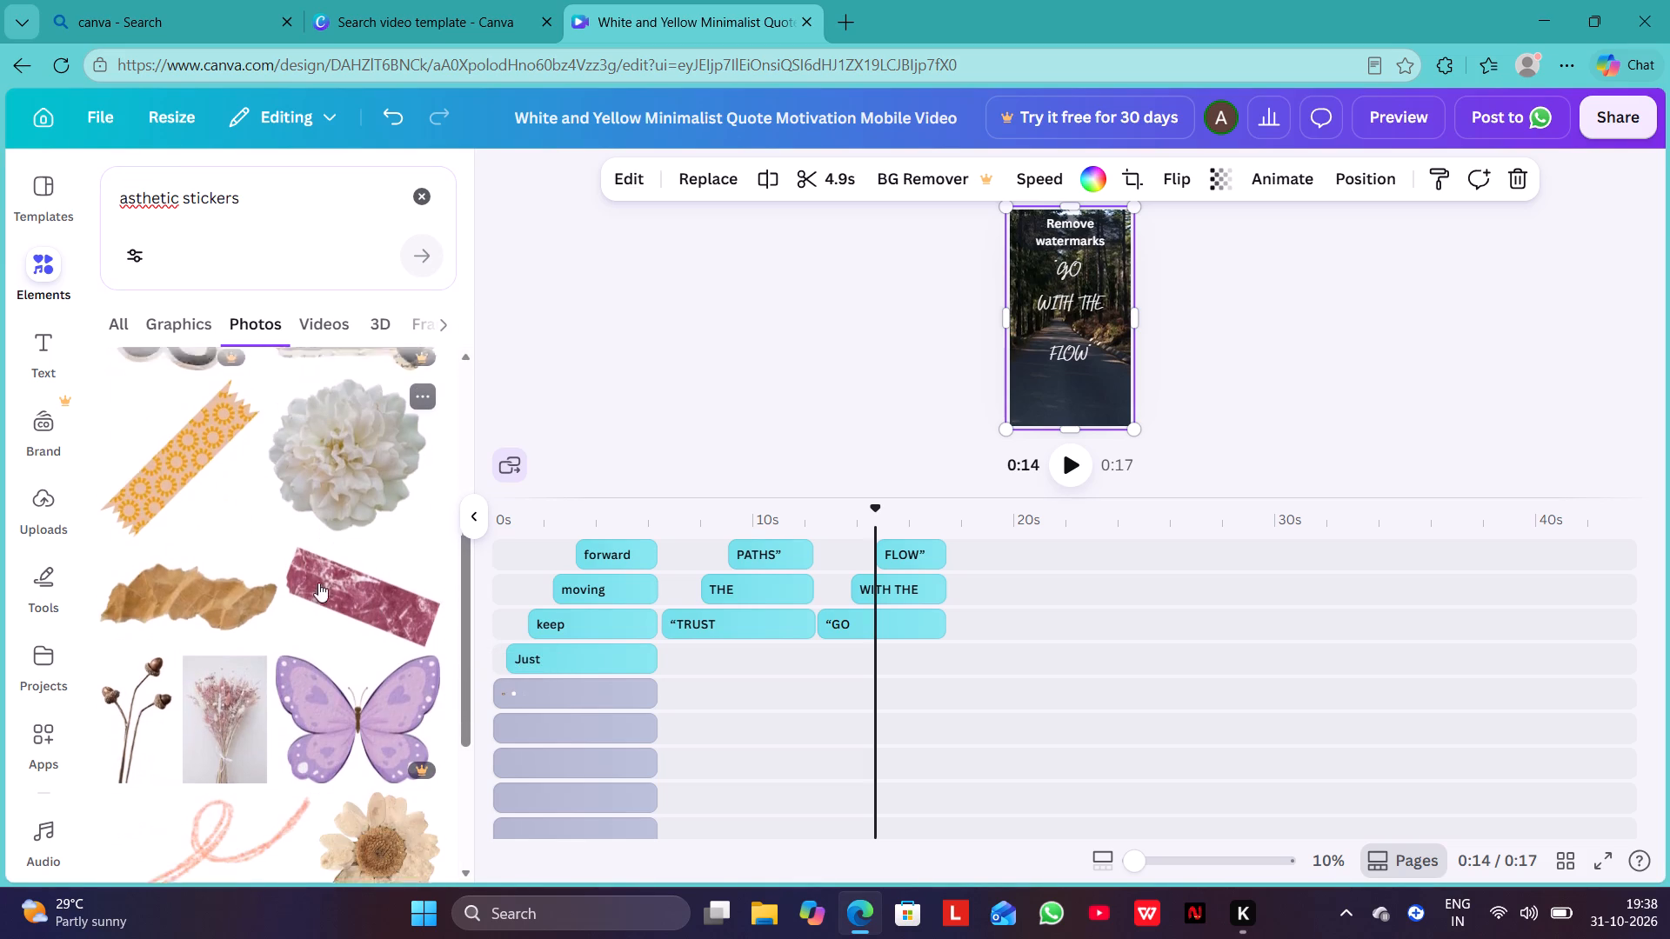
{"action": "scroll", "coordinate": [318, 583], "scroll_direction": "down", "scroll_amount": 5}
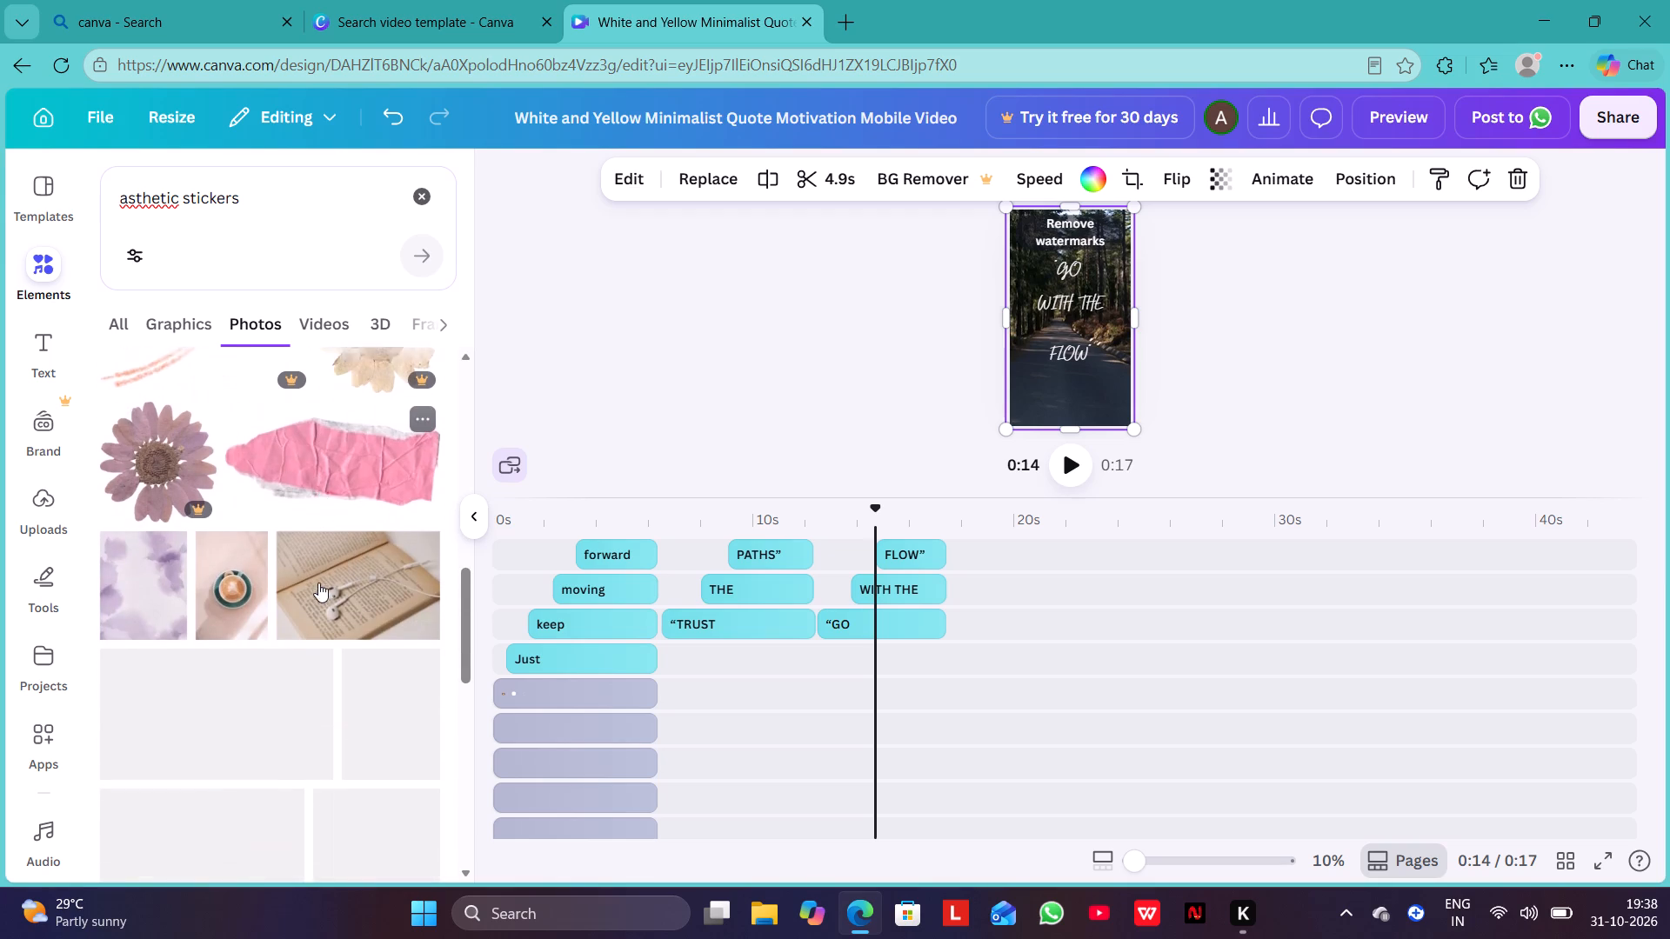
{"action": "scroll", "coordinate": [318, 583], "scroll_direction": "down", "scroll_amount": 2}
{"action": "scroll", "coordinate": [318, 583], "scroll_direction": "up", "scroll_amount": 3}
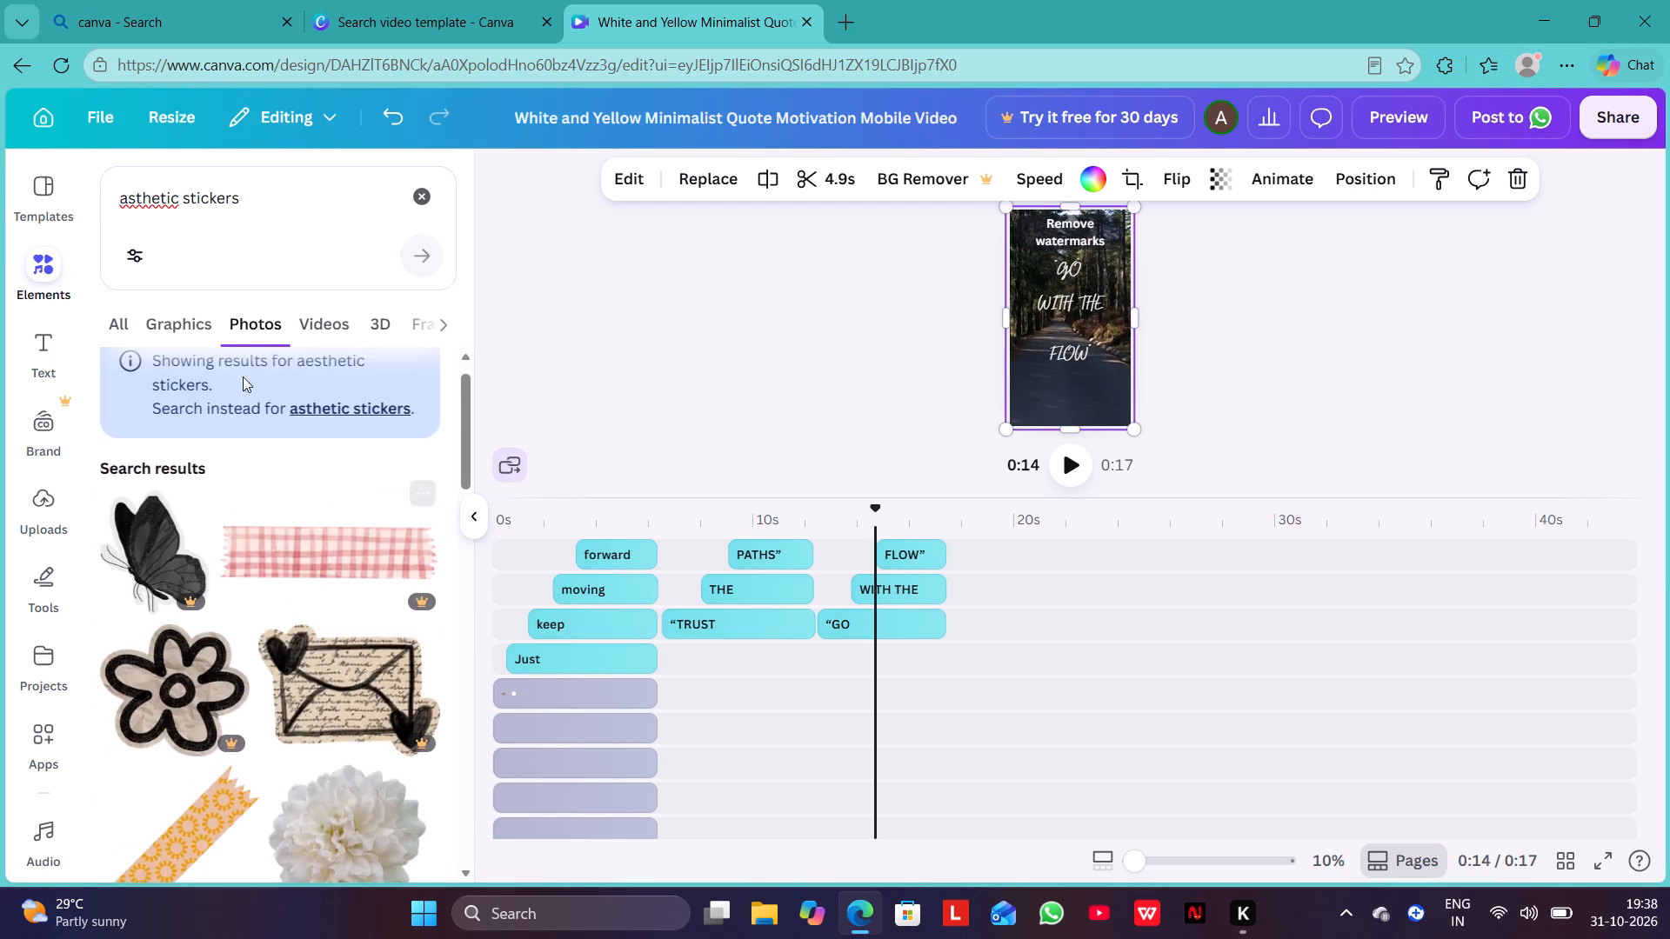
Add the cream bow from the graphics results at the 0:14 mark, shrink it and place it in the frame's upper-left corner.
{"action": "left_click", "coordinate": [190, 317]}
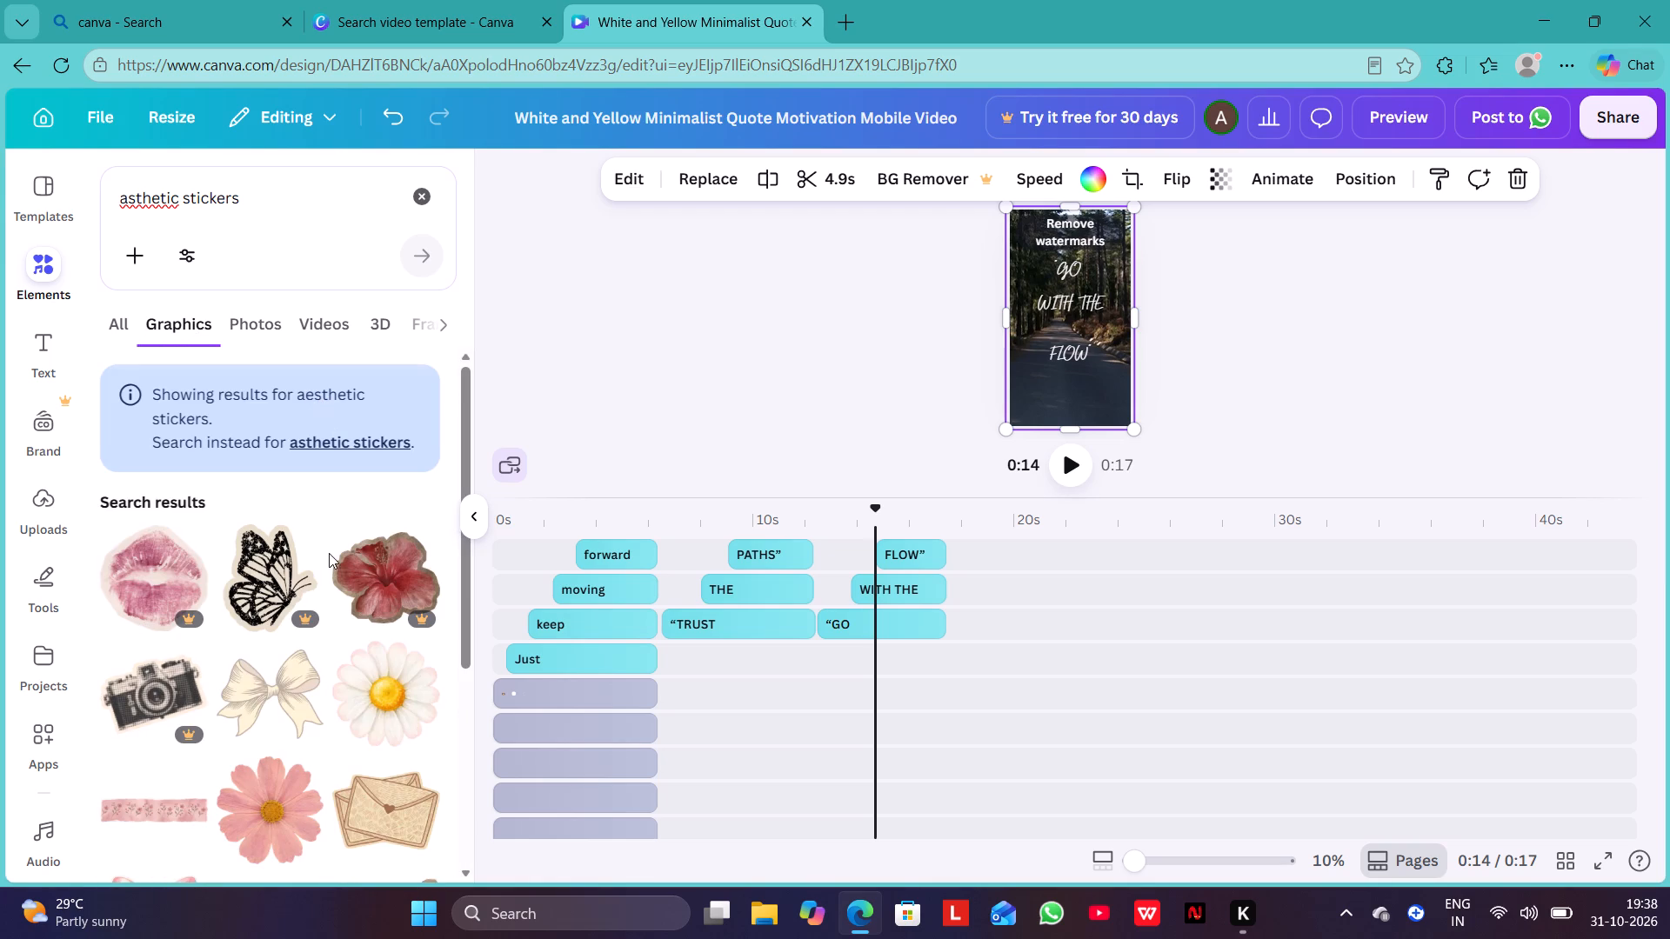
{"action": "left_click_drag", "start_coordinate": [280, 670], "coordinate": [798, 640]}
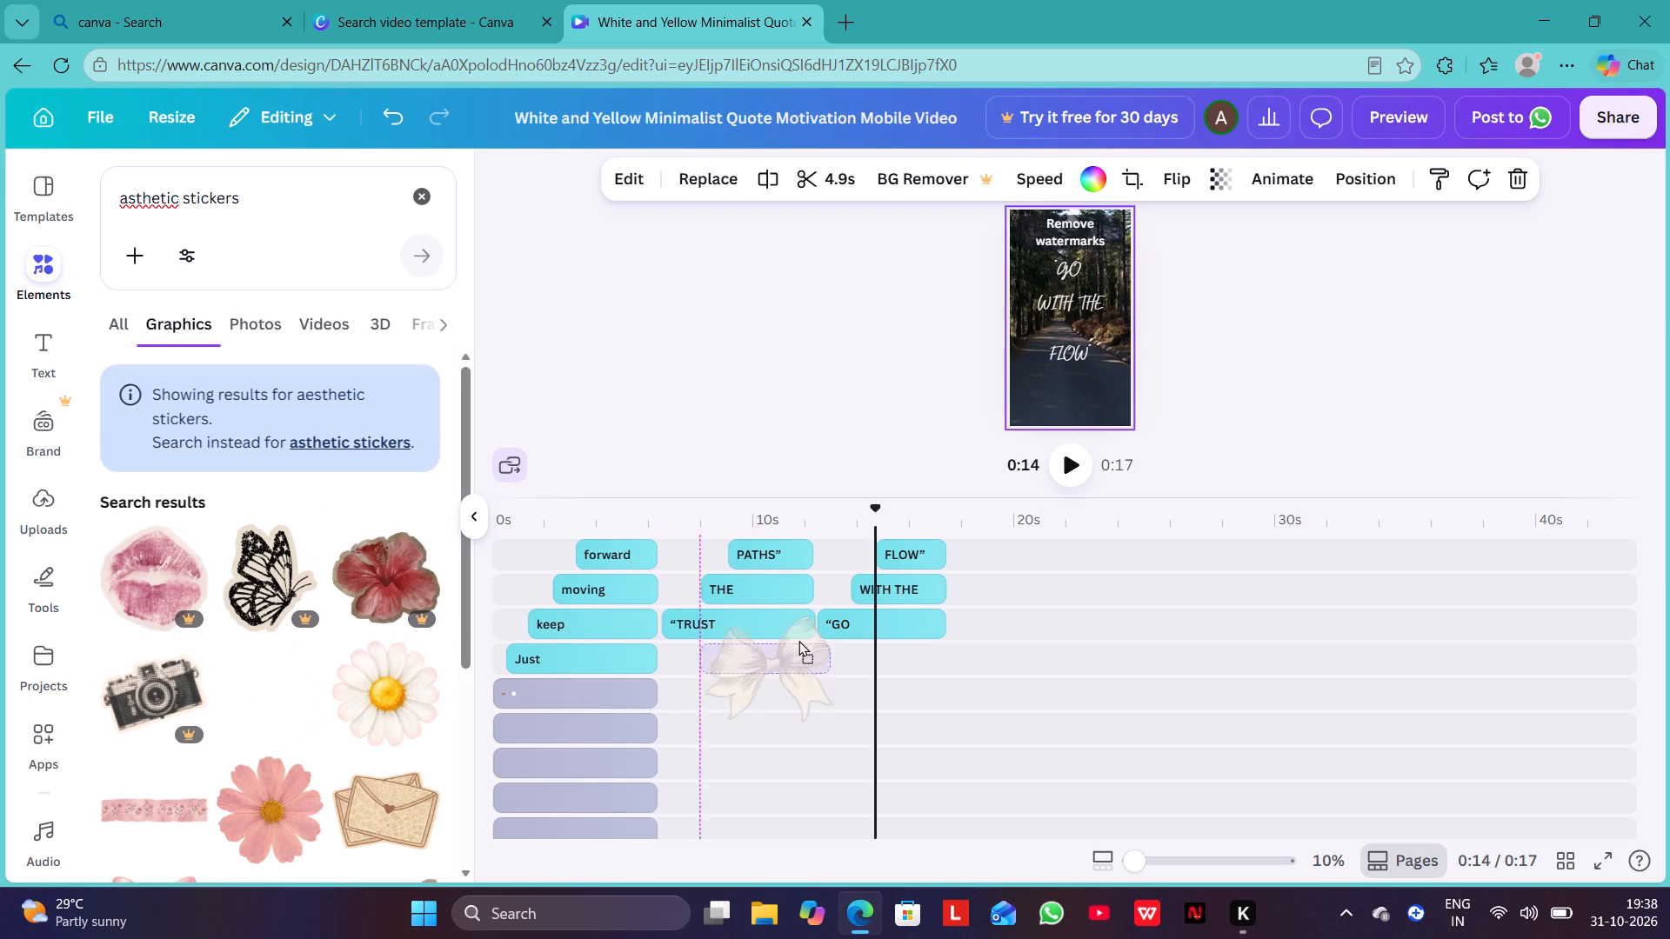
{"action": "left_click_drag", "start_coordinate": [798, 640], "coordinate": [1066, 312]}
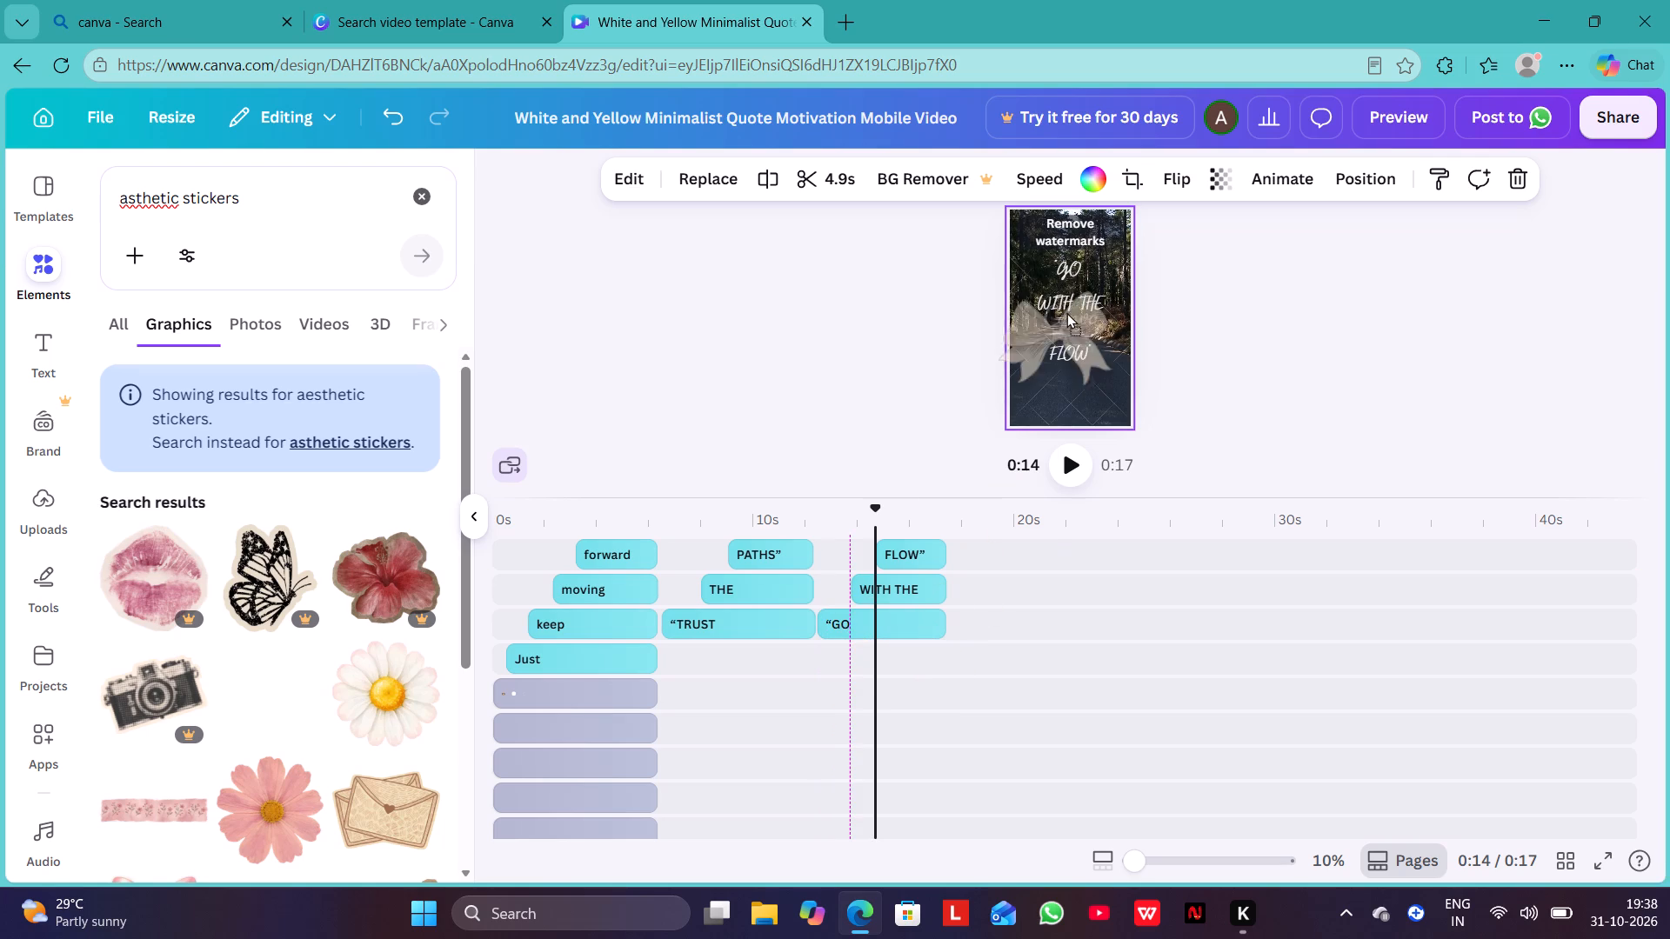
{"action": "left_click_drag", "start_coordinate": [1066, 312], "coordinate": [1083, 371]}
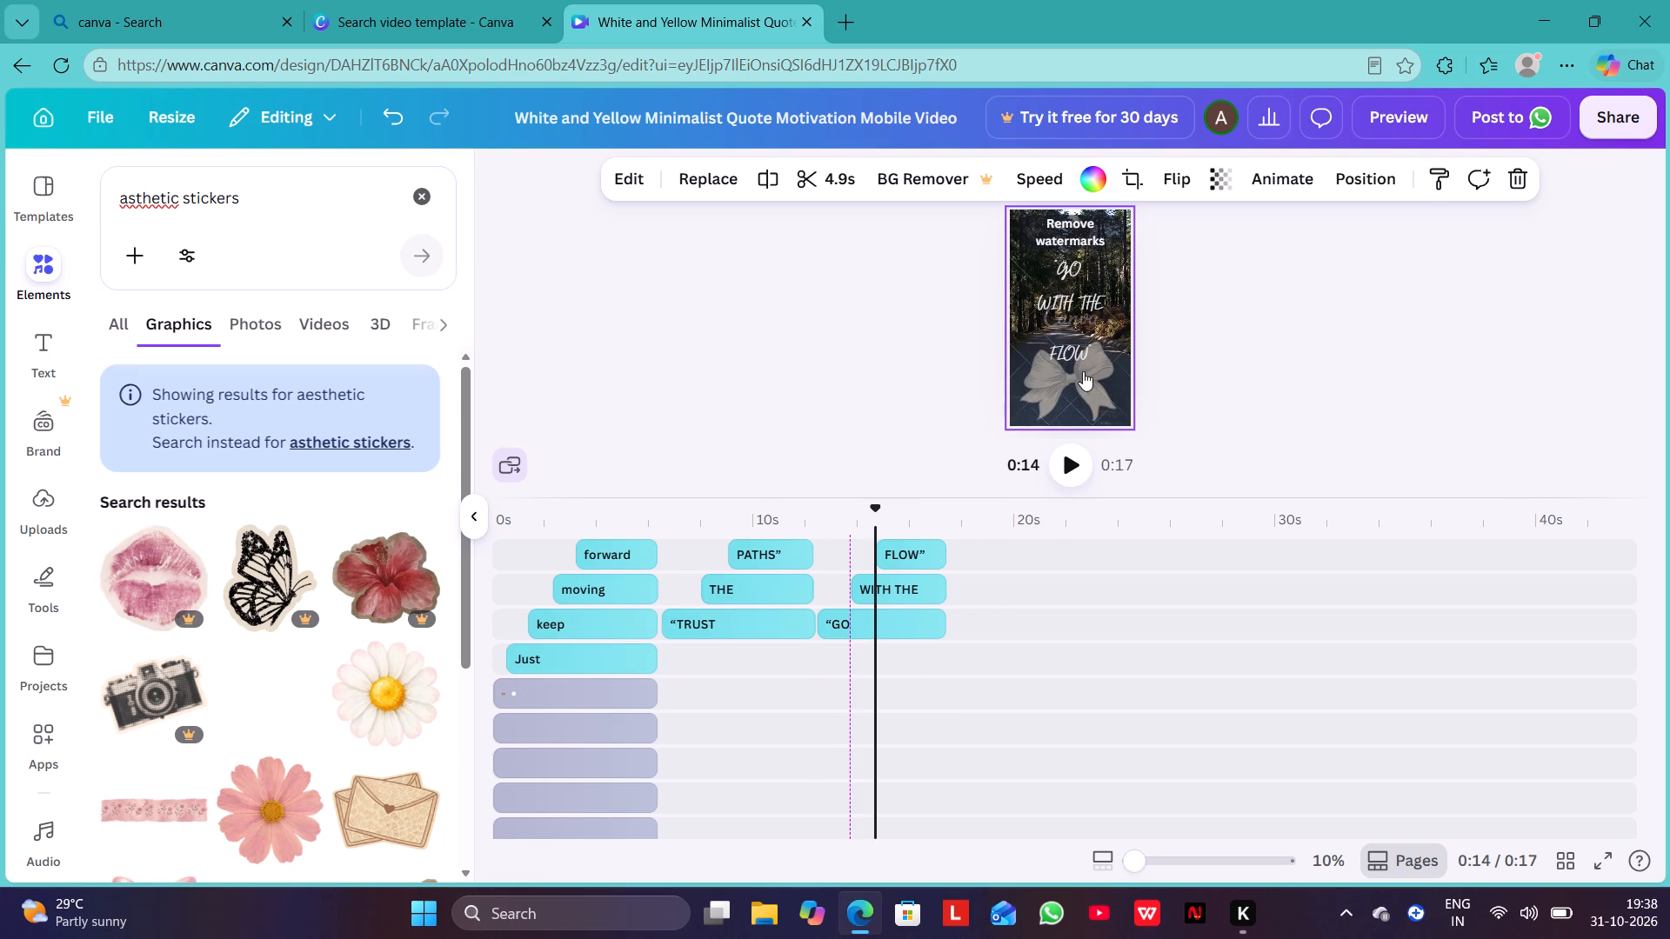
{"action": "left_click_drag", "start_coordinate": [1119, 421], "coordinate": [1063, 391]}
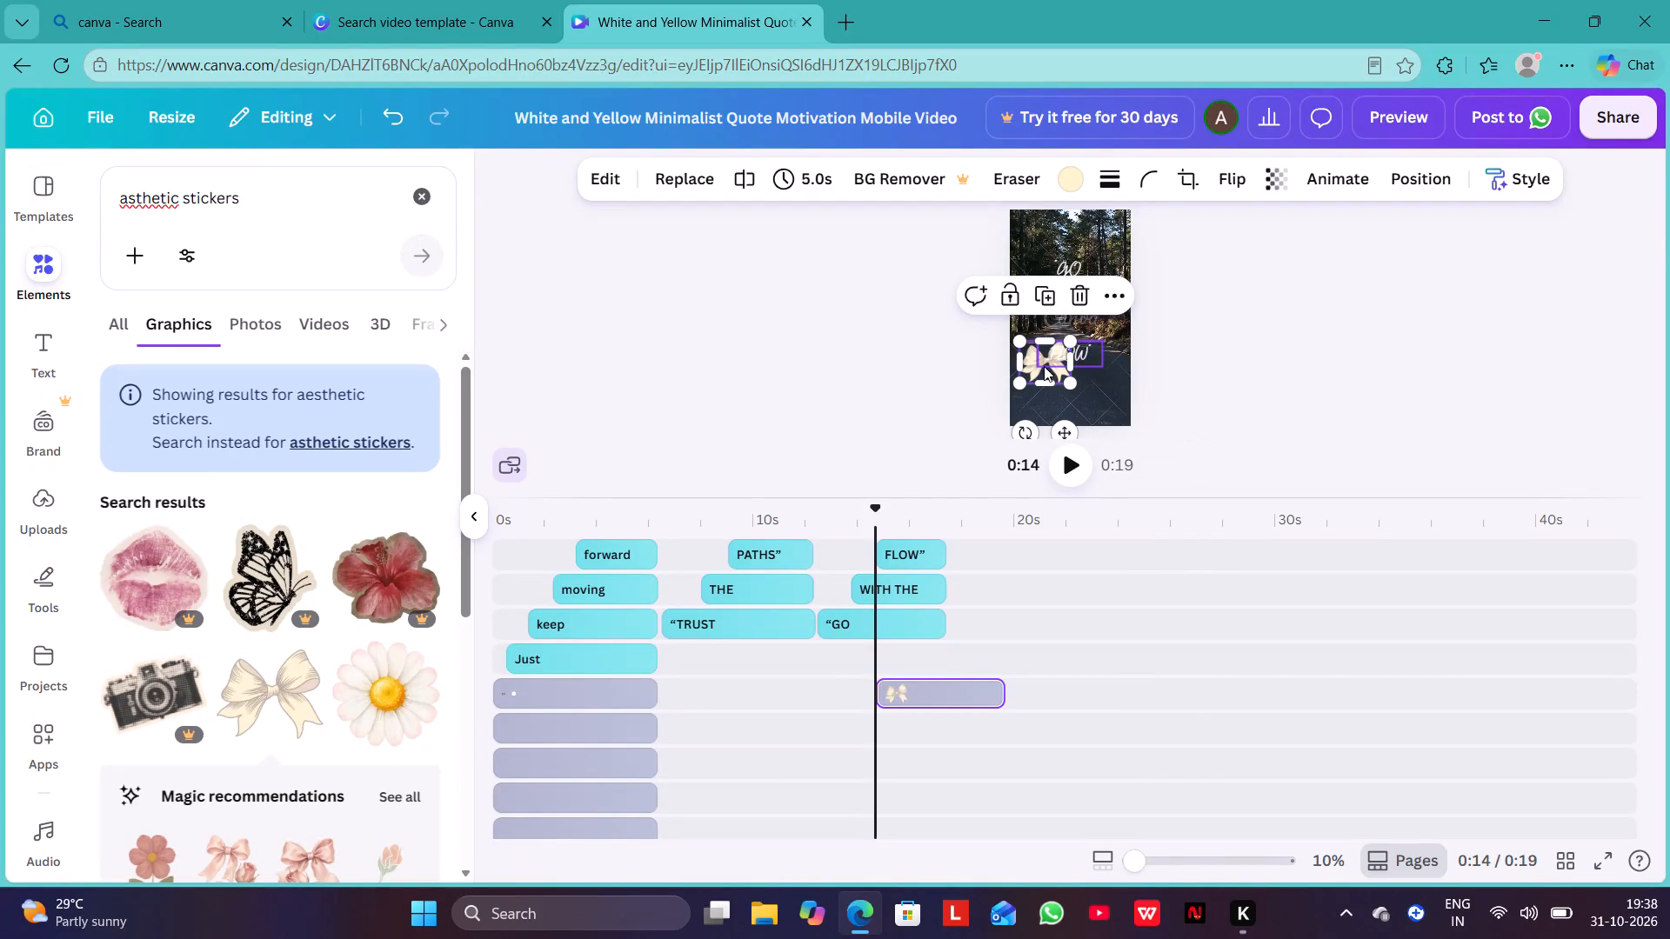
{"action": "left_click_drag", "start_coordinate": [1034, 361], "coordinate": [1029, 234]}
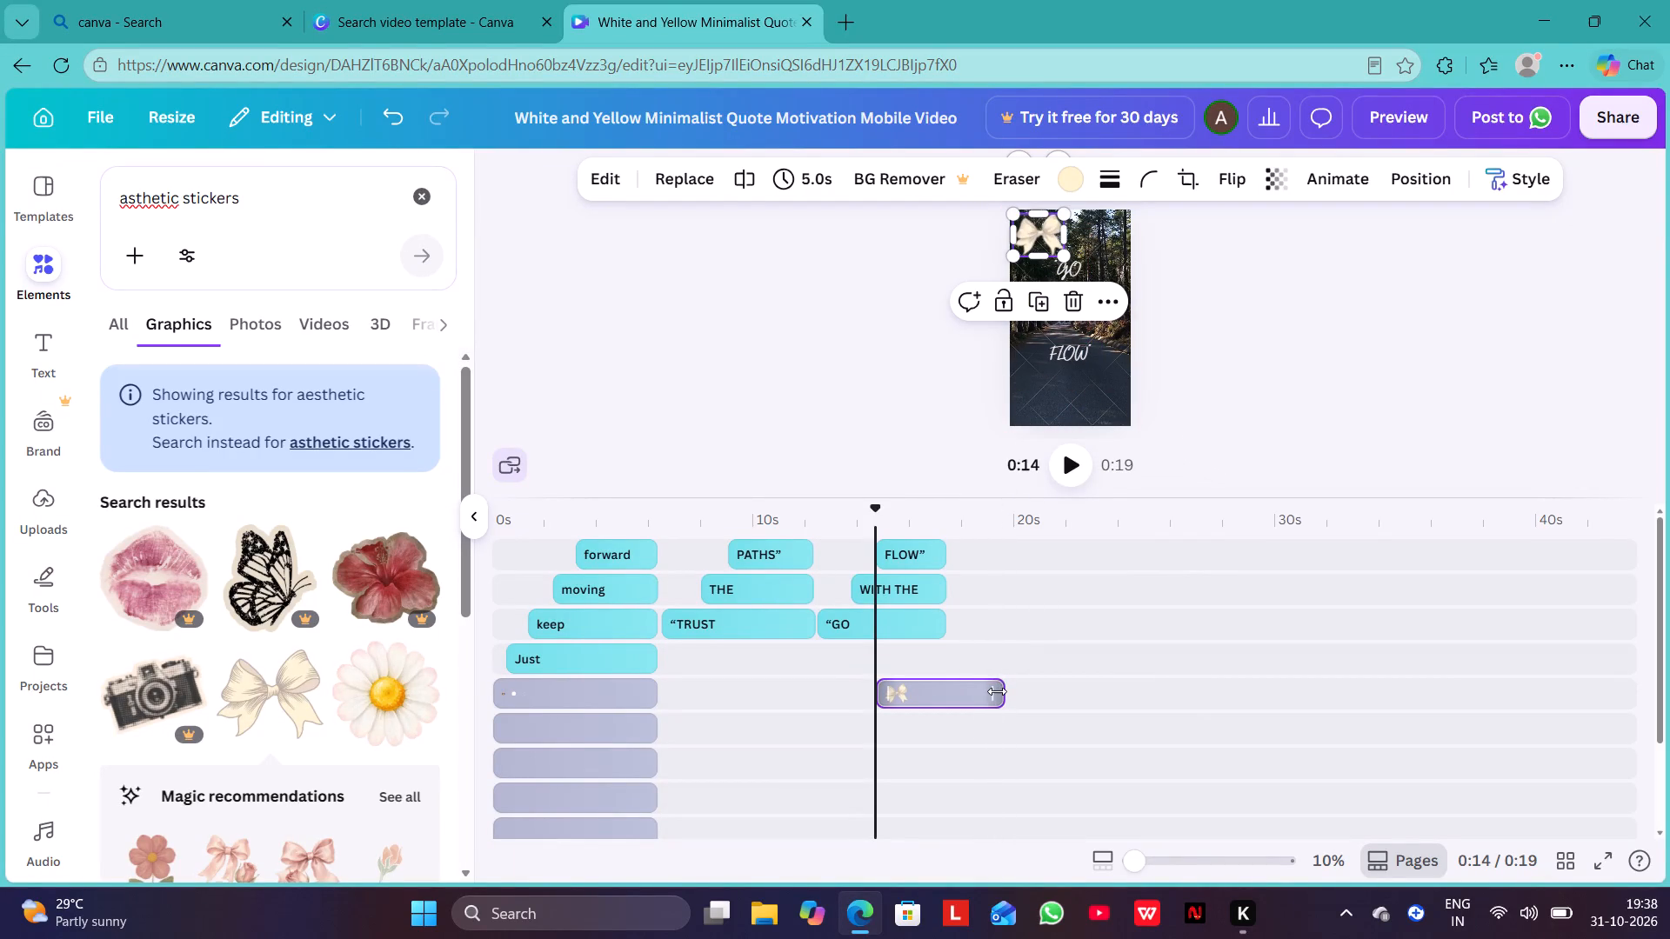
Trim the bow graphic's clip to 3.1 s so it ends near the end of the third road clip.
{"action": "left_click_drag", "start_coordinate": [997, 691], "coordinate": [948, 693]}
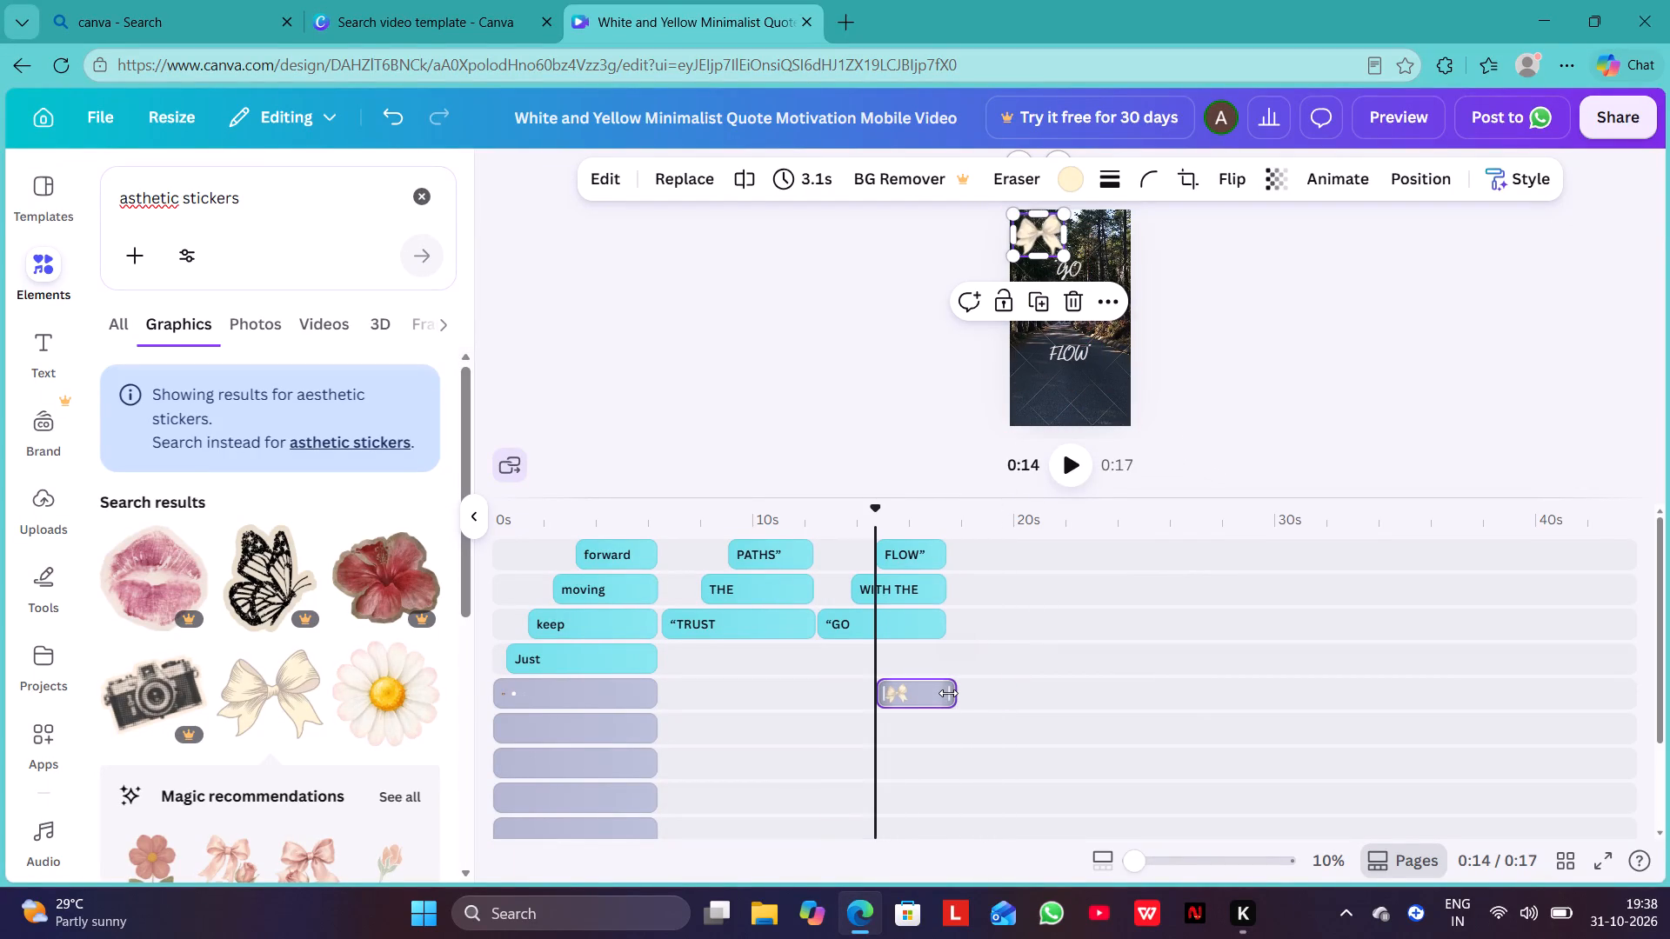
{"action": "left_click", "coordinate": [820, 303]}
Preview the video to check the bow and the GO WITH THE FLOW texts, and return to the editor.
{"action": "left_click", "coordinate": [1402, 115]}
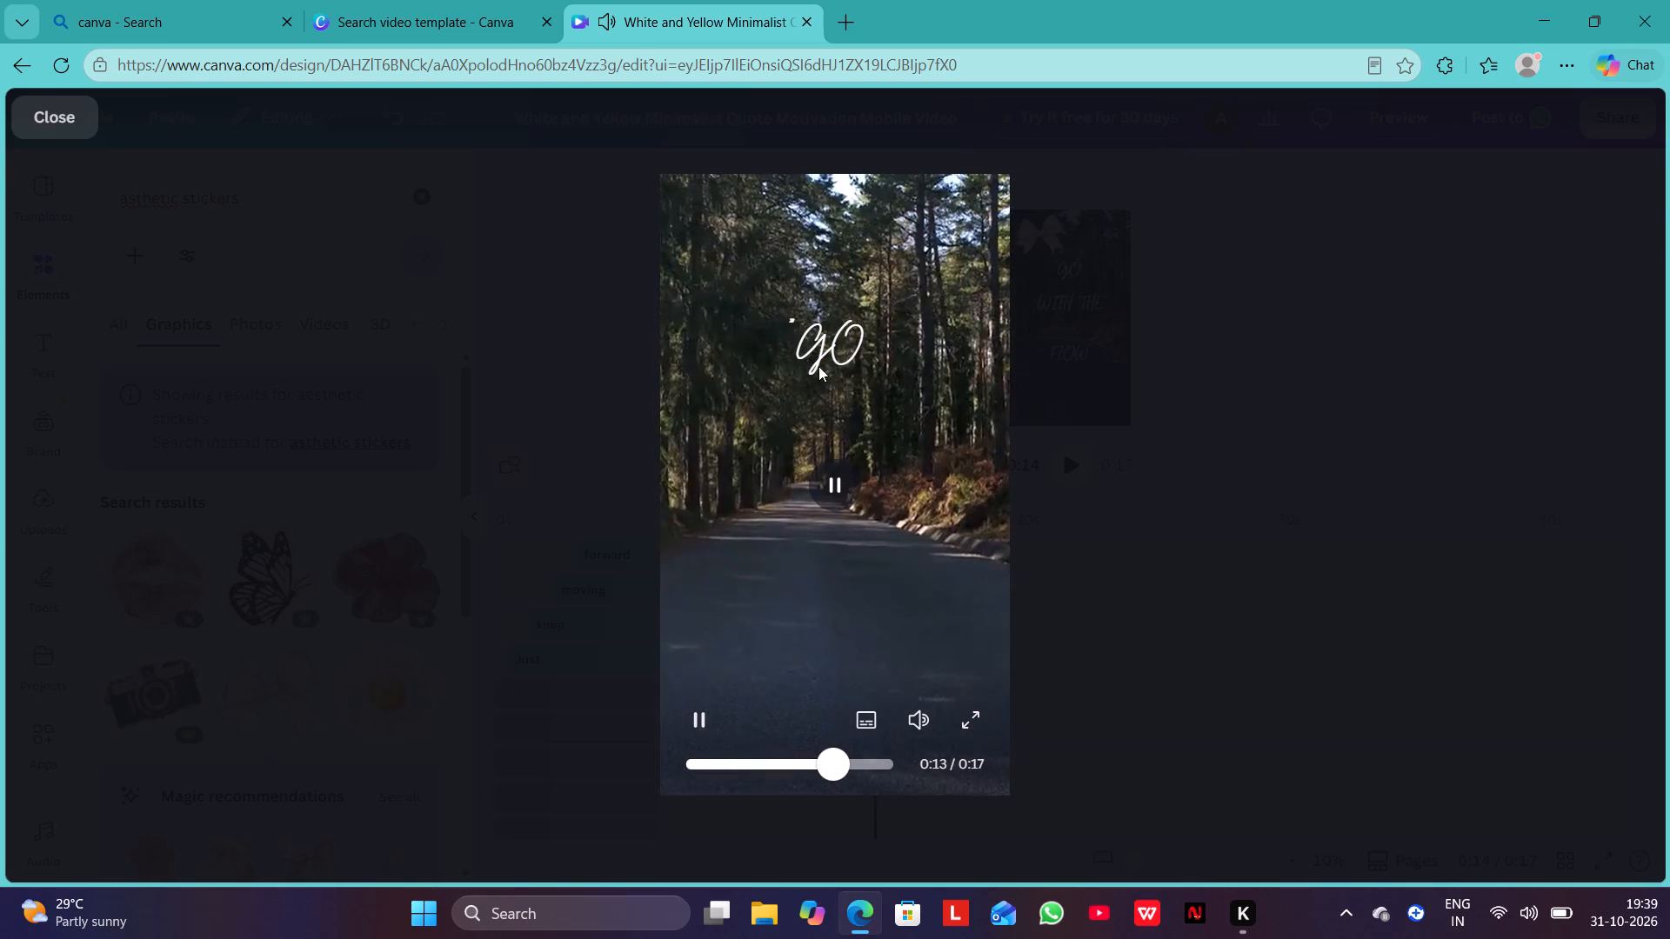
{"action": "left_click", "coordinate": [60, 119]}
Extend the Epic Motivational Cinematic background music to 17.8 s so it covers the third road clip.
{"action": "scroll", "coordinate": [578, 343], "scroll_direction": "down", "scroll_amount": 11}
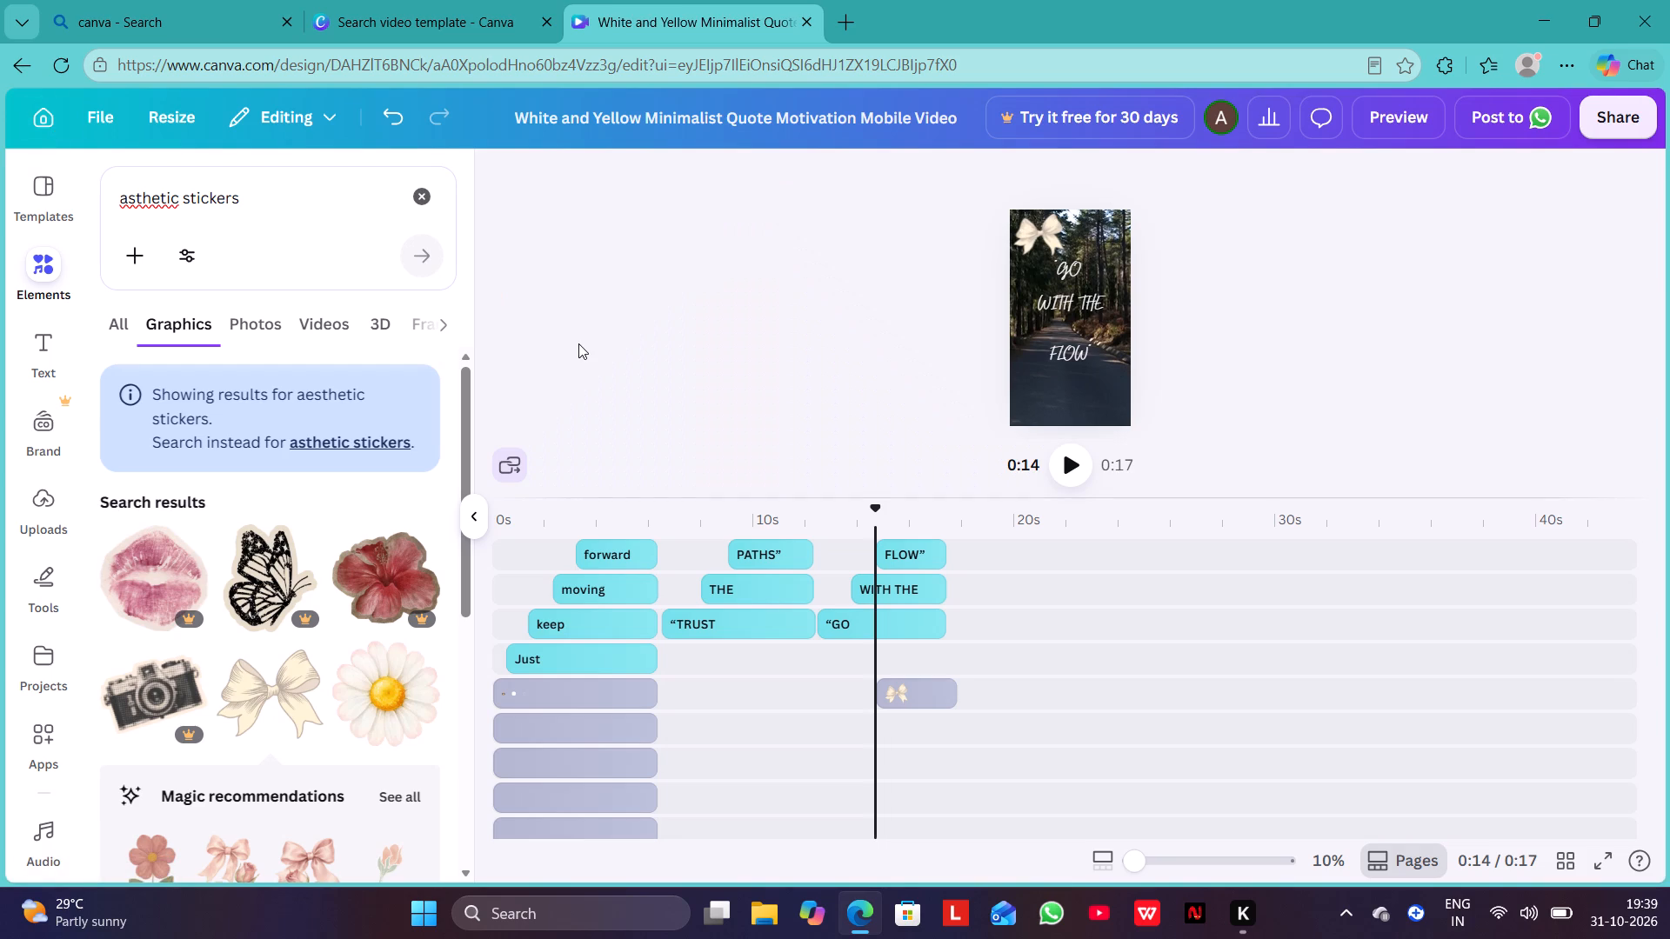
{"action": "scroll", "coordinate": [706, 733], "scroll_direction": "down", "scroll_amount": 5}
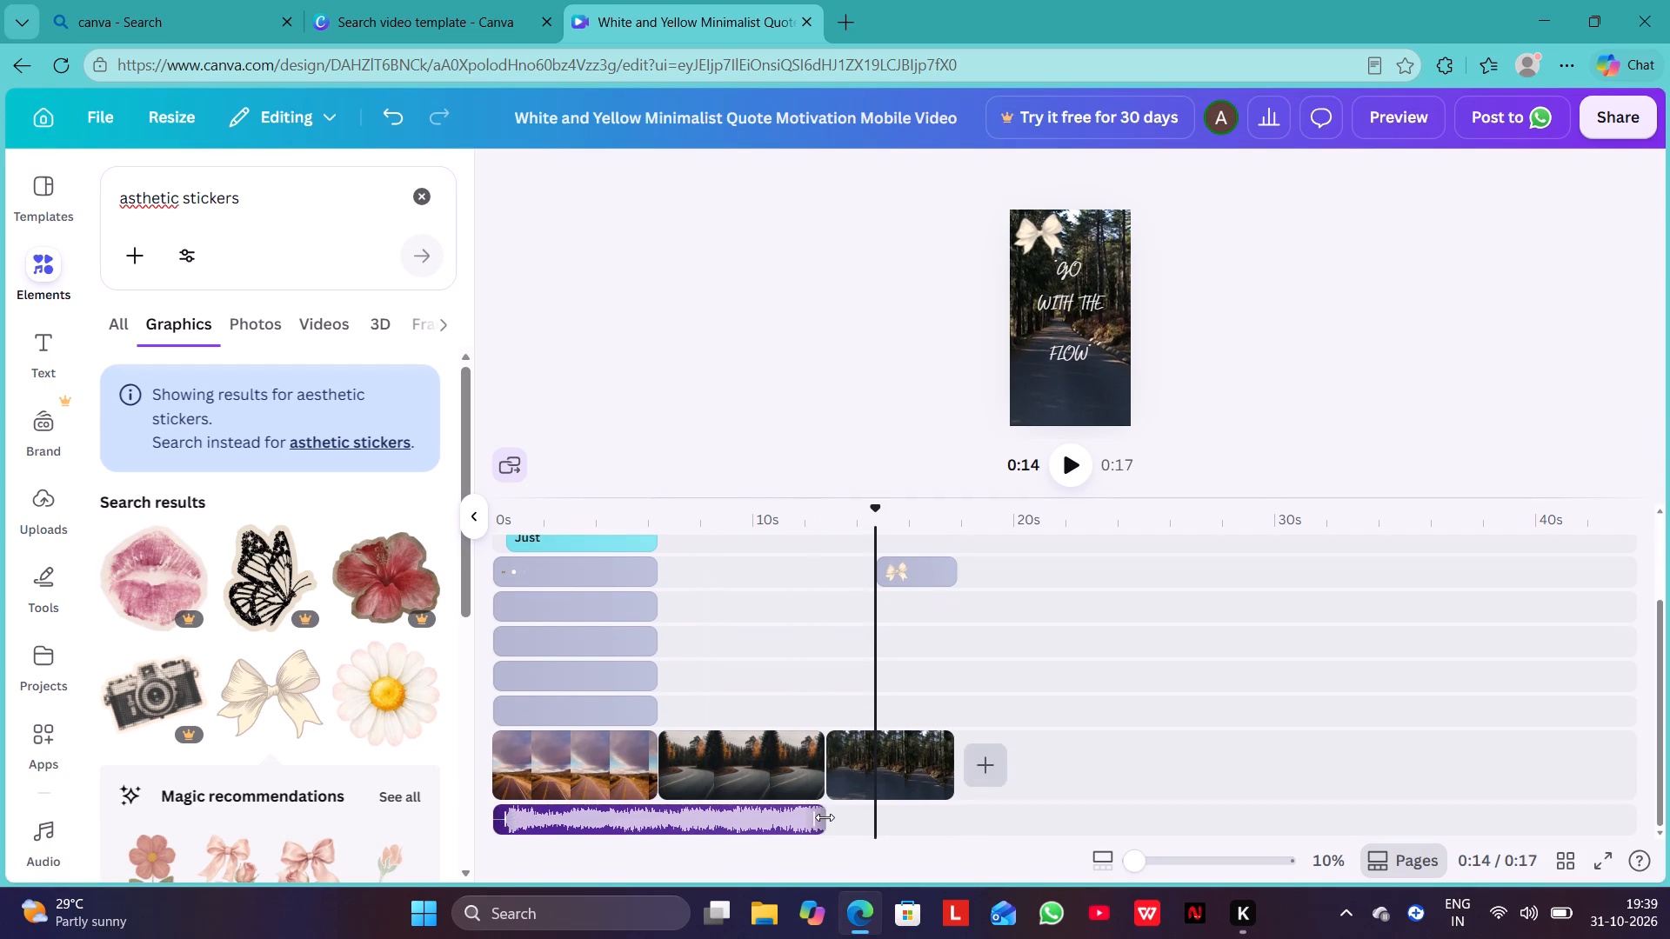
{"action": "left_click_drag", "start_coordinate": [816, 817], "coordinate": [947, 812]}
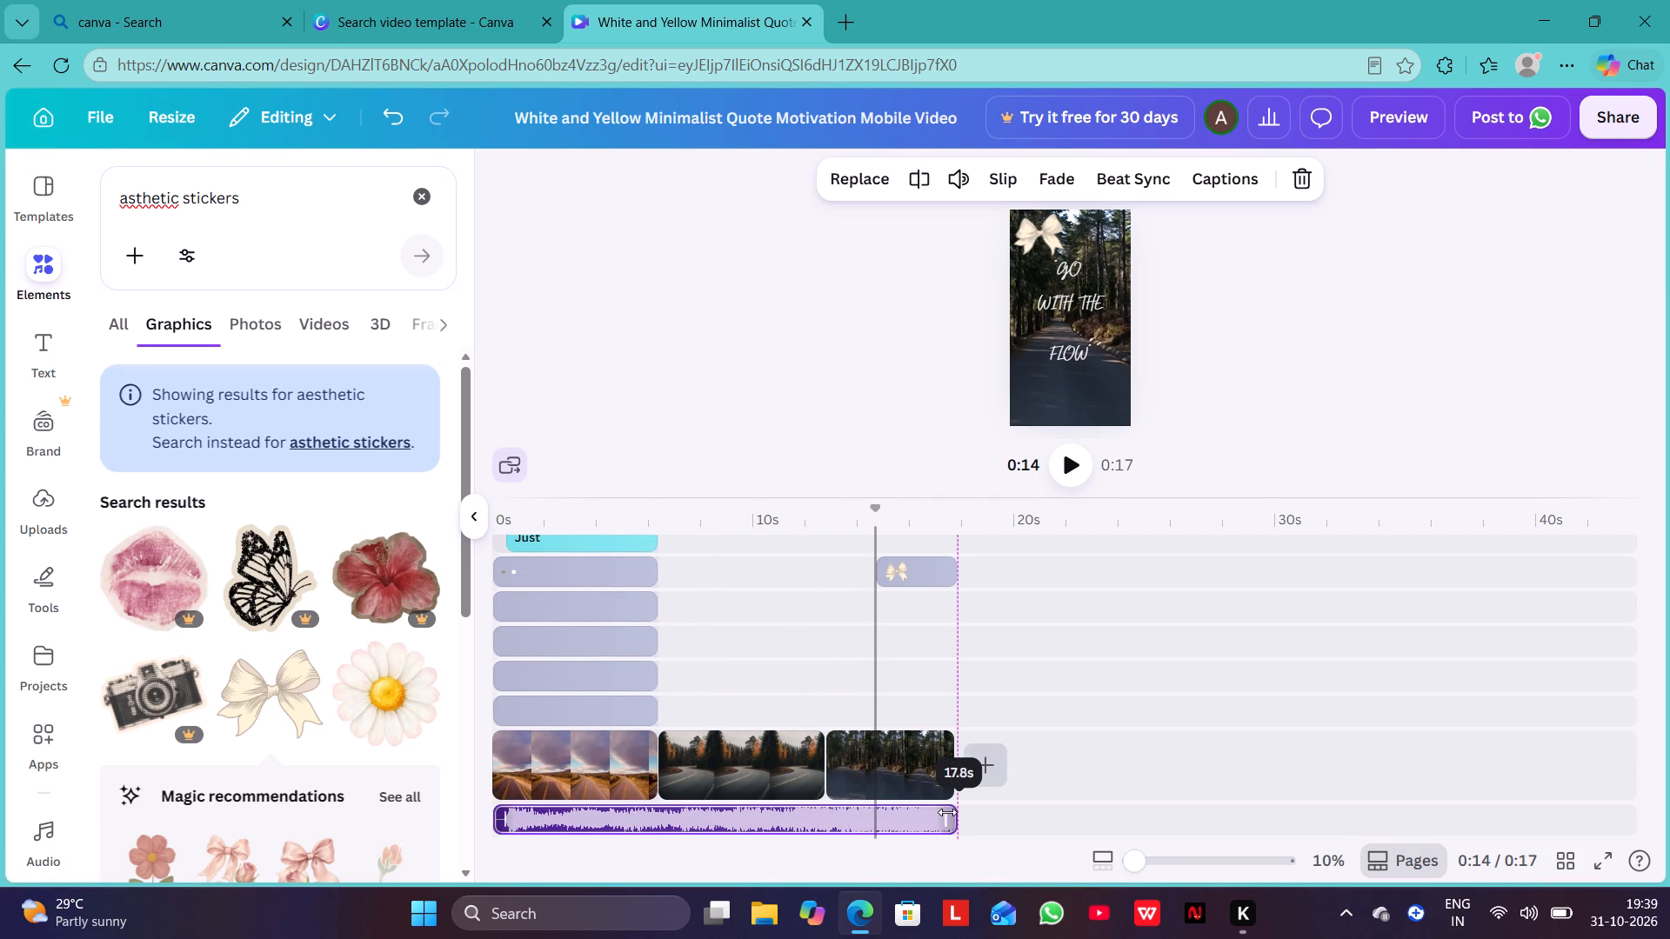
{"action": "left_click_drag", "start_coordinate": [947, 812], "coordinate": [949, 812]}
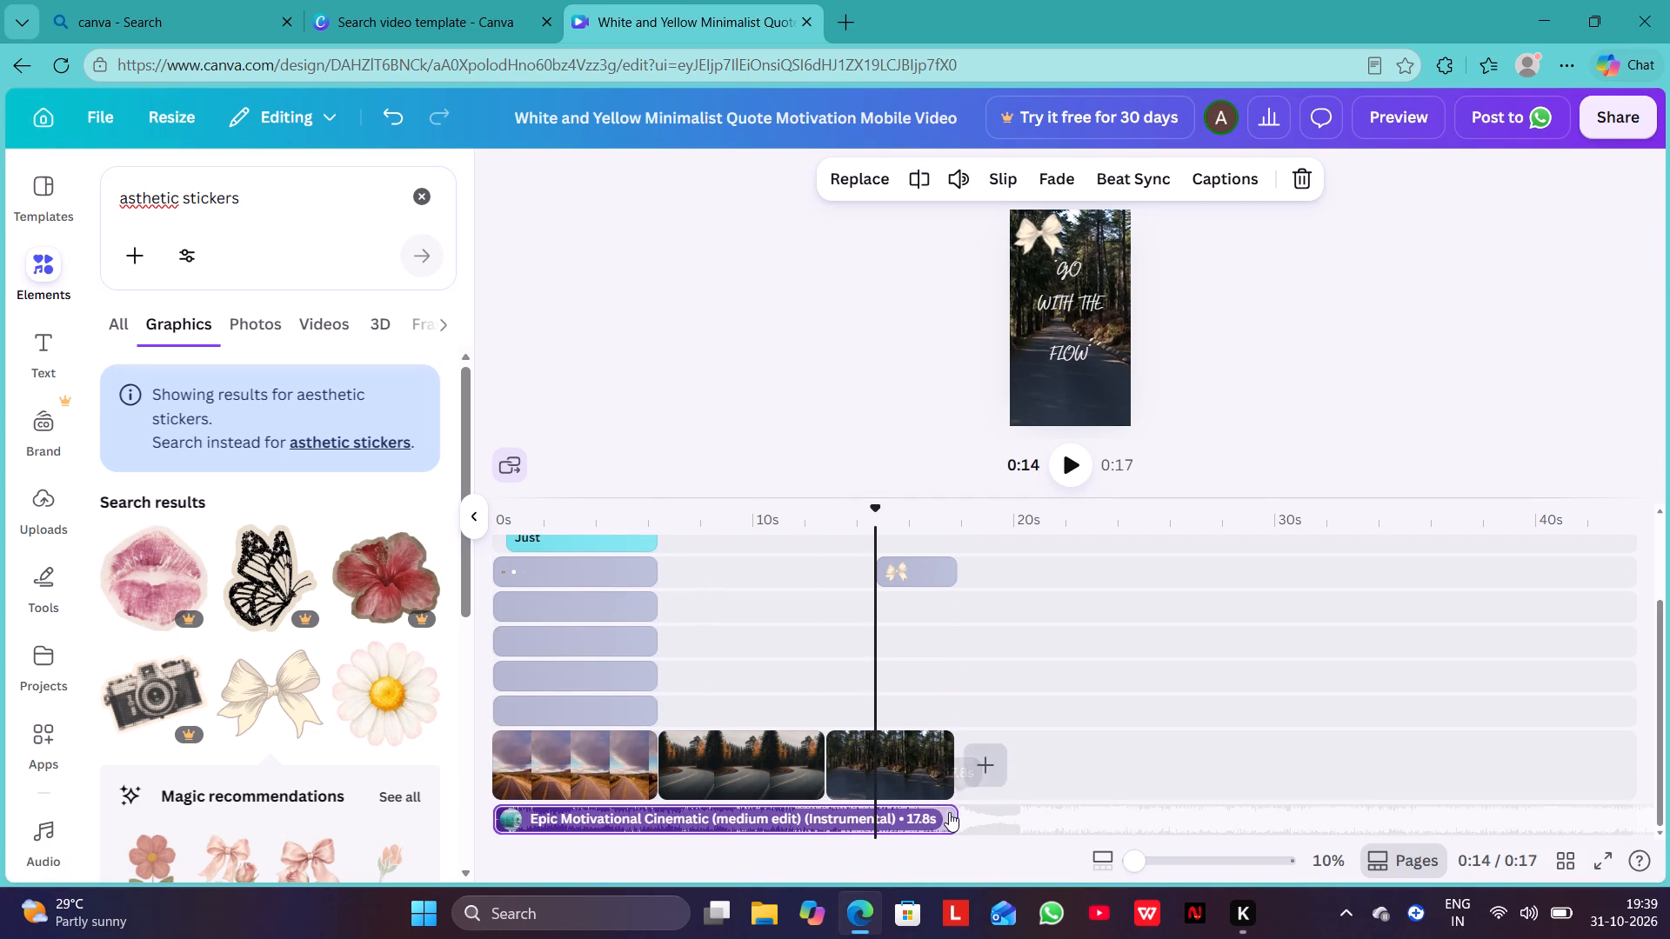
Move the playhead back to 0:00, preview the whole video to its end and return to the editor.
{"action": "scroll", "coordinate": [911, 383], "scroll_direction": "up", "scroll_amount": 3}
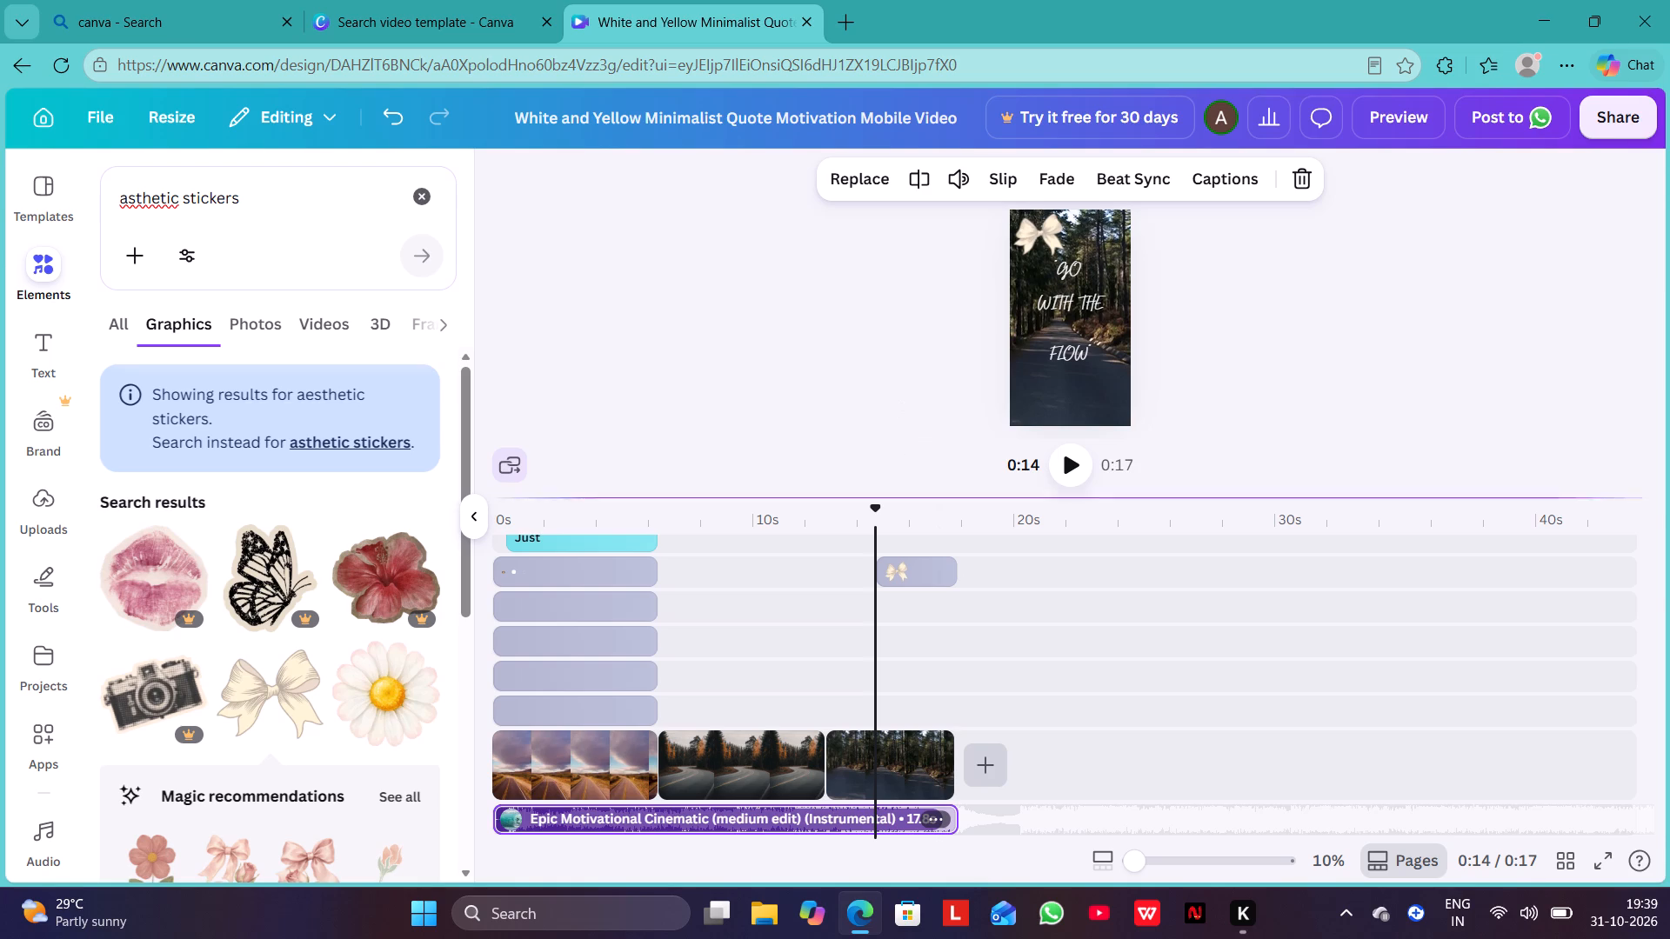
{"action": "left_click_drag", "start_coordinate": [875, 533], "coordinate": [544, 559]}
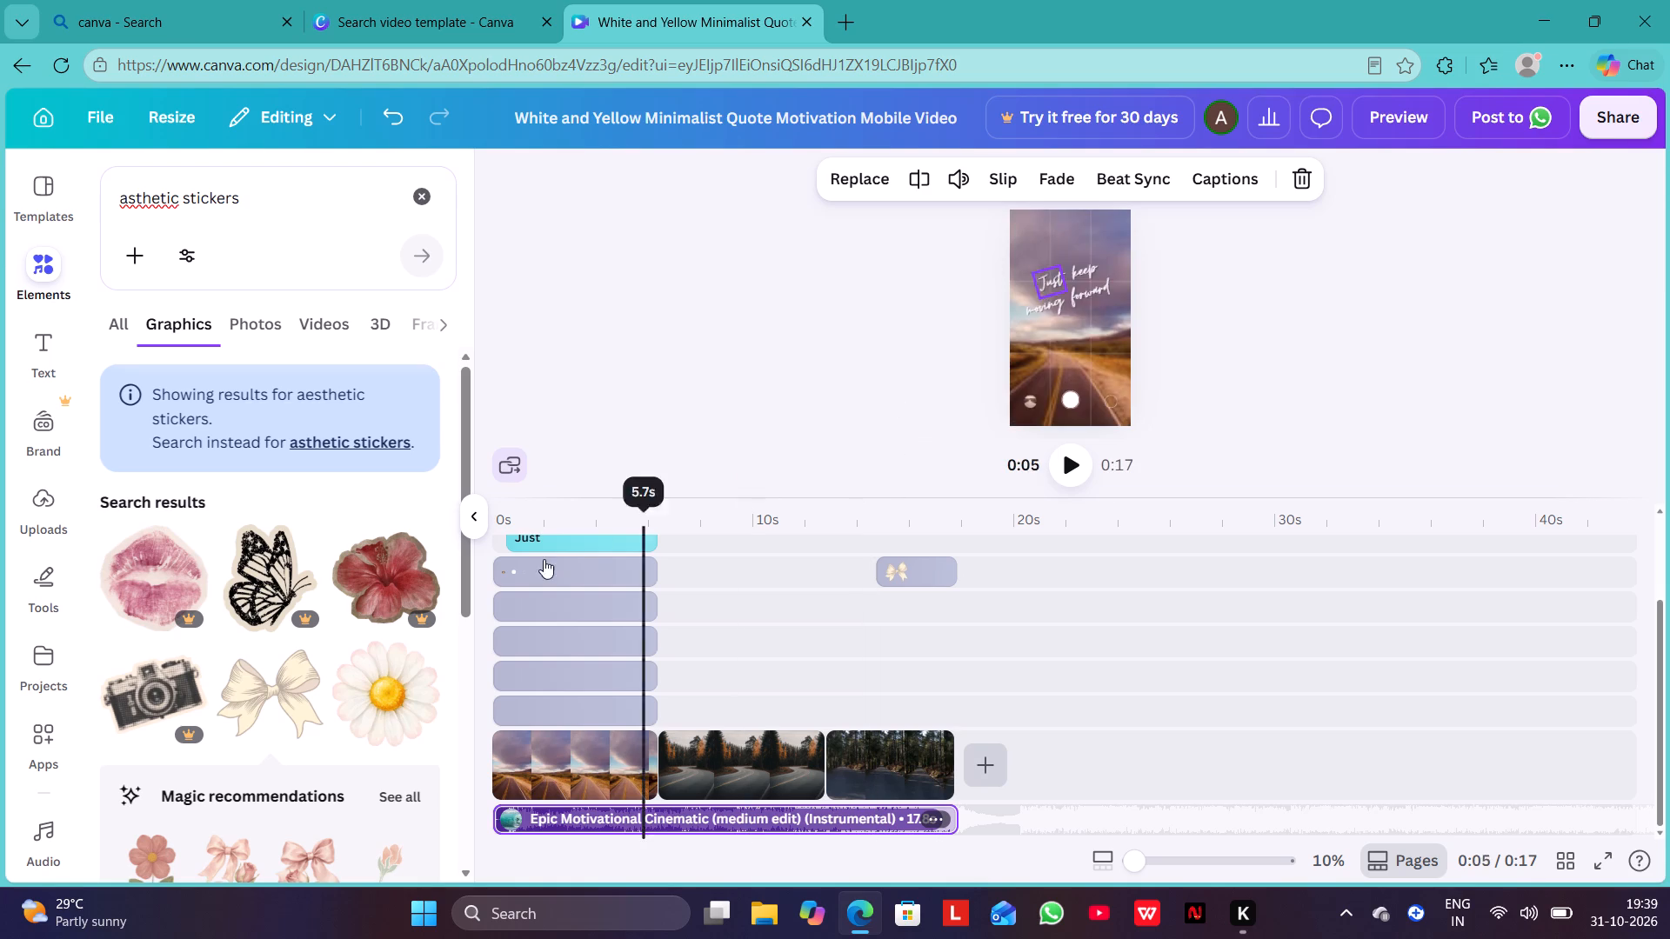
{"action": "left_click_drag", "start_coordinate": [544, 559], "coordinate": [470, 567]}
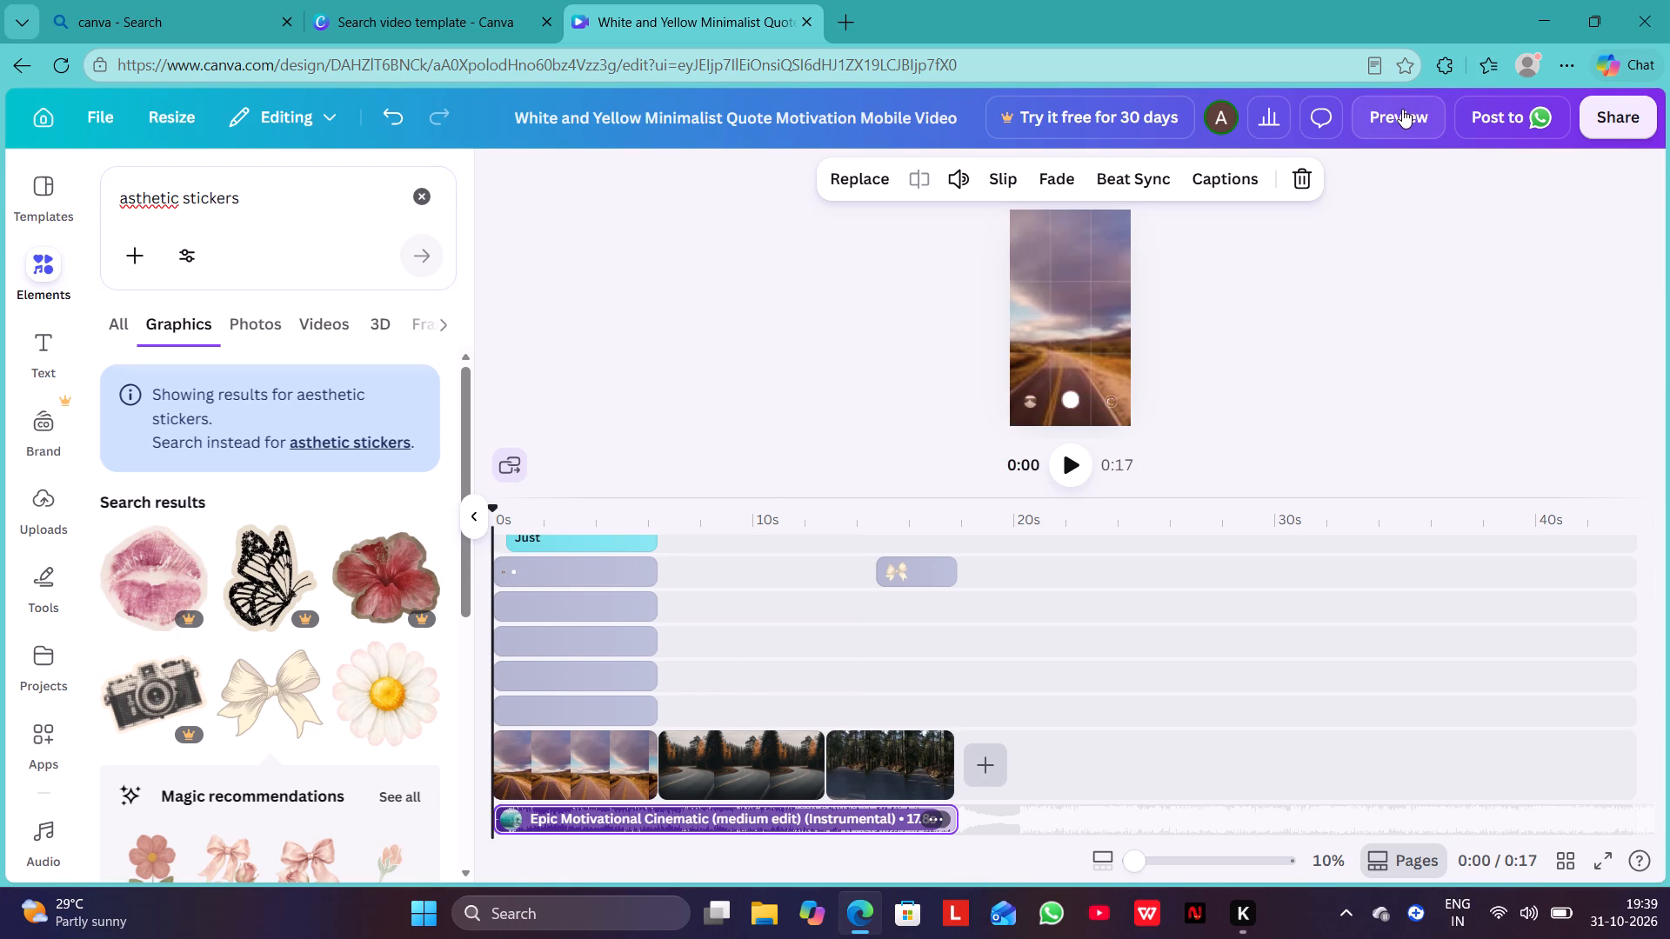
{"action": "left_click", "coordinate": [1402, 109]}
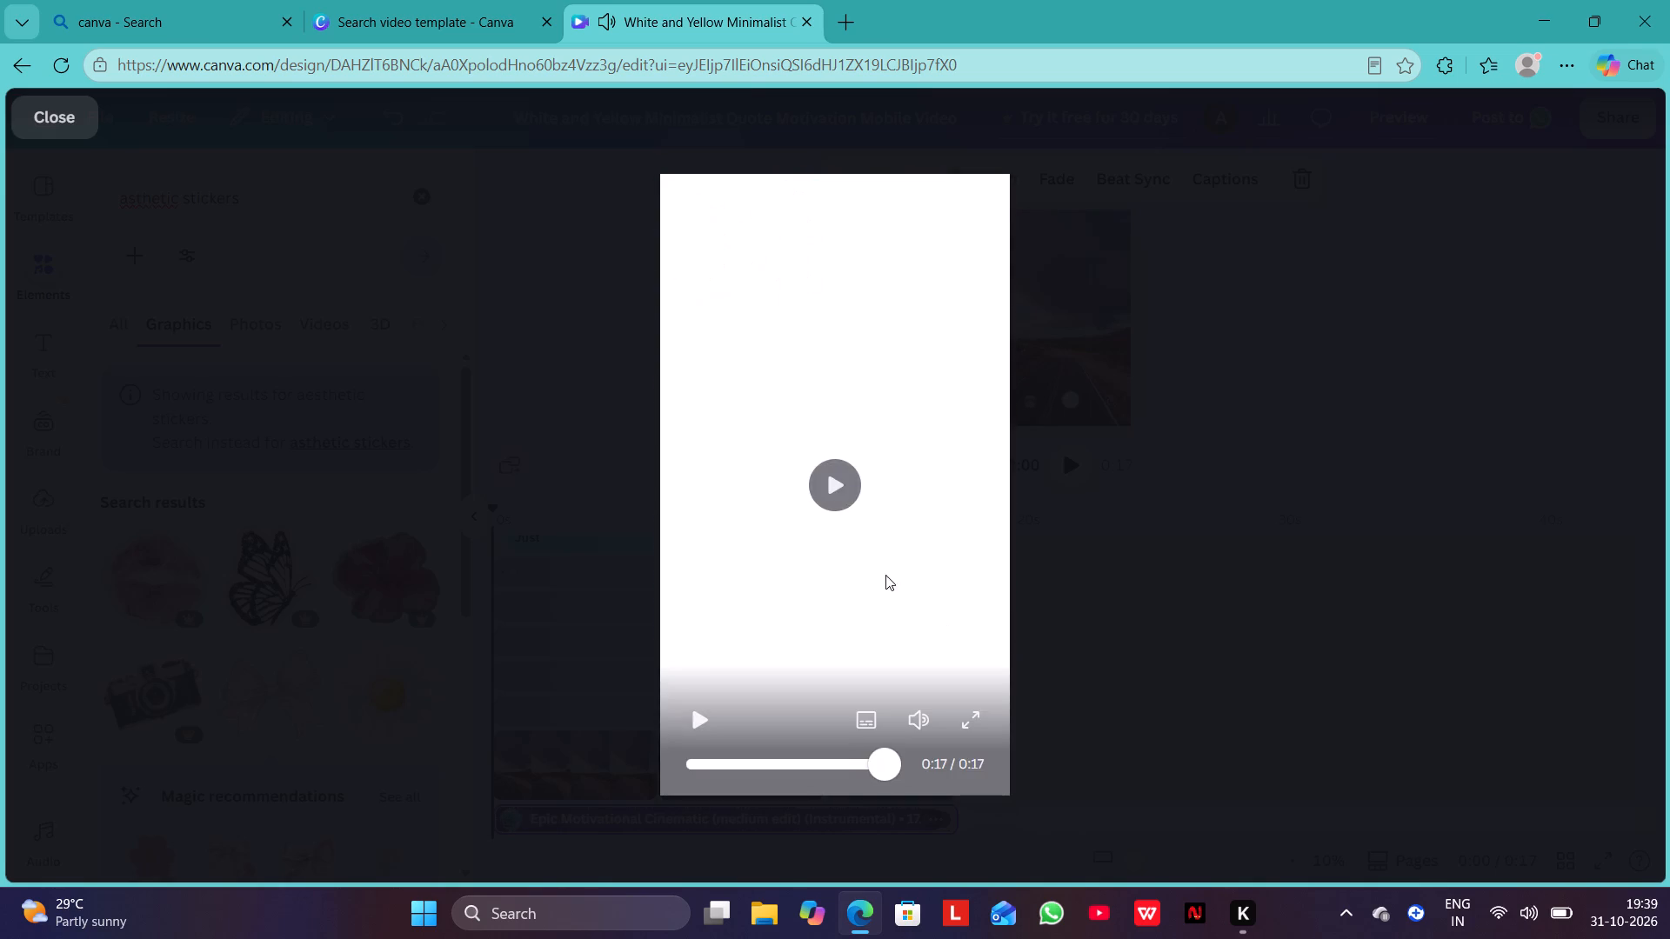
{"action": "left_click", "coordinate": [57, 127]}
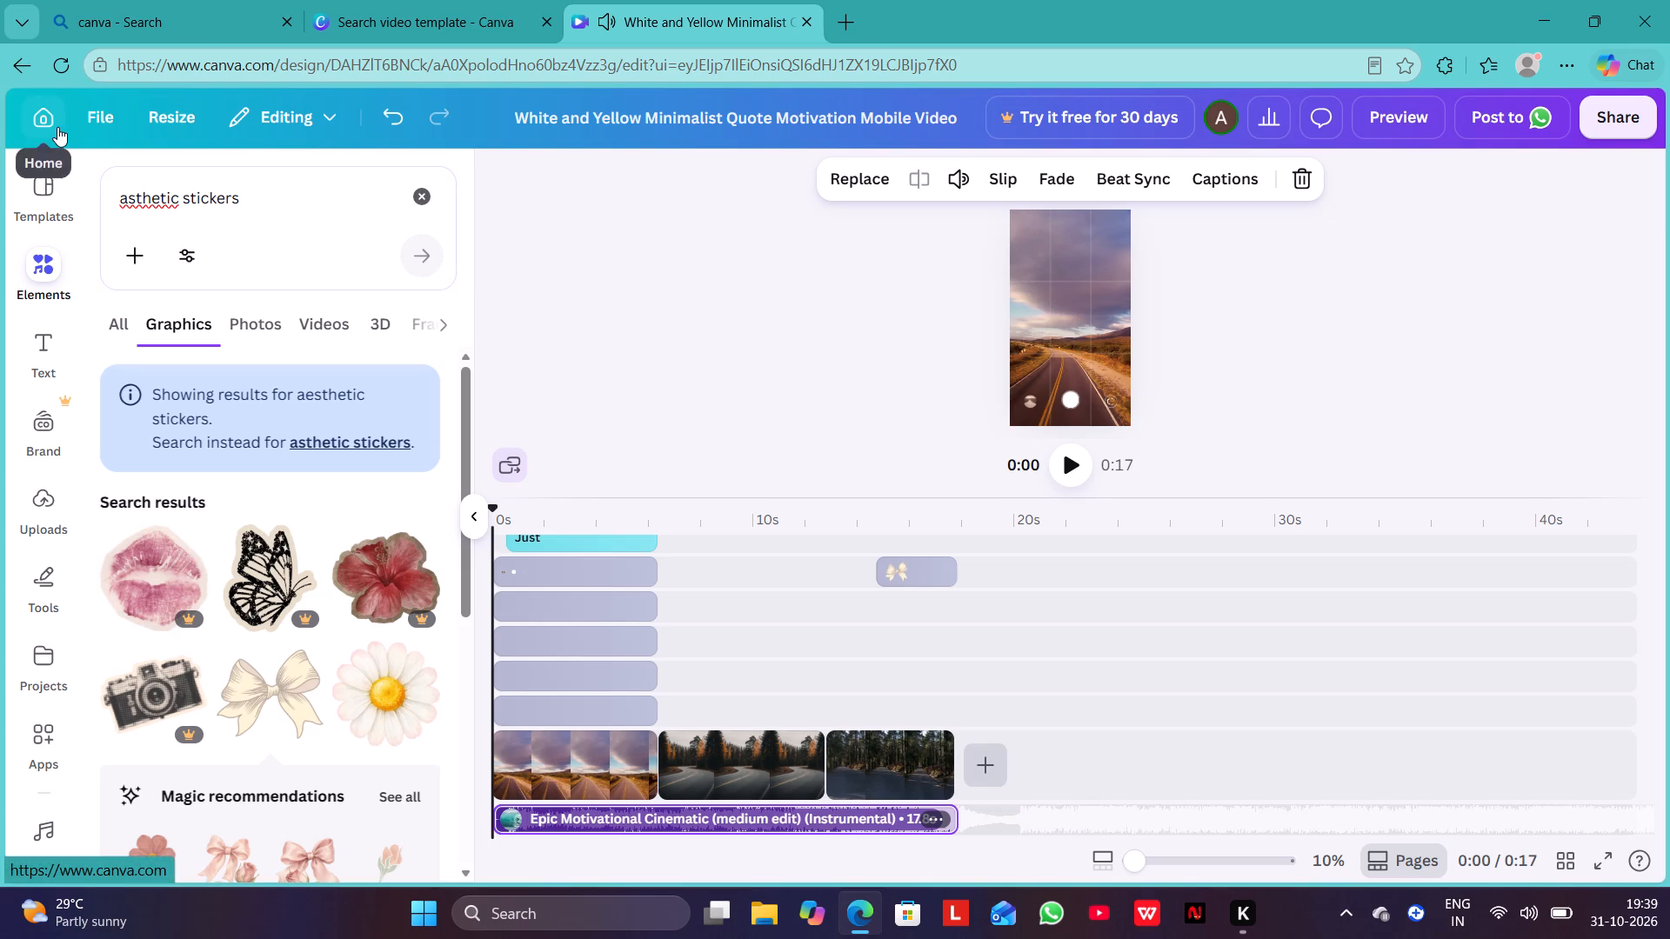
Switch from the video design to another open window.
{"action": "key", "text": "alt+Tab"}
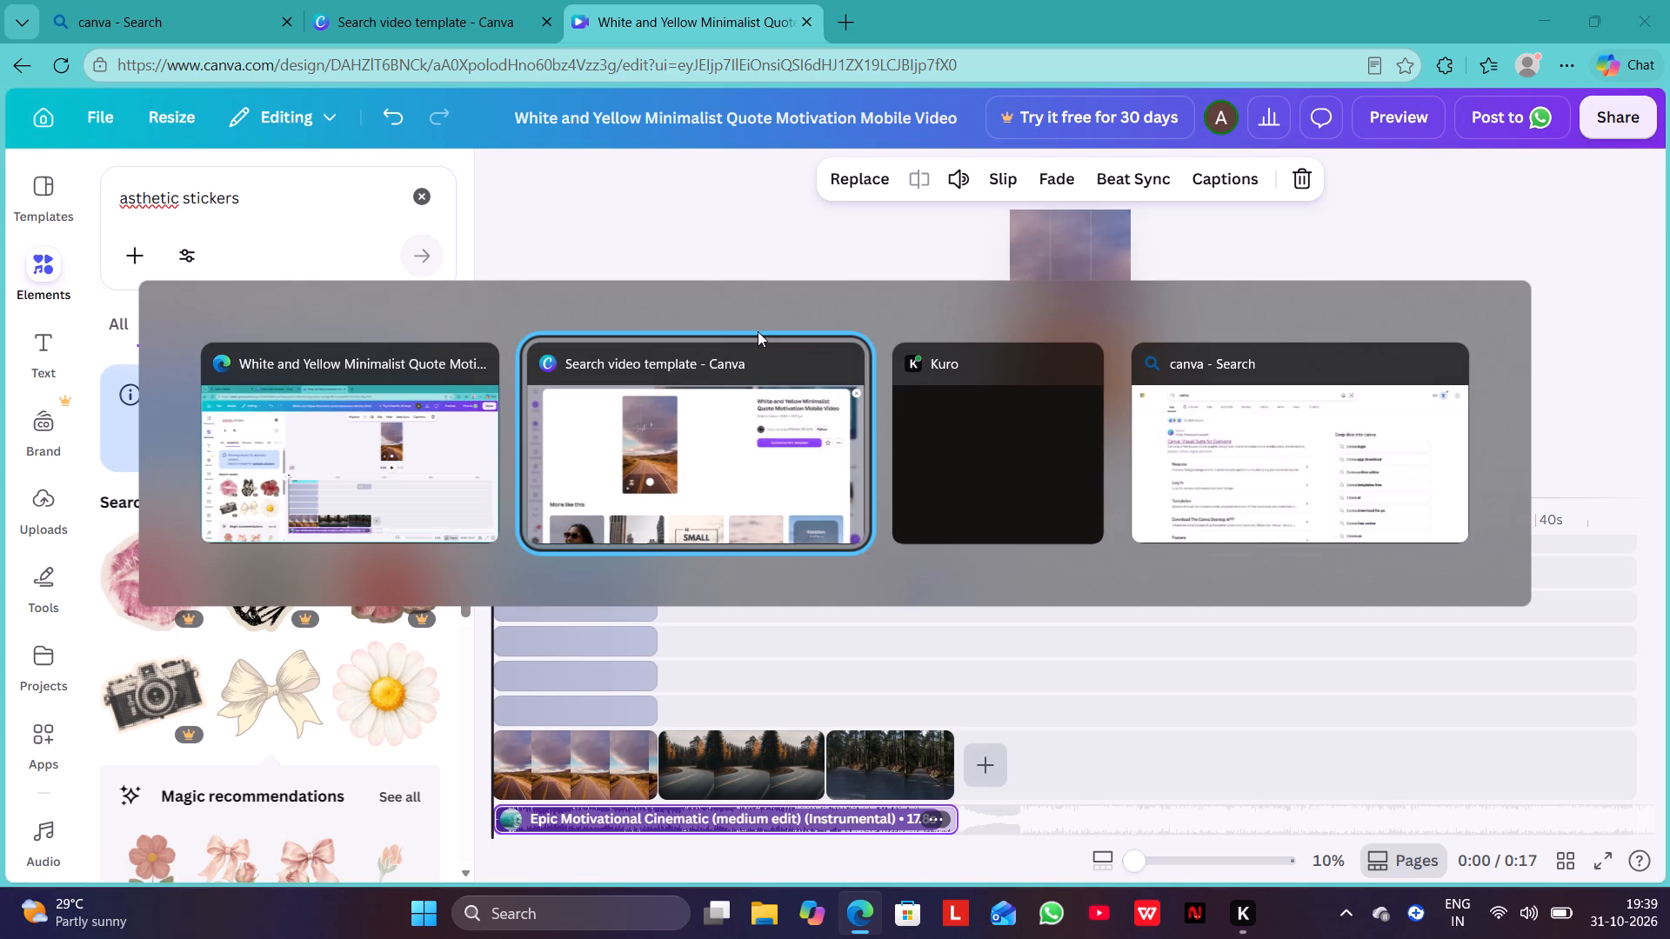